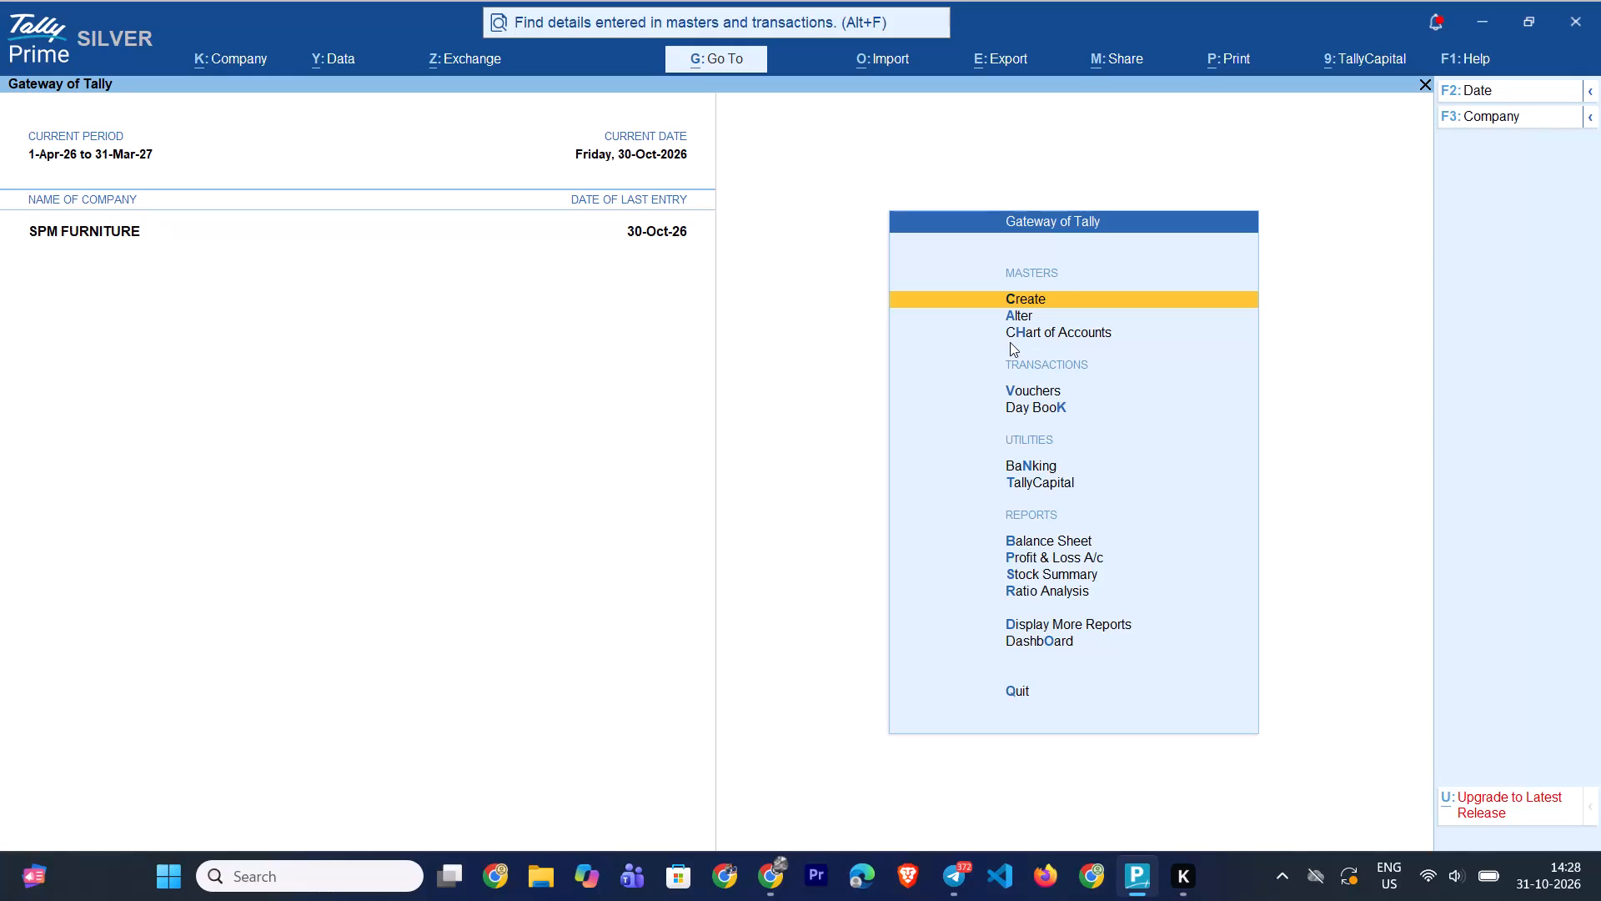
Review the monthly summary of the Sales Register, and return to the Gateway of Tally.
type("DAS")
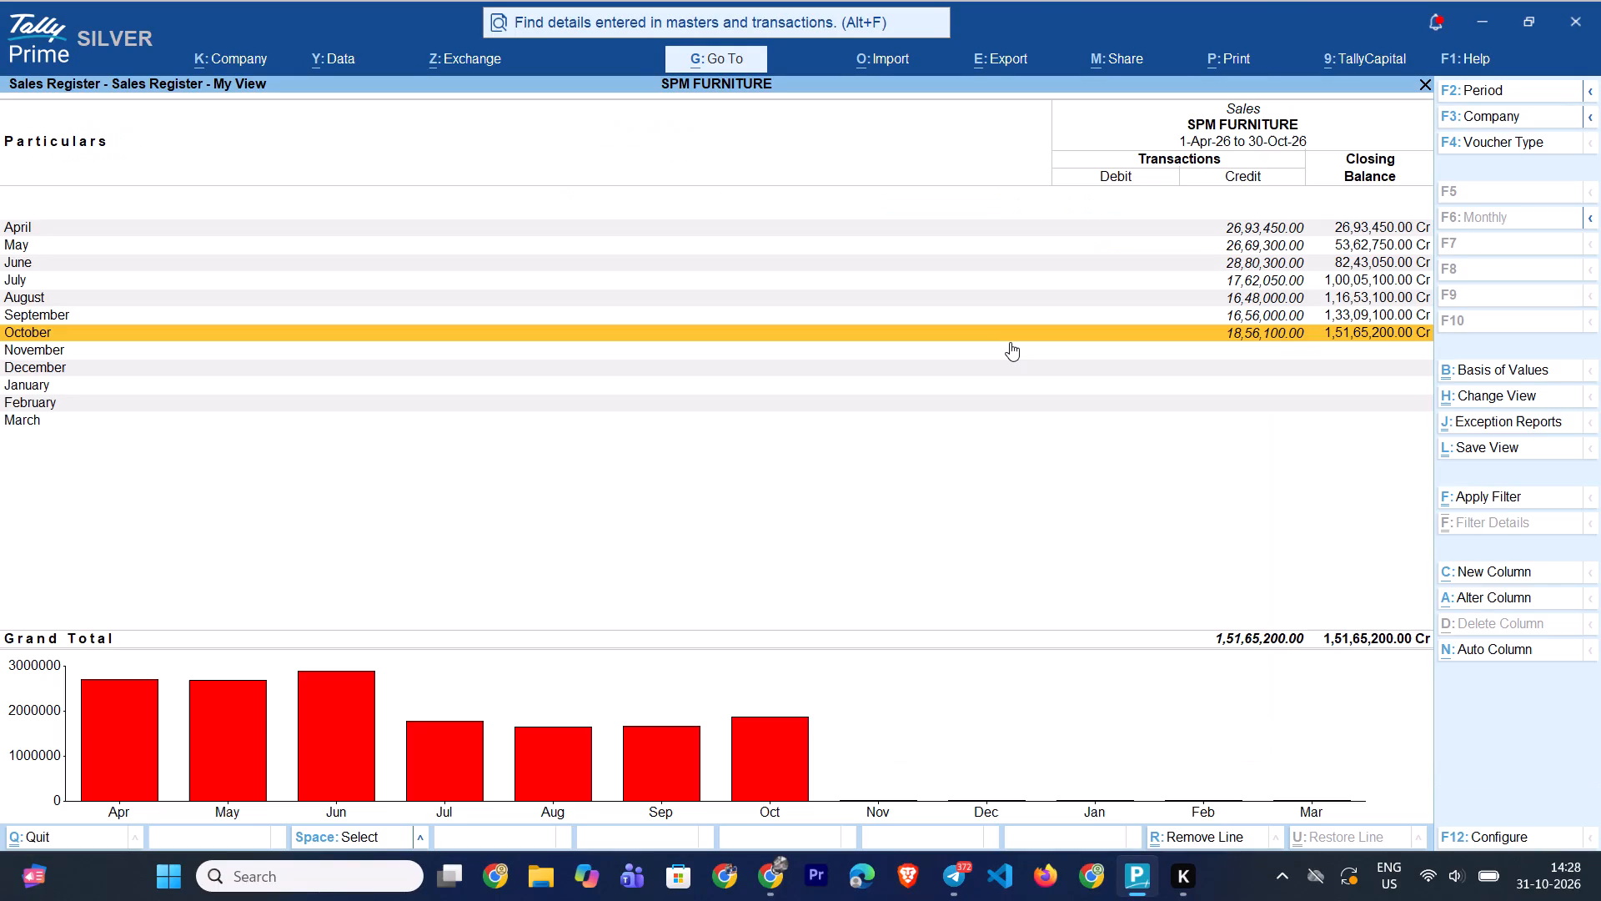
key("Escape")
key("Escape")
key("Escape")
key("Escape")
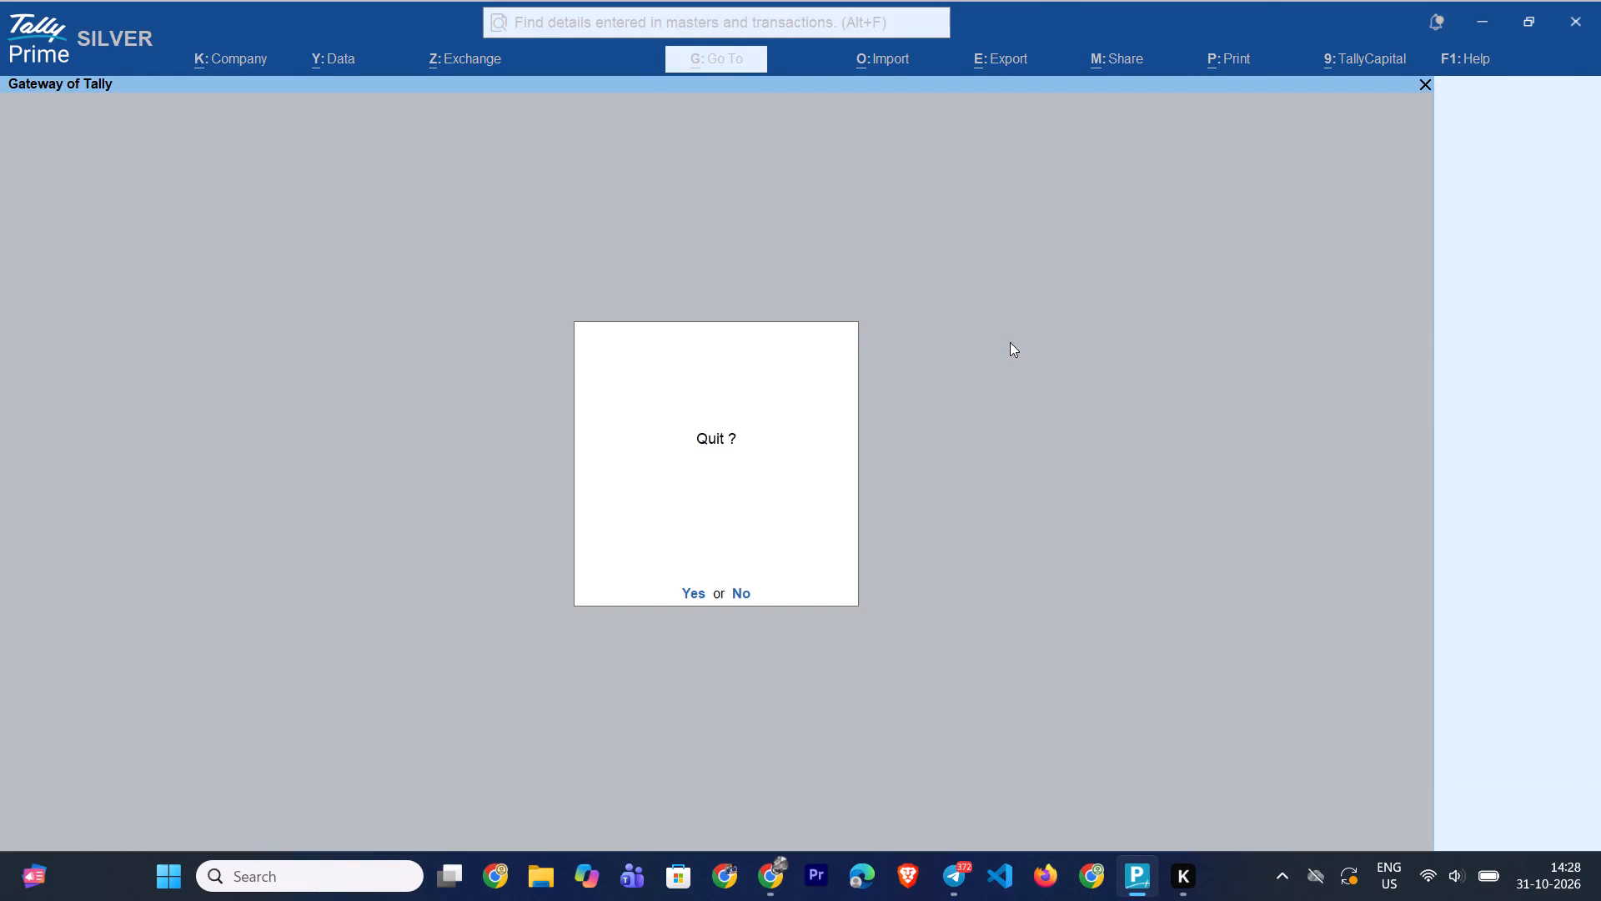
key("Escape")
key("Escape")
key("Escape")
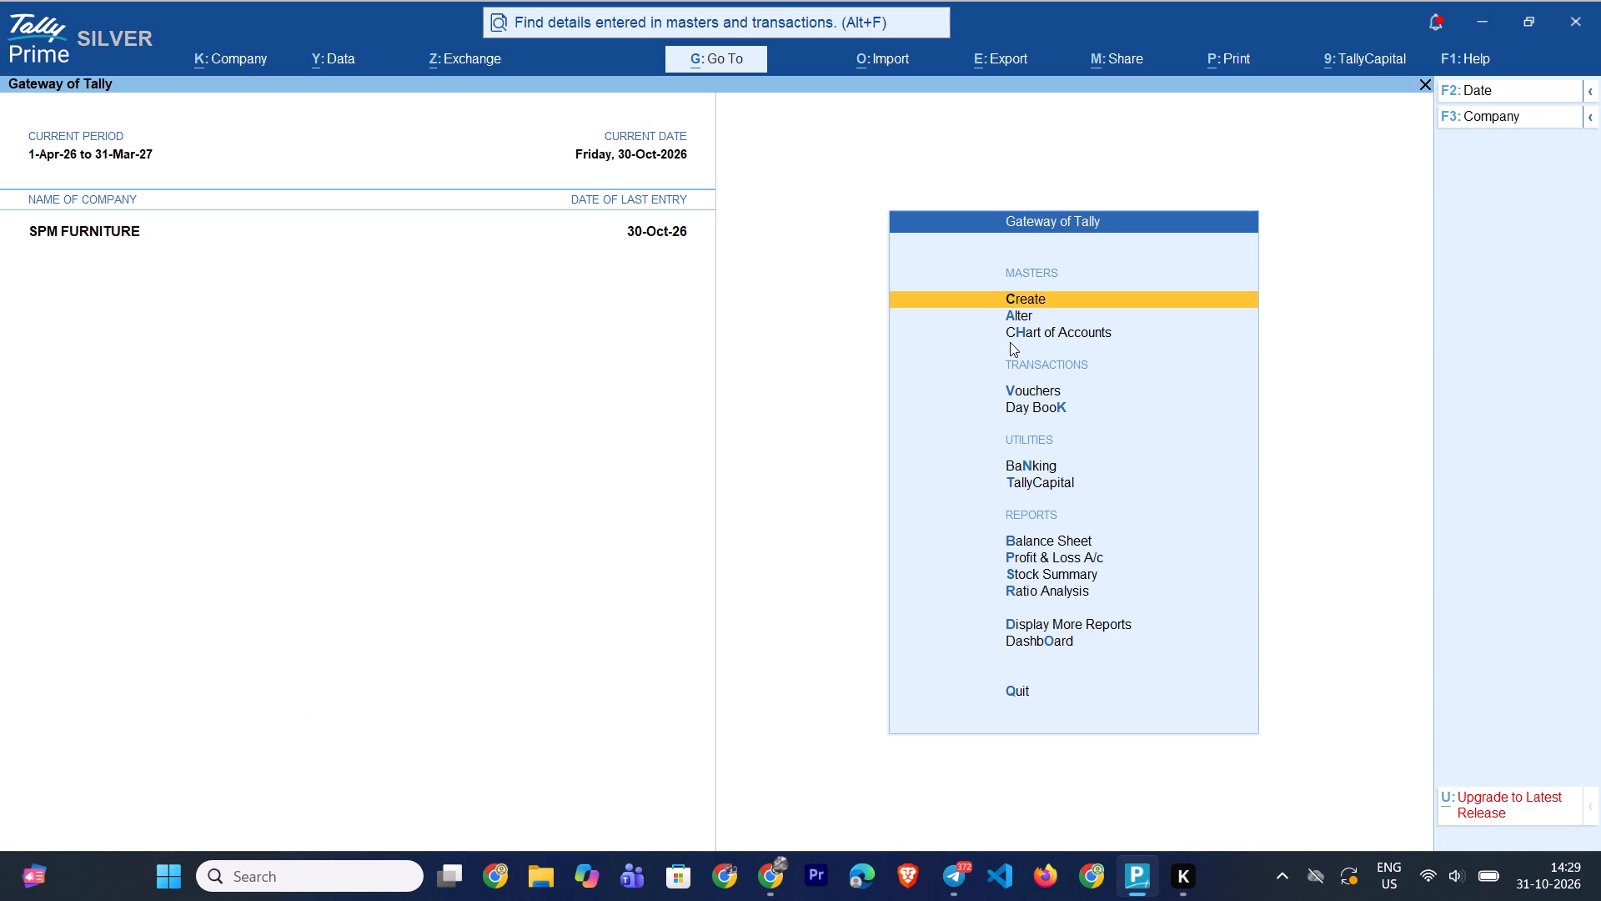
Review the October vouchers of the Cash ledger through the Cash/Bank Books, and return to the Gateway of Tally.
type("DAC")
key("Down")
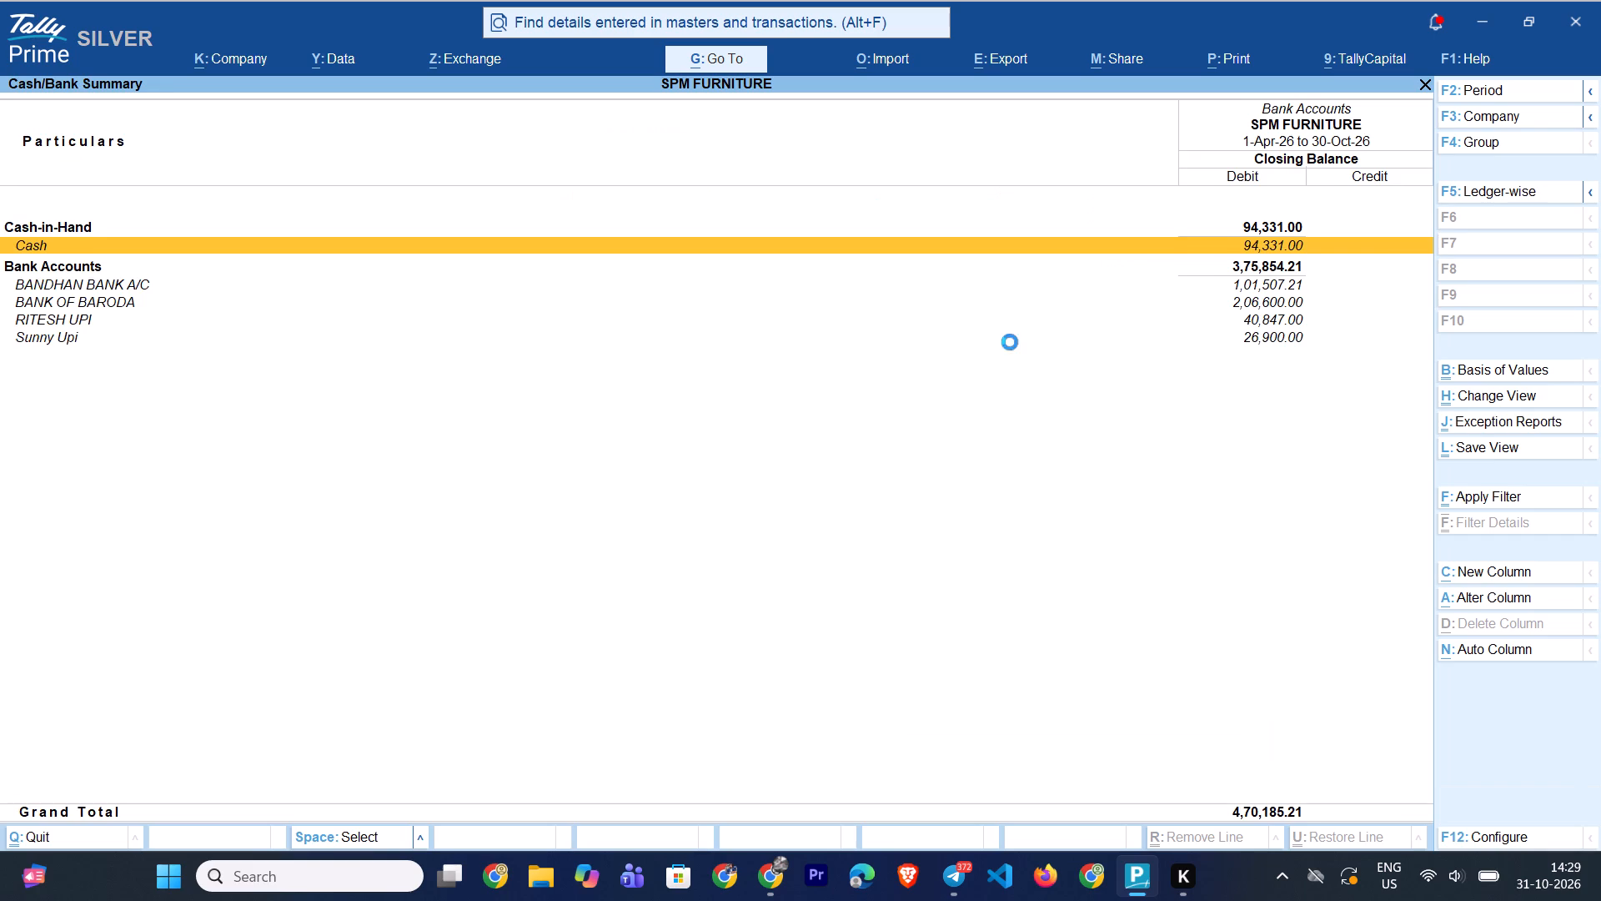
key("Return")
key("Return")
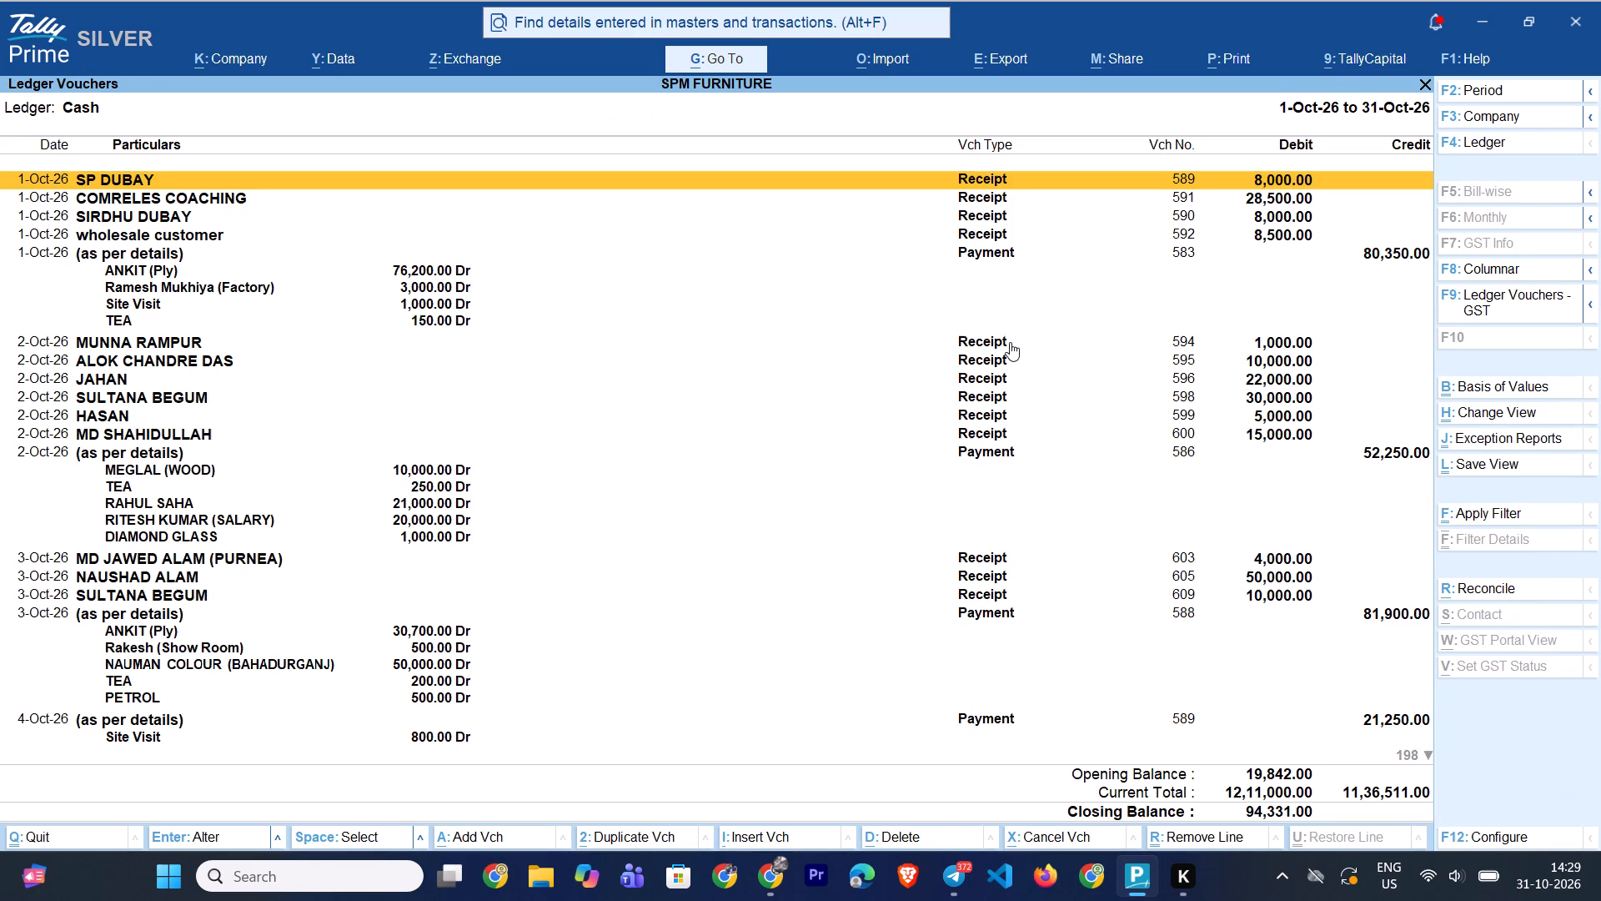
key("Escape")
key("Escape")
key("Escape")
key("Escape")
key("Escape")
key("Escape")
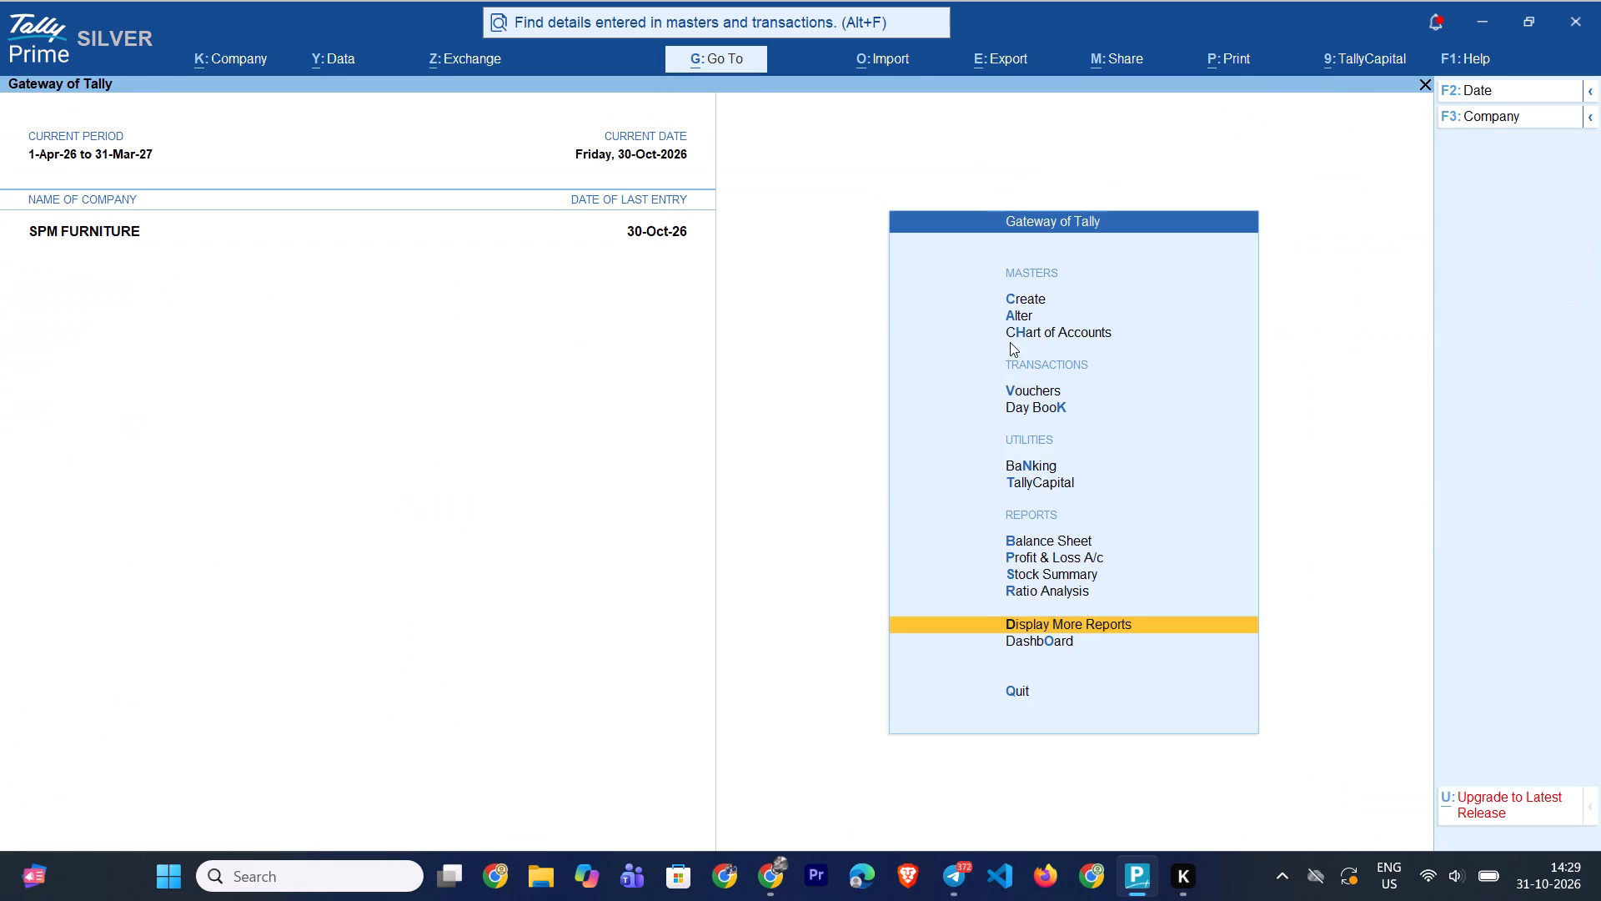
key("Escape")
Review October's sales vouchers in the Sales Register down to the last entry, and return to the Gateway of Tally.
type("DAS")
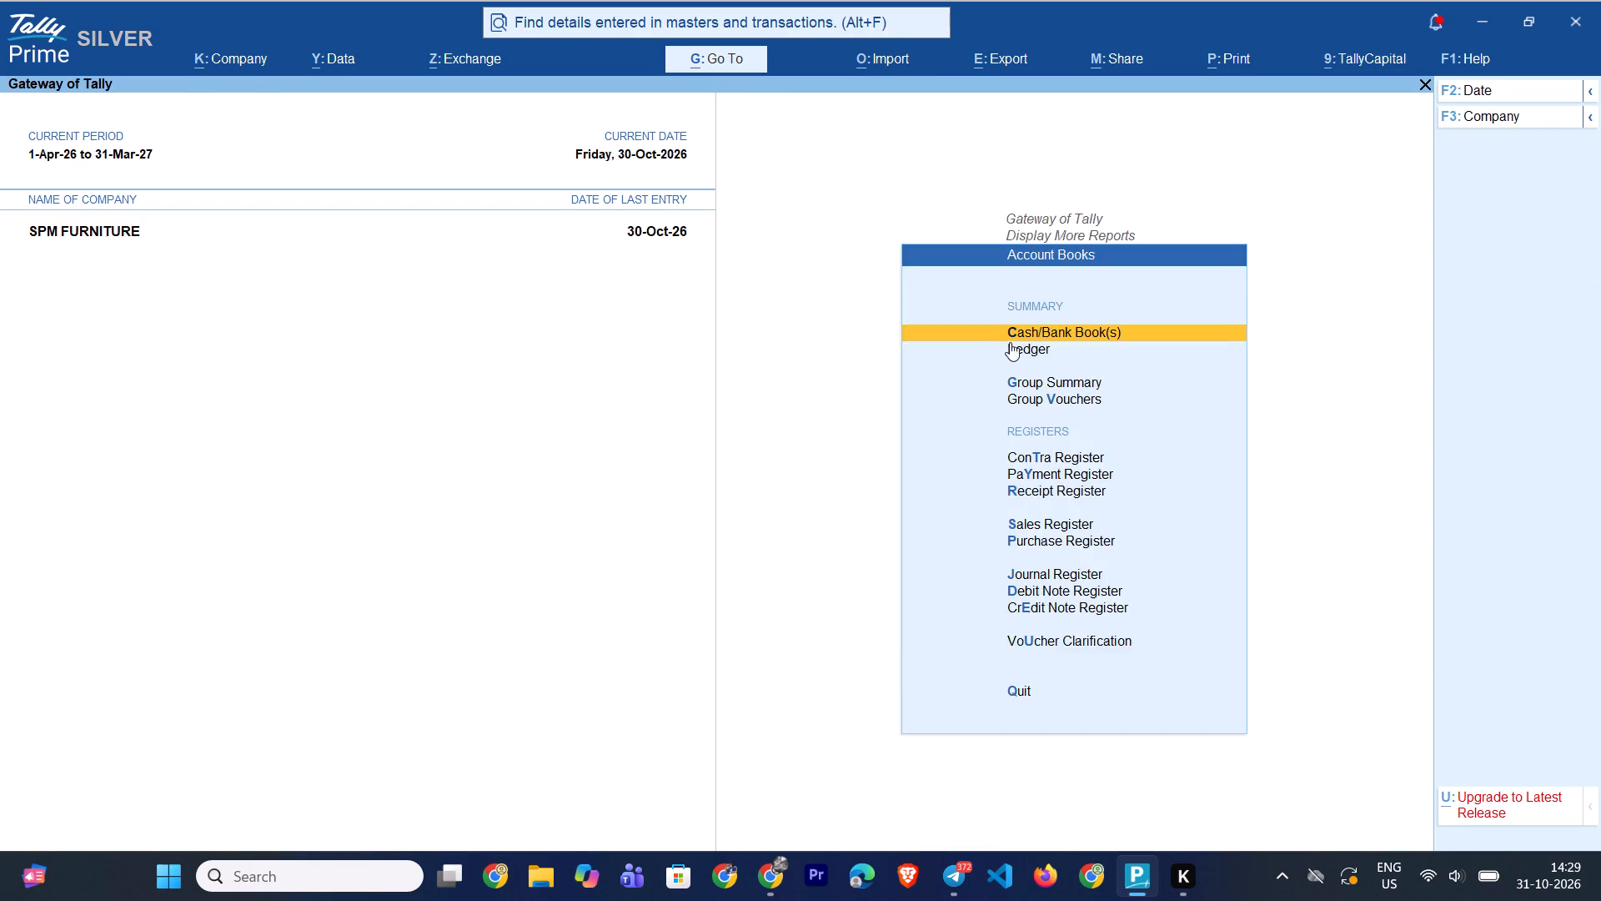
key("Return")
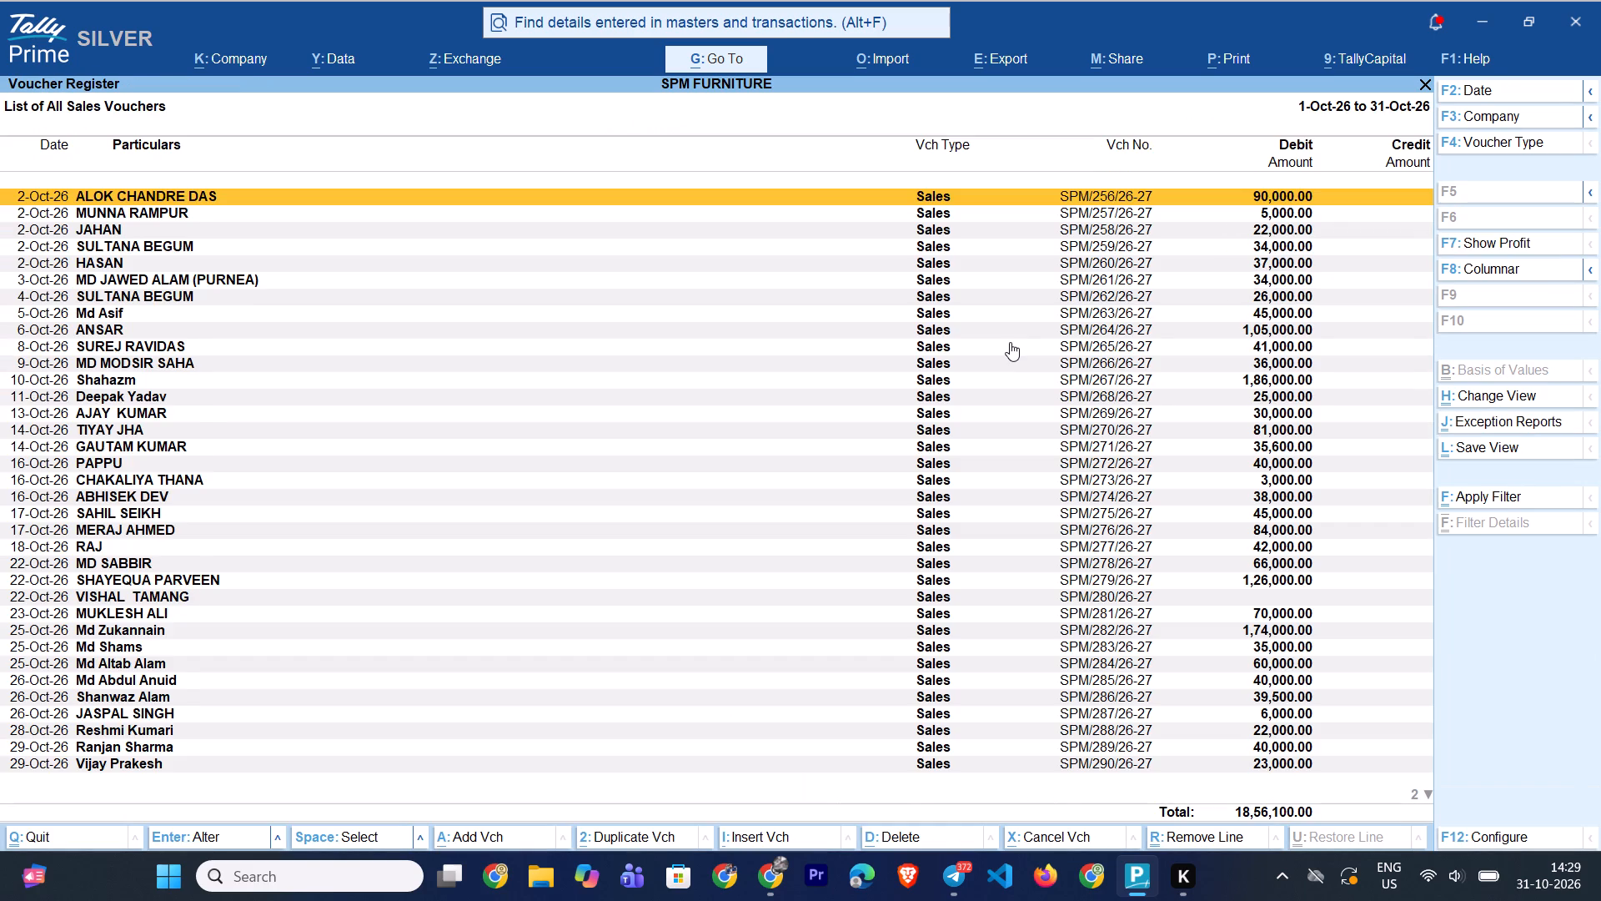
key("End")
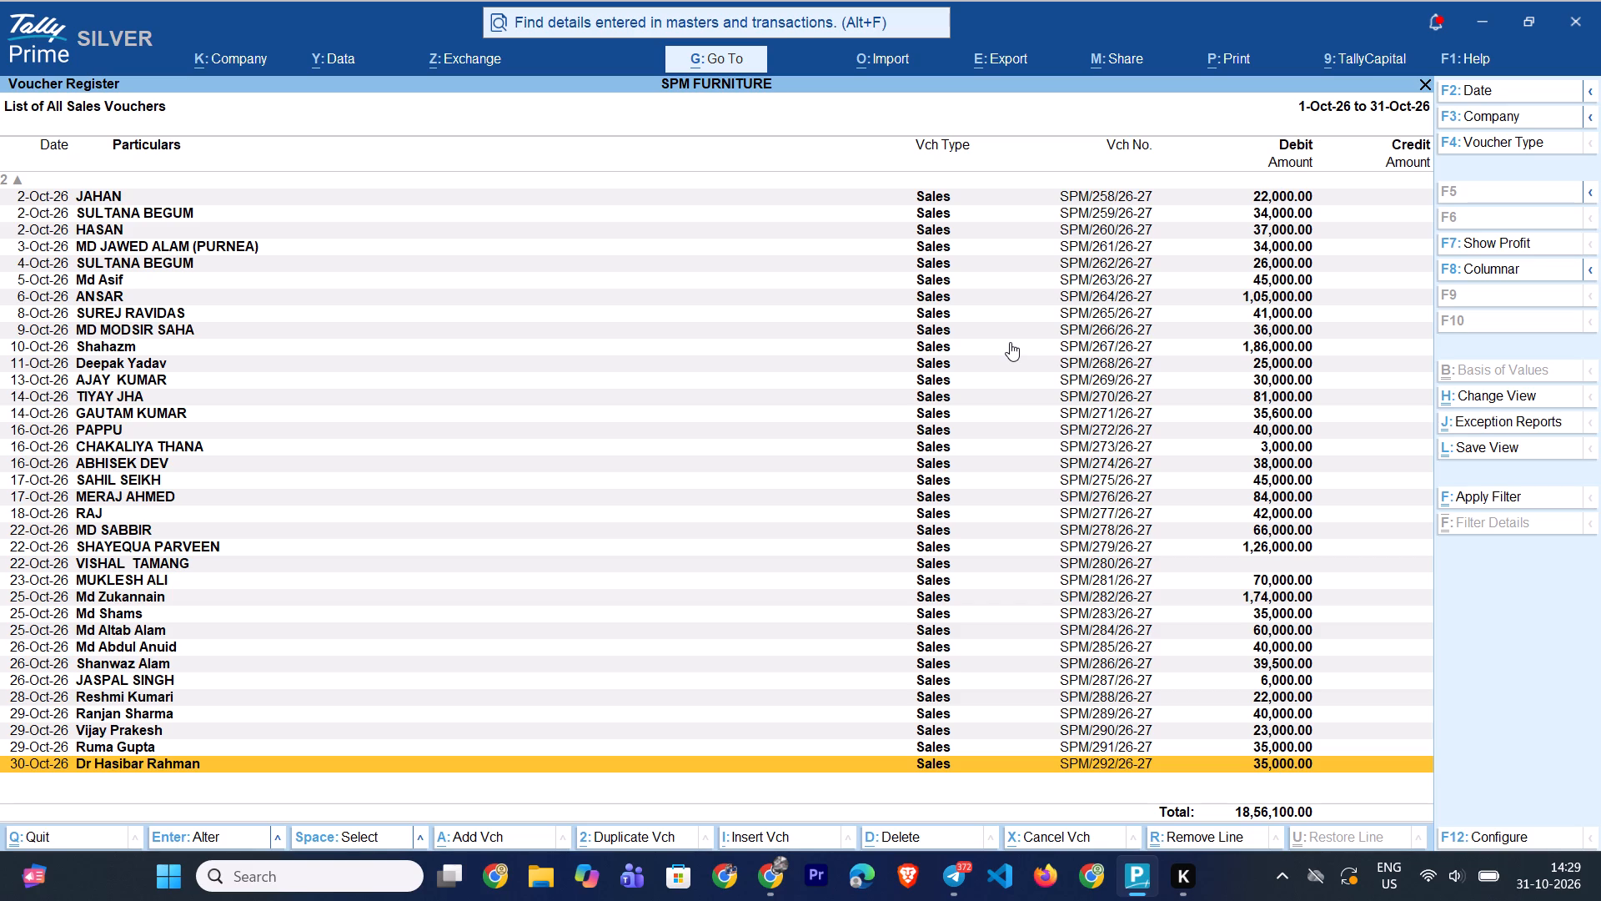
key("Escape")
key("Escape")
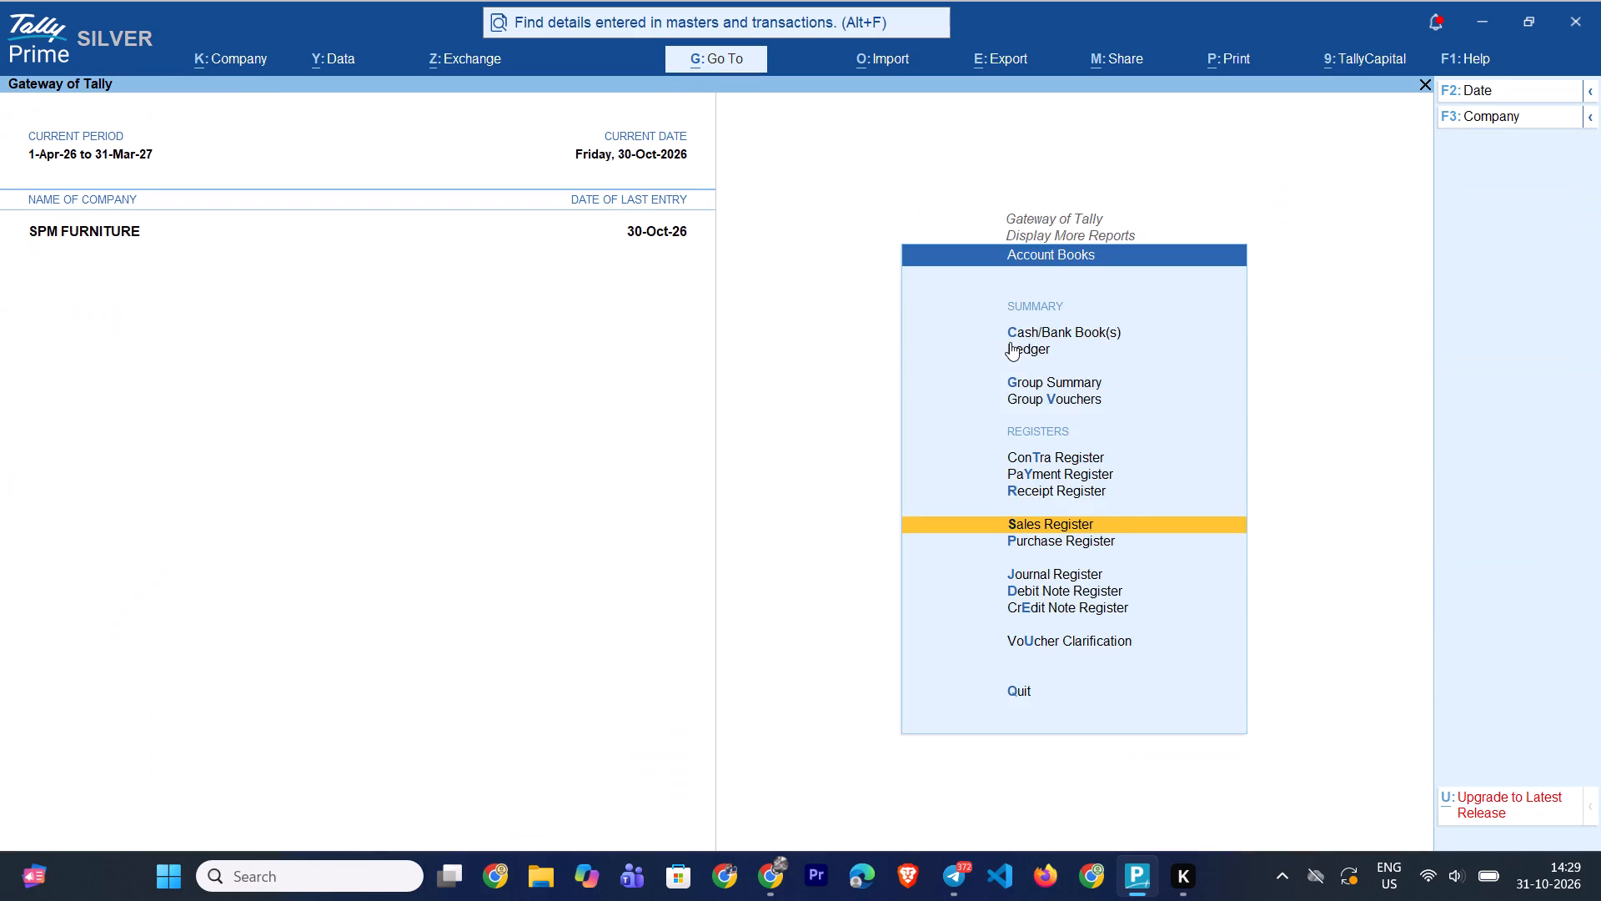
key("Escape")
key("Escape")
key("Escape")
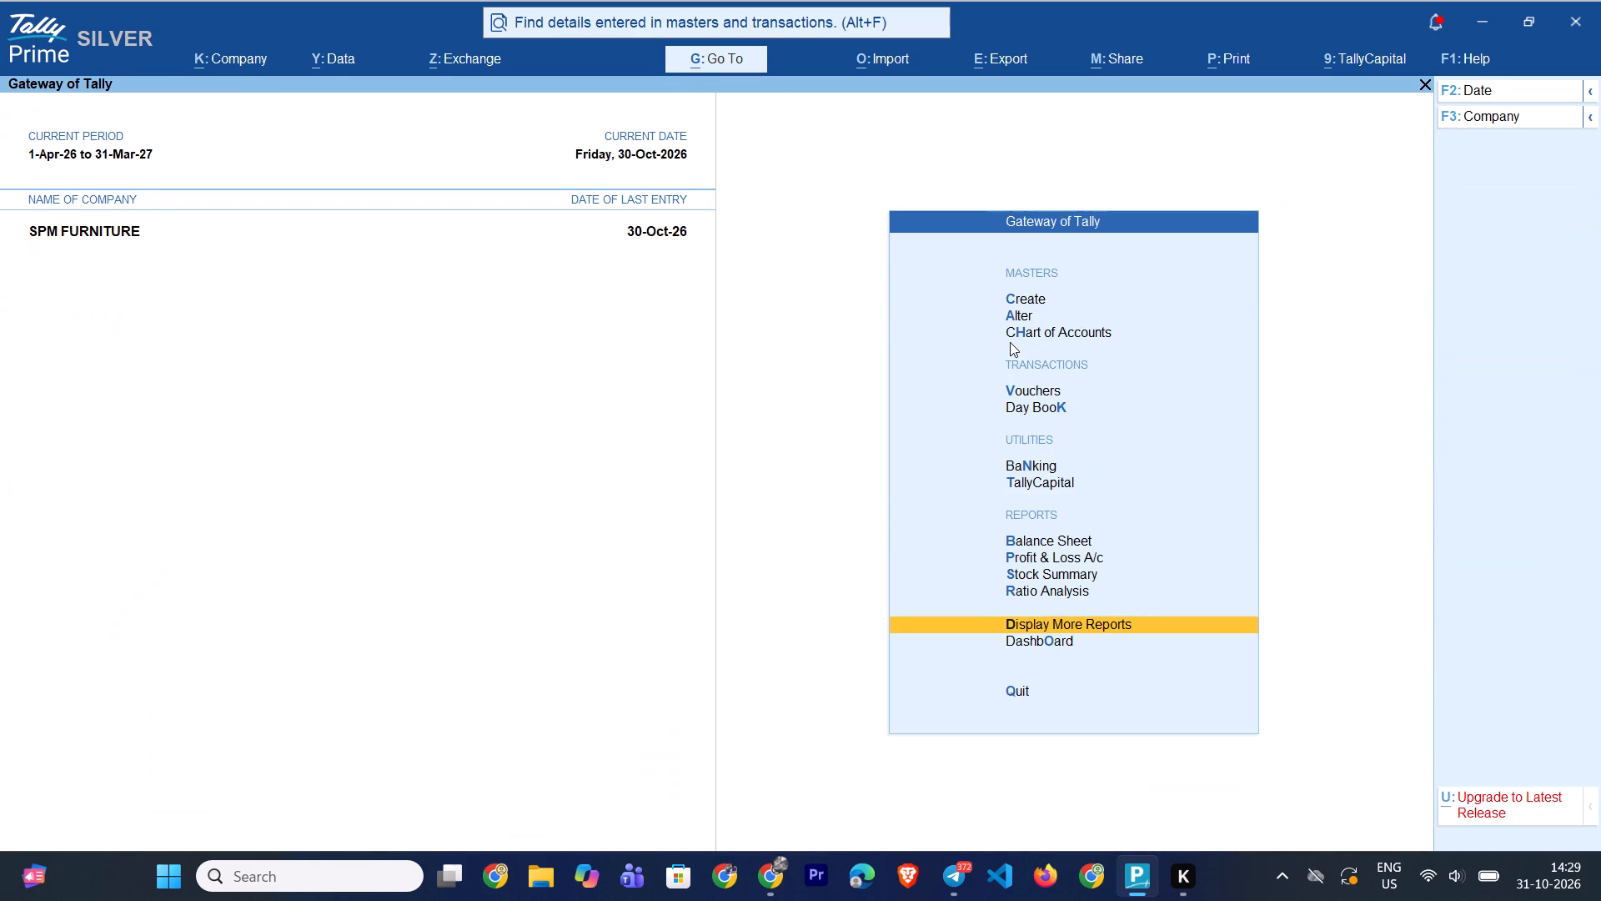
key("Escape")
Check the Cash ledger's monthly summary and October vouchers again, and return to the Gateway of Tally.
type("DAC")
key("Right")
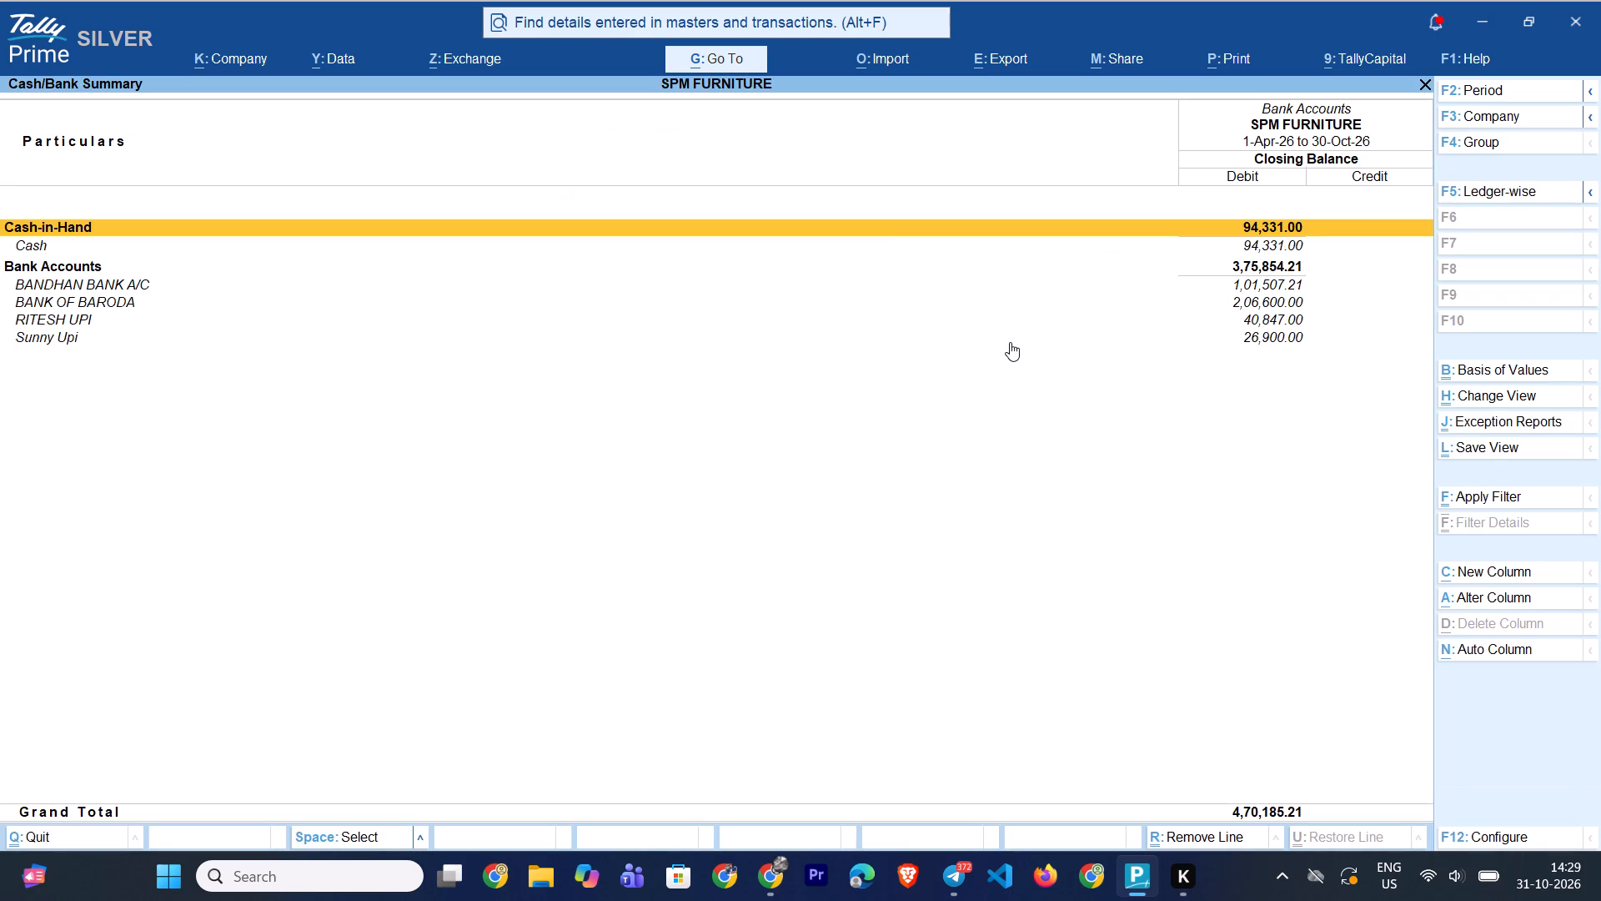
key("Down")
key("Return")
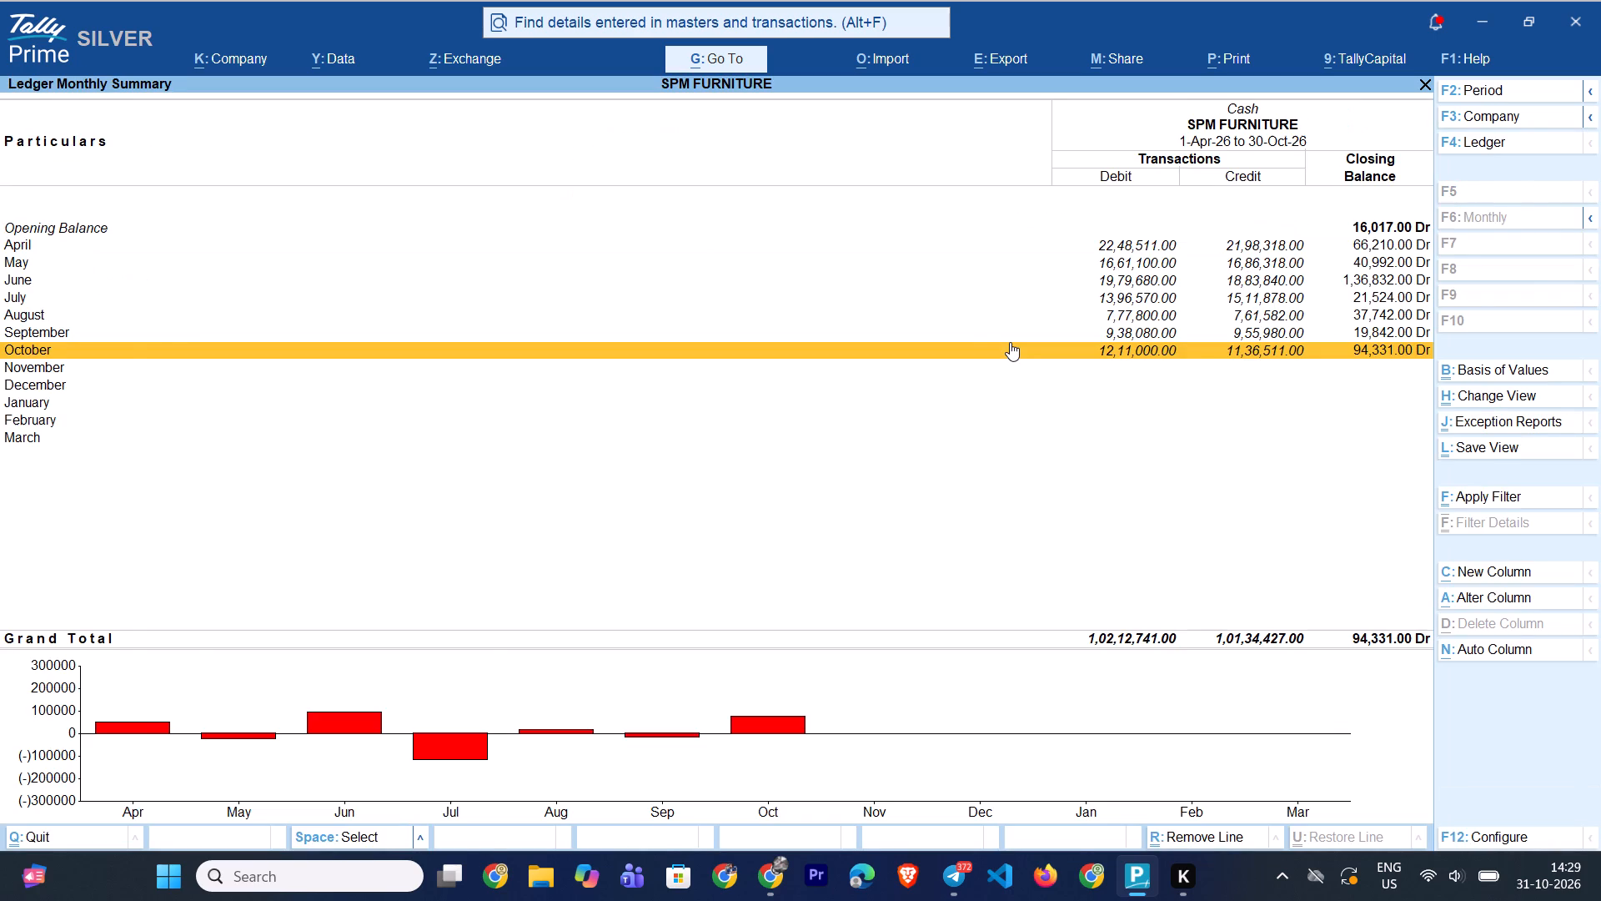
key("Return")
key("Escape")
key("Escape")
key("Escape")
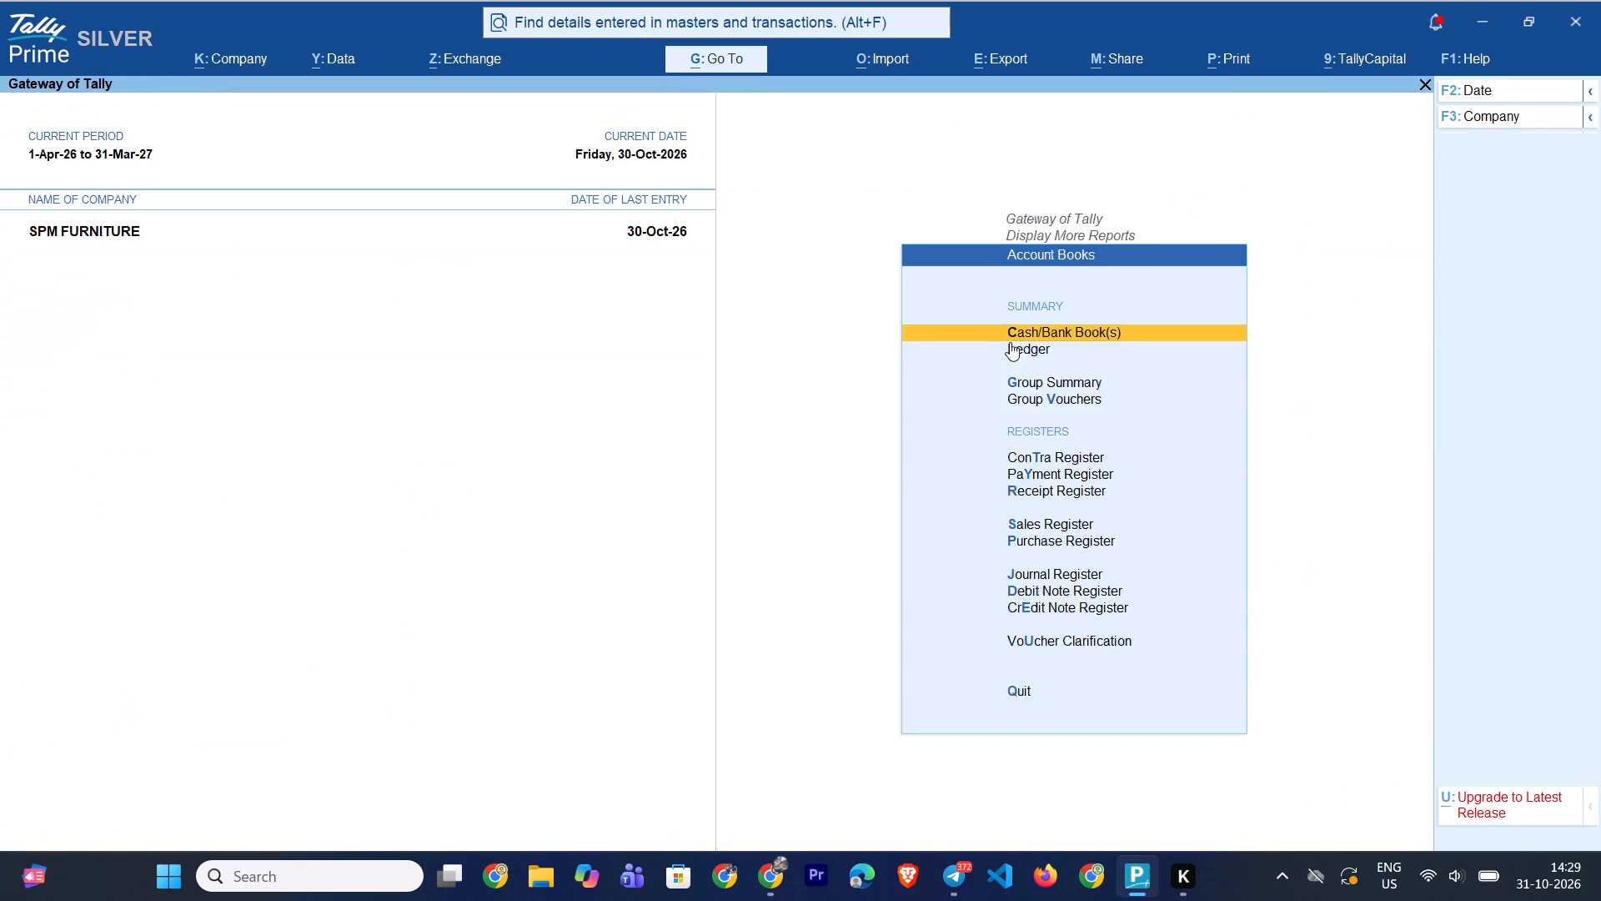
key("Escape")
key("Escape")
key("Escape")
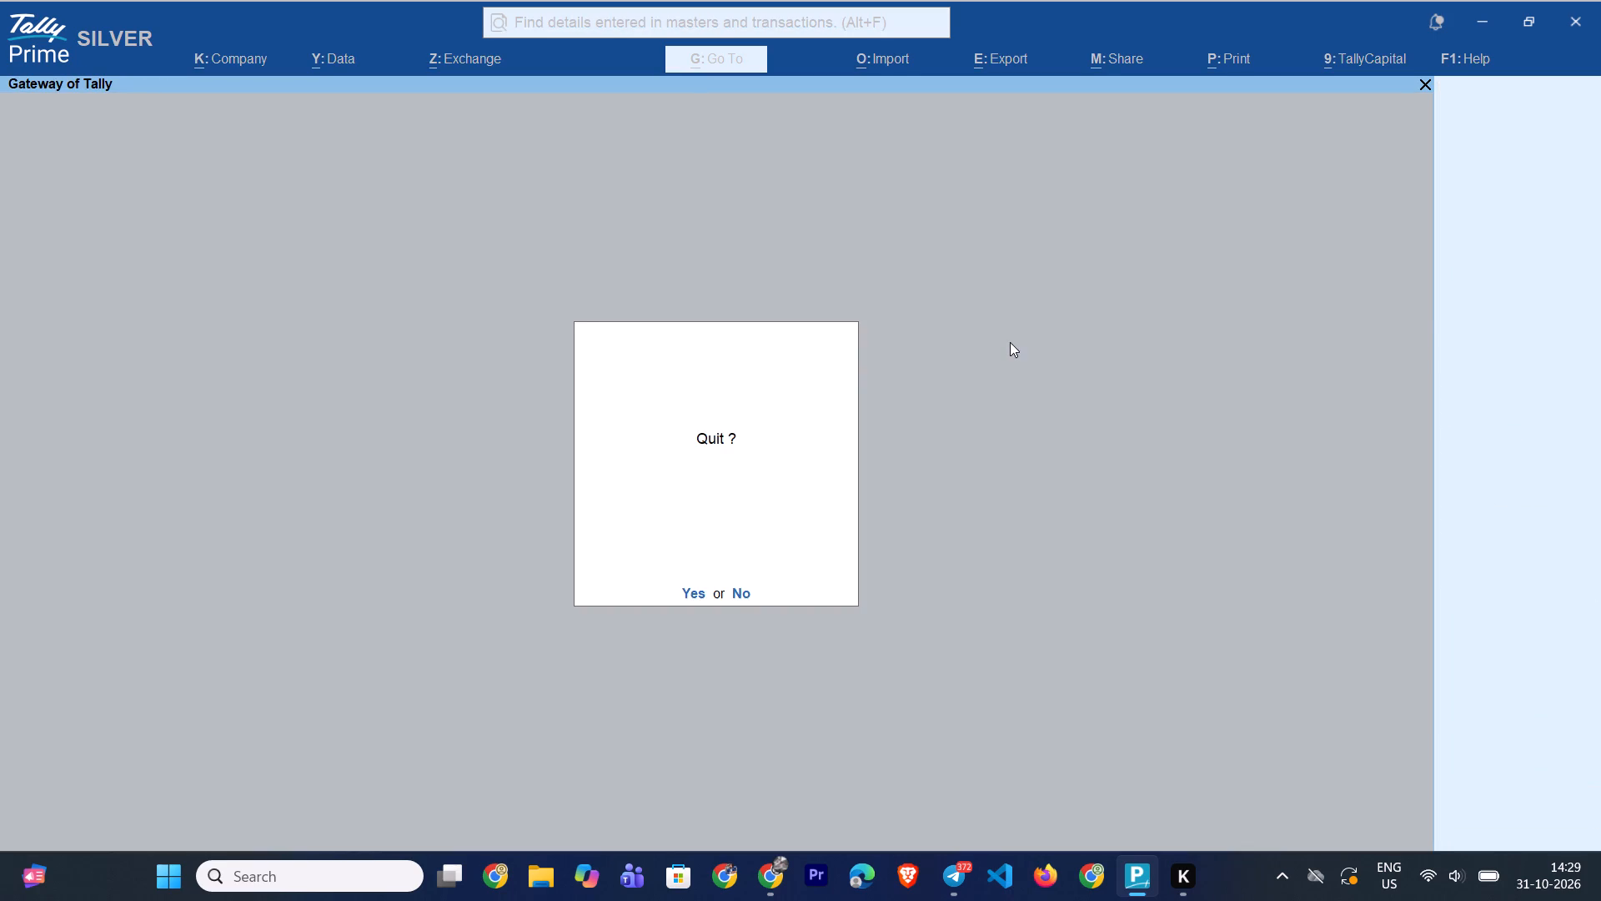
key("Escape")
Examine the Sundry Debtors group under Current Assets in the Balance Sheet, and return to the Balance Sheet.
key("b")
key("Right")
key("Down")
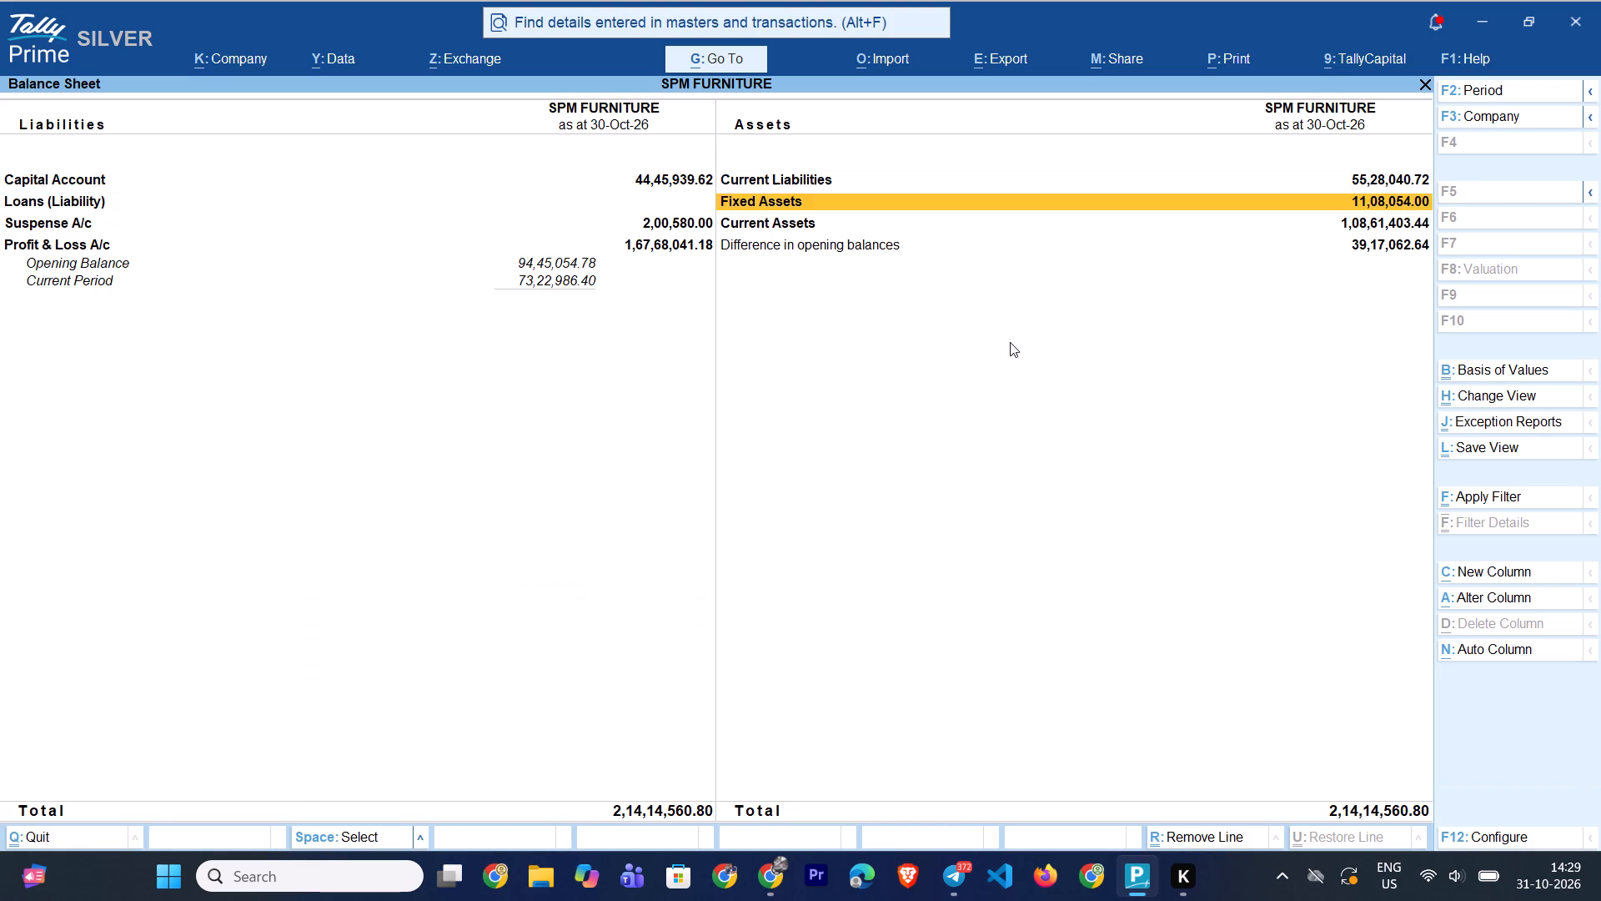
key("Down")
key("Return")
key("Down")
key("Down")
key("Down")
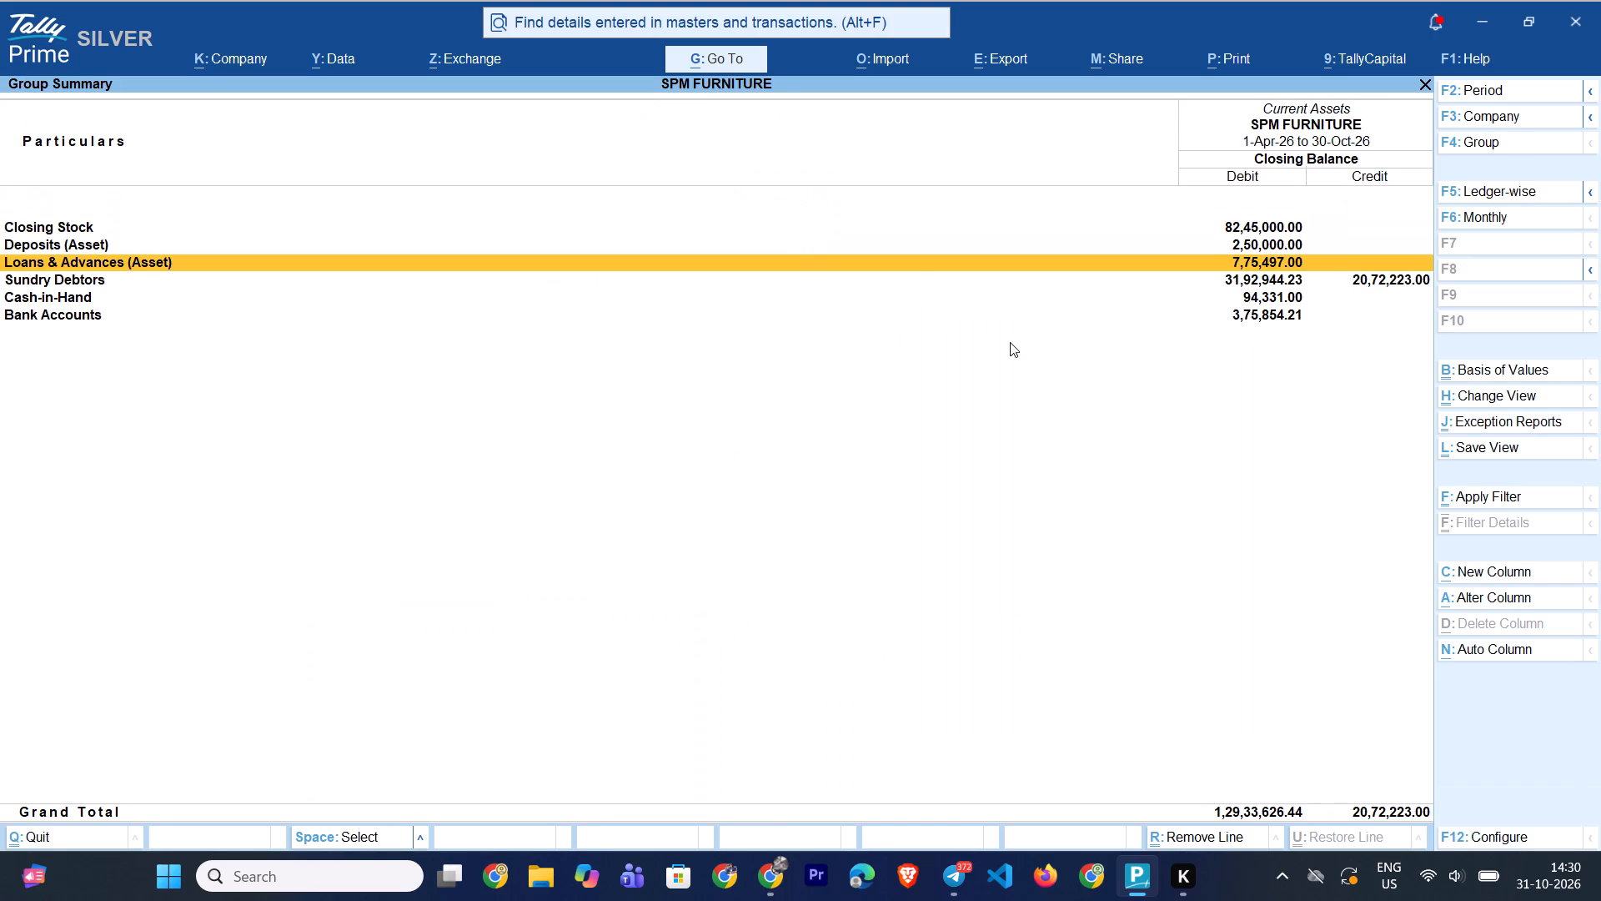
key("Return")
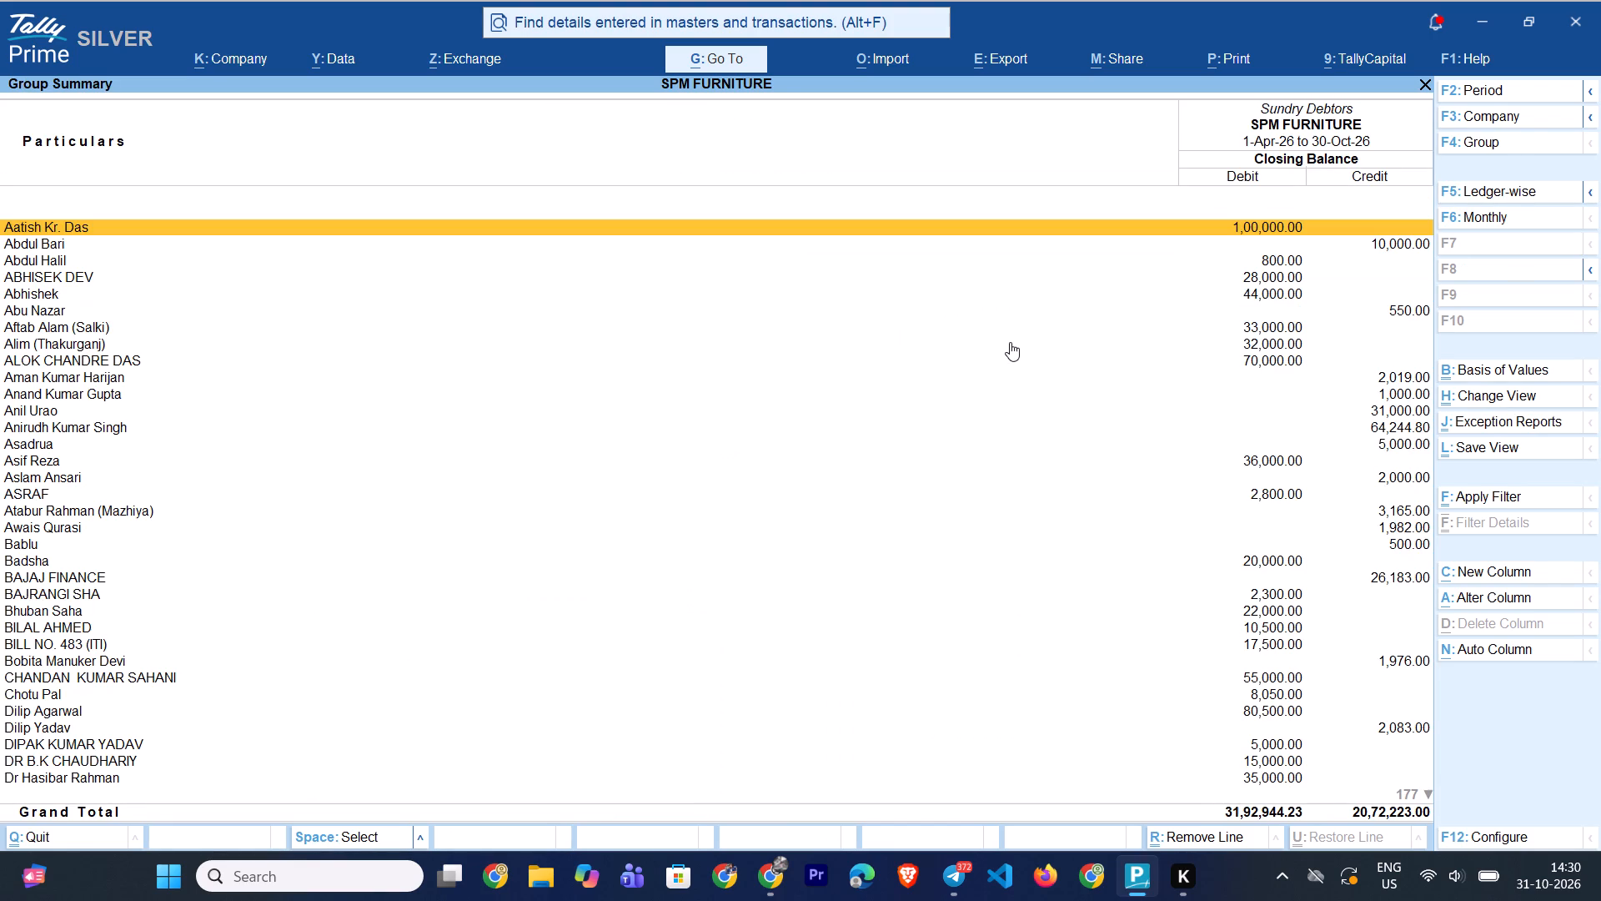
key("Escape")
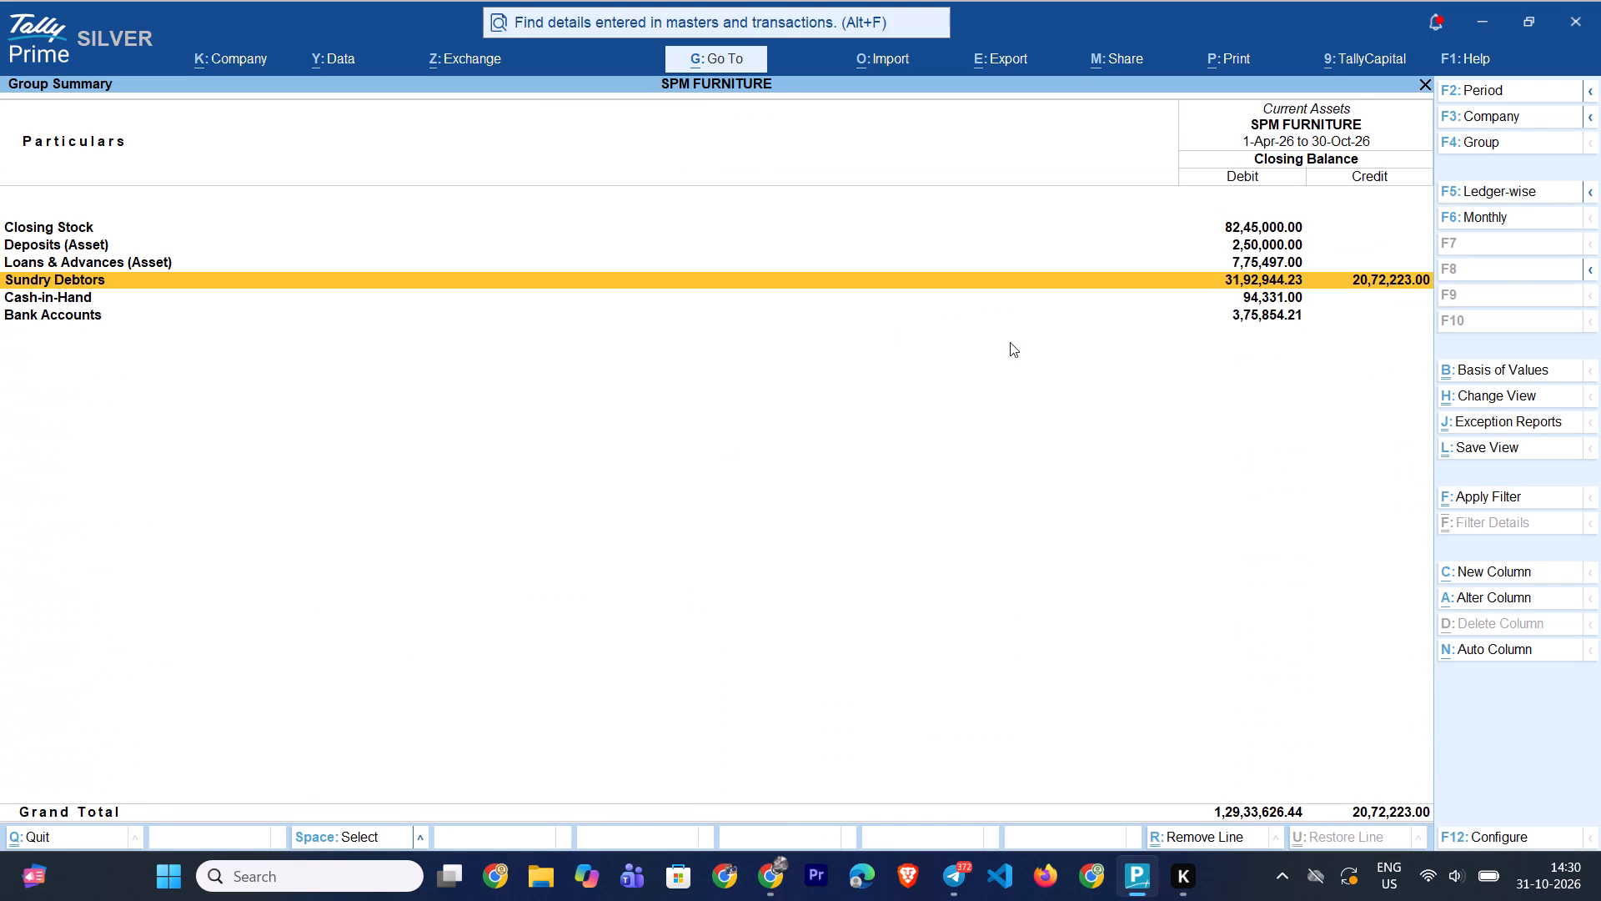
key("Escape")
Examine the monthly summary of the DIFFERENCE ledger in the Balance Sheet's Suspense A/c group.
key("Left")
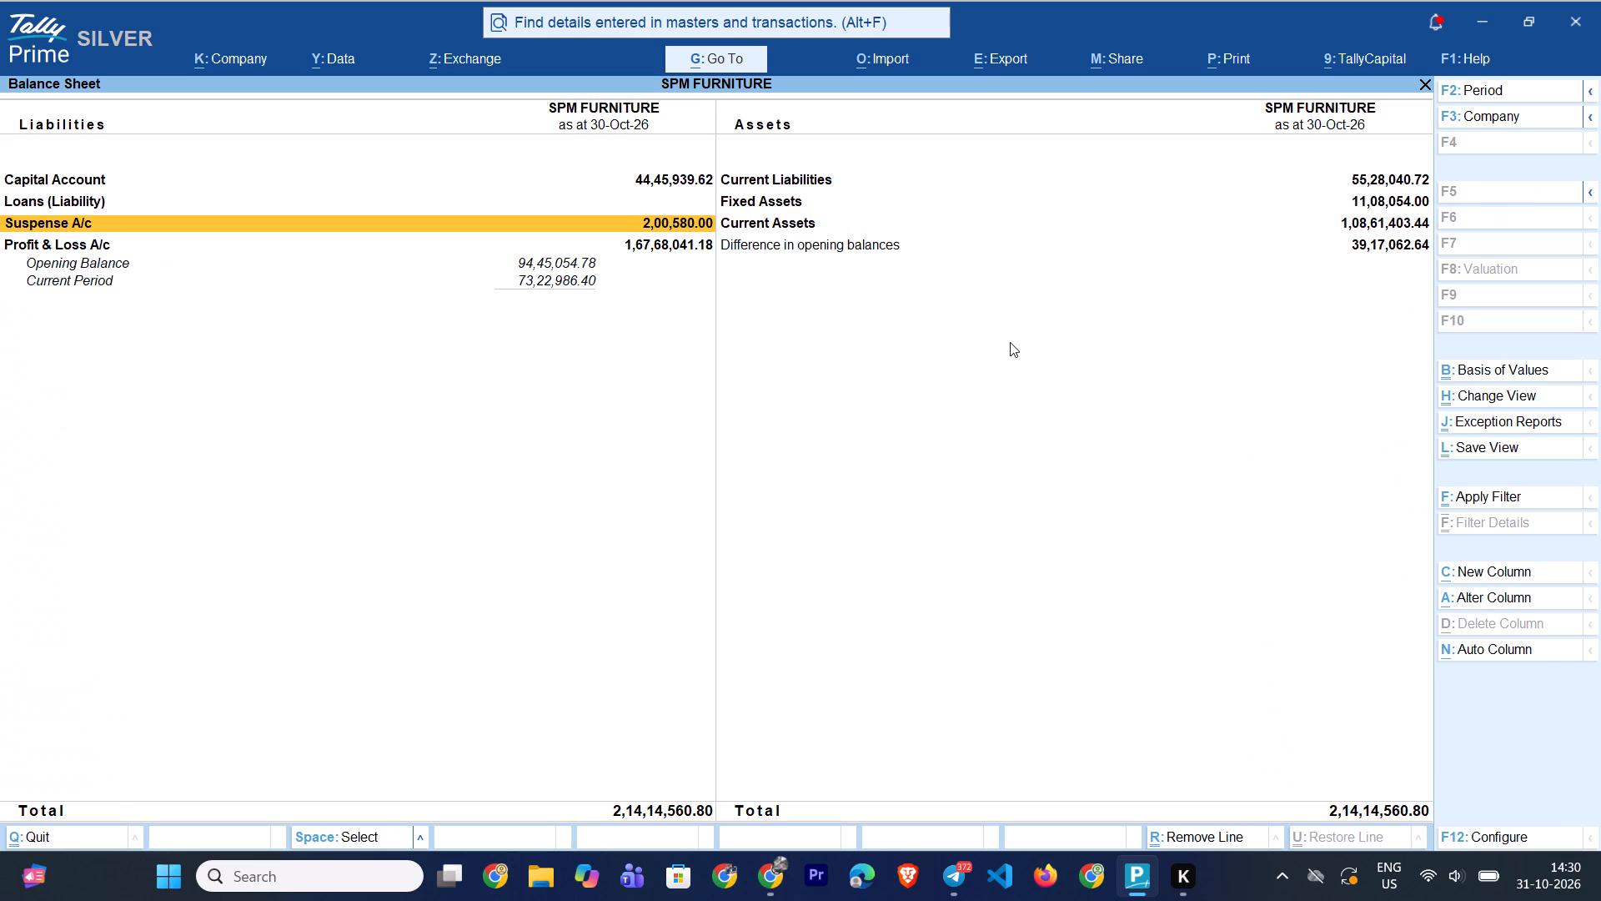
key("Return")
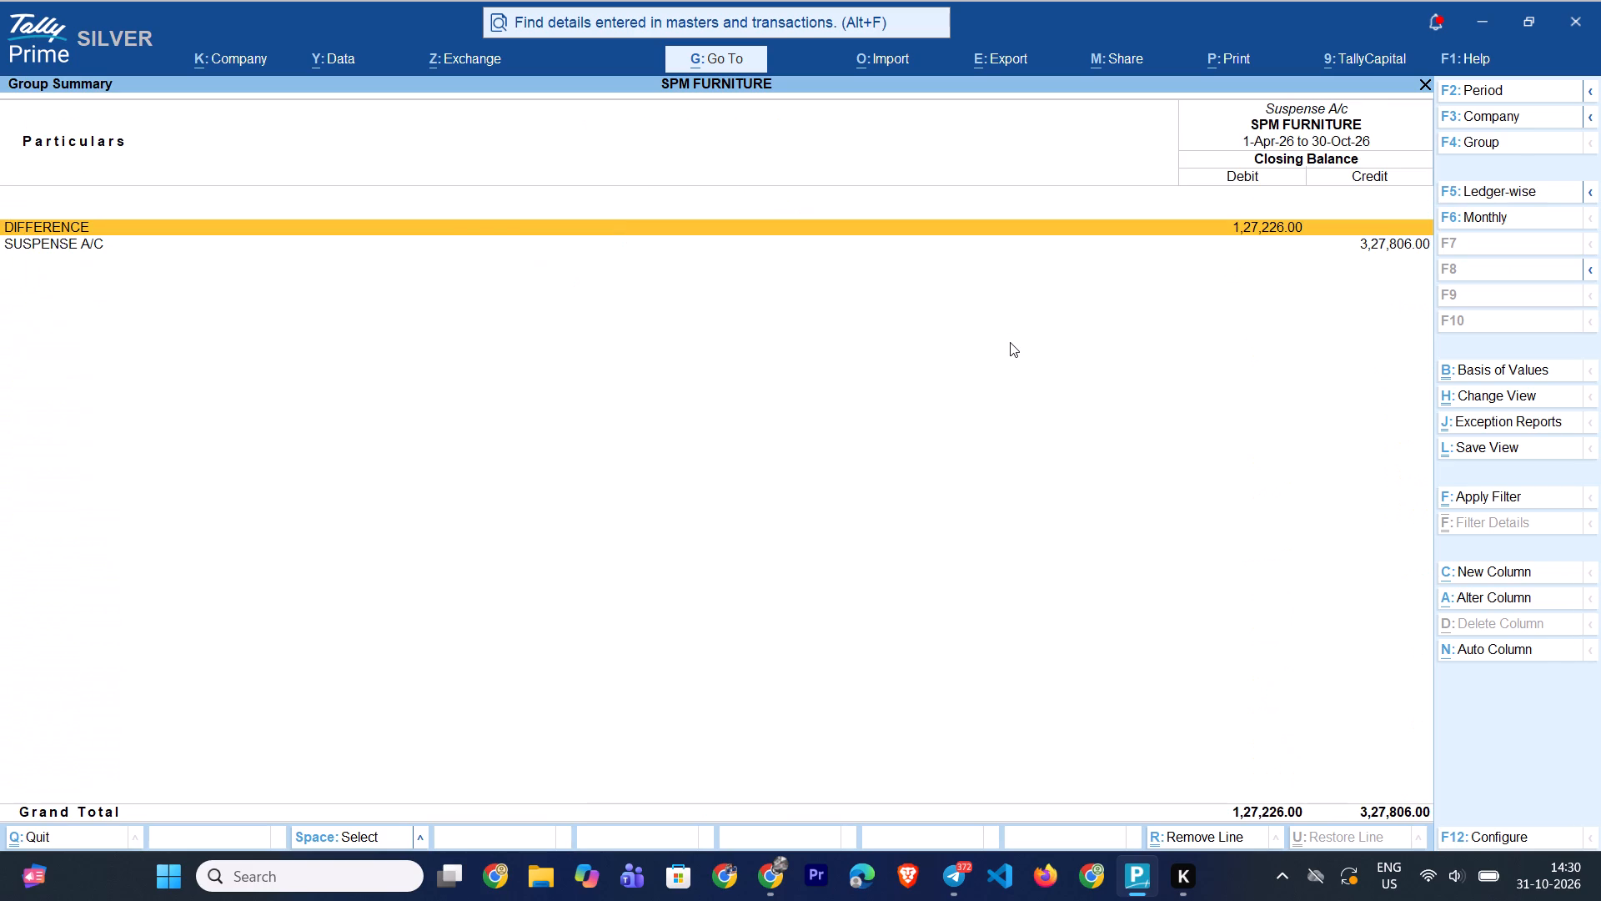
key("Return")
key("Up")
key("Up")
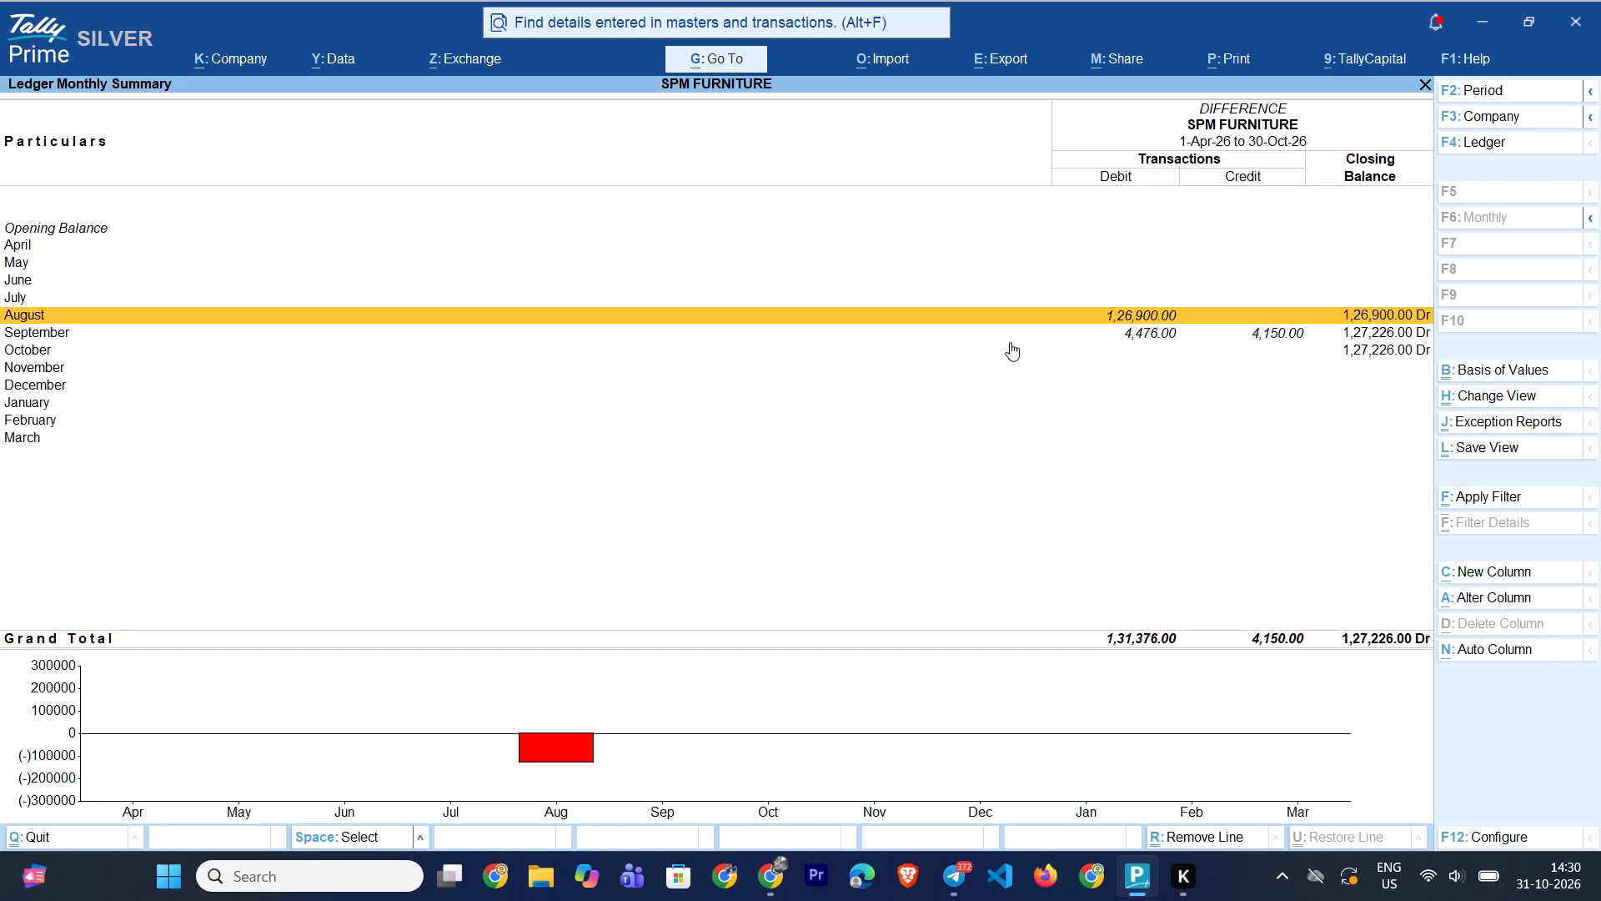
key("Escape")
Review the SUSPENSE A/C ledger's monthly summary and its voucher lists for April and May.
key("Down")
key("Return")
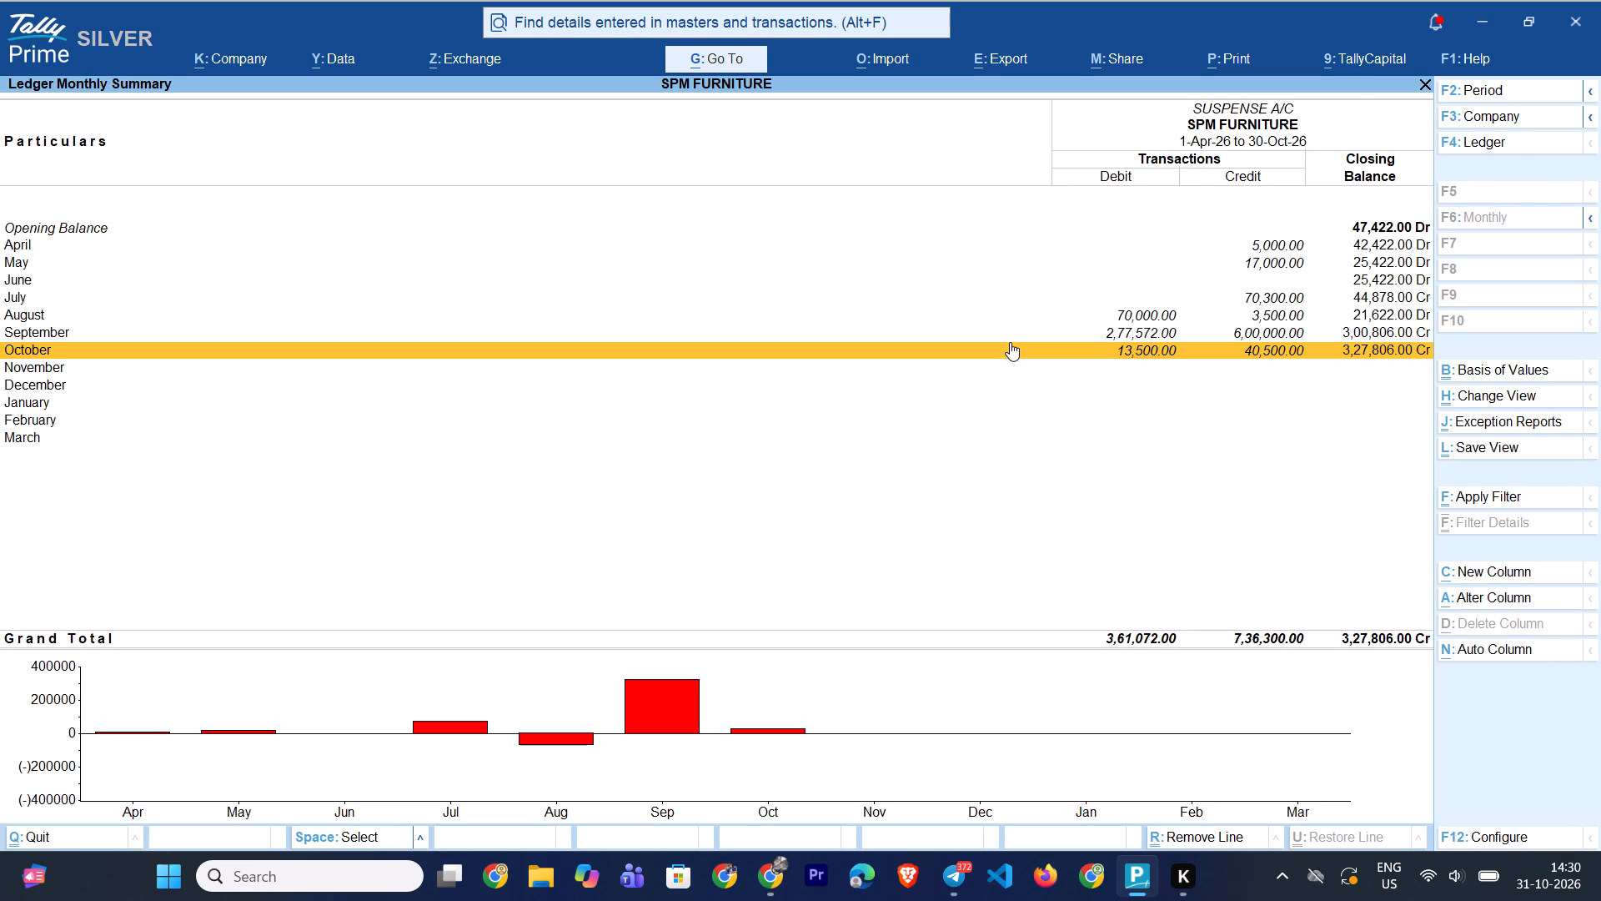
key("Up")
key("Up")
key("Up")
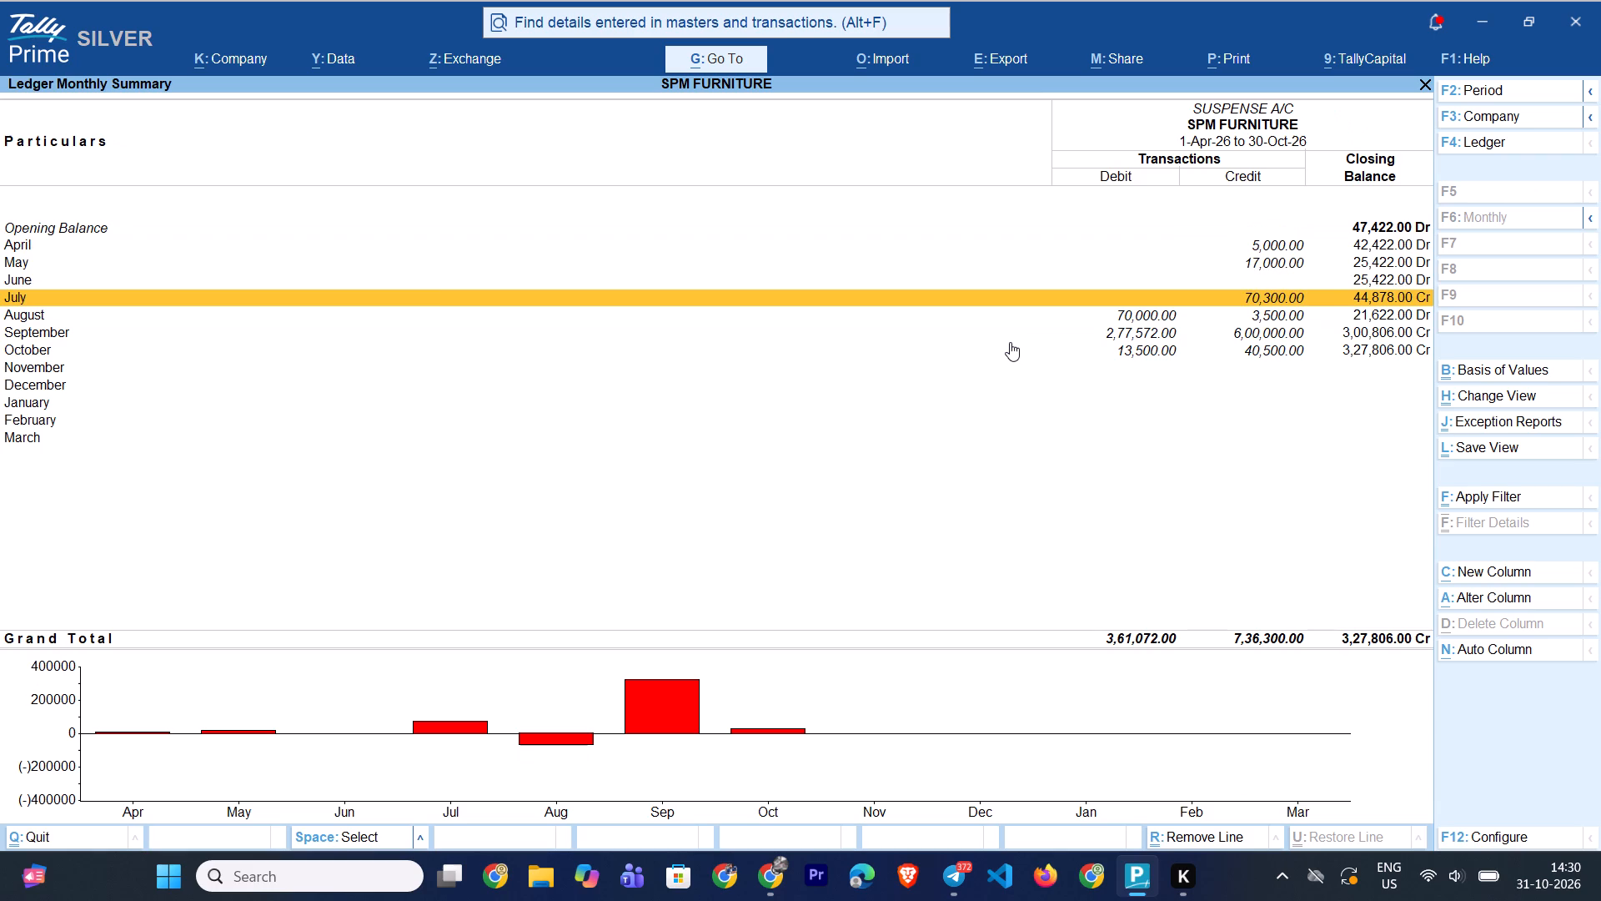
key("Up")
key("Up")
key("Up")
key("Return")
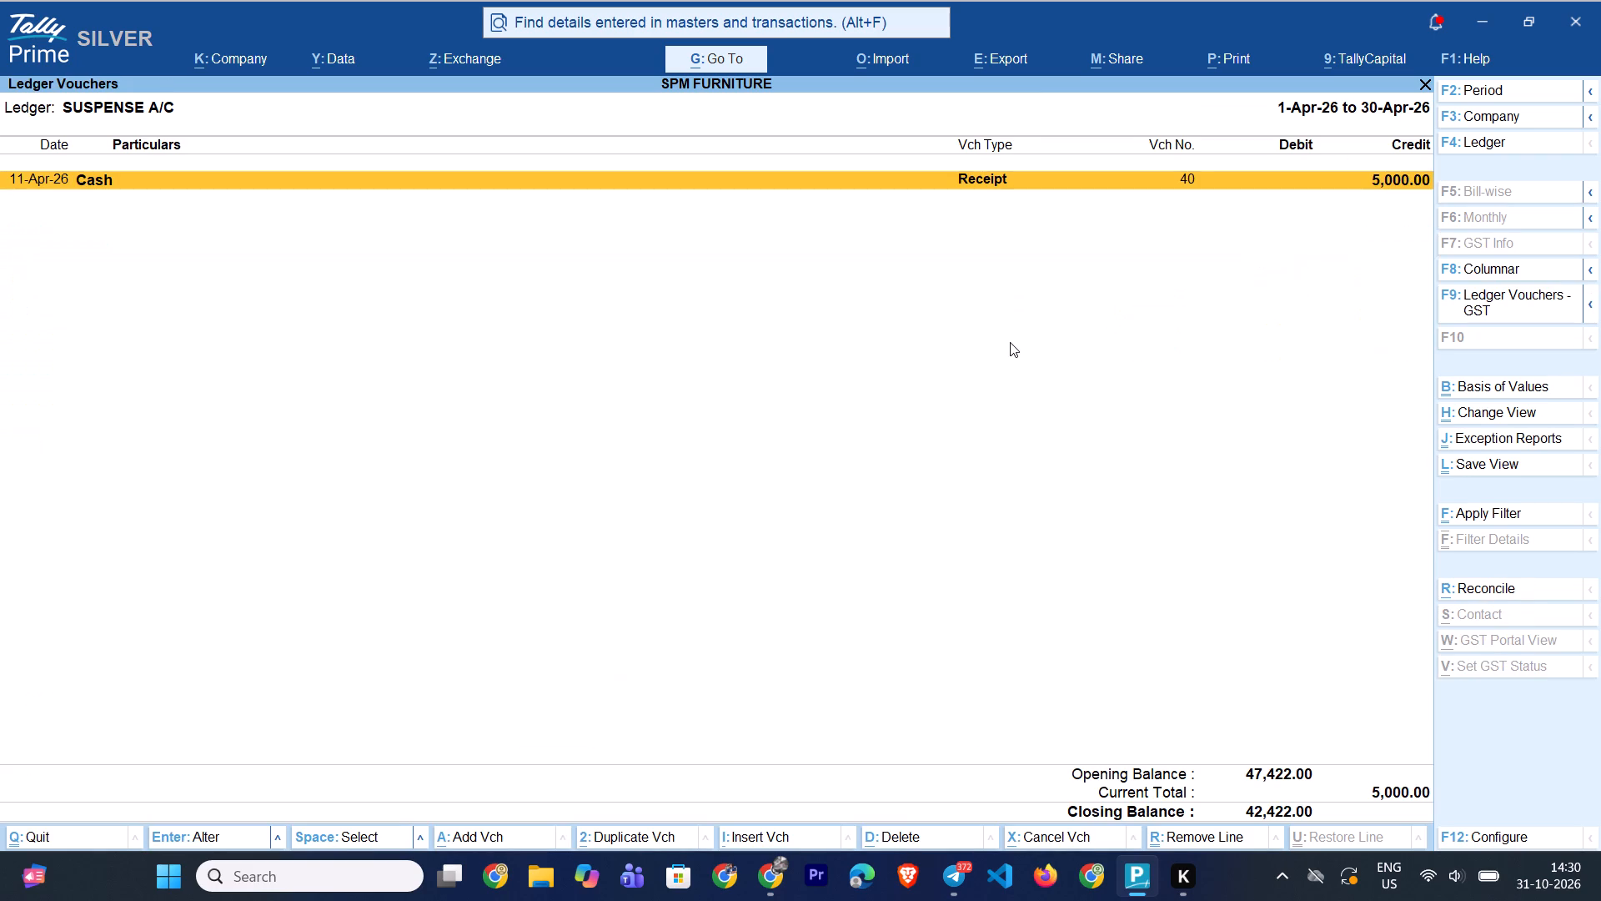
key("Escape")
key("Down")
key("Return")
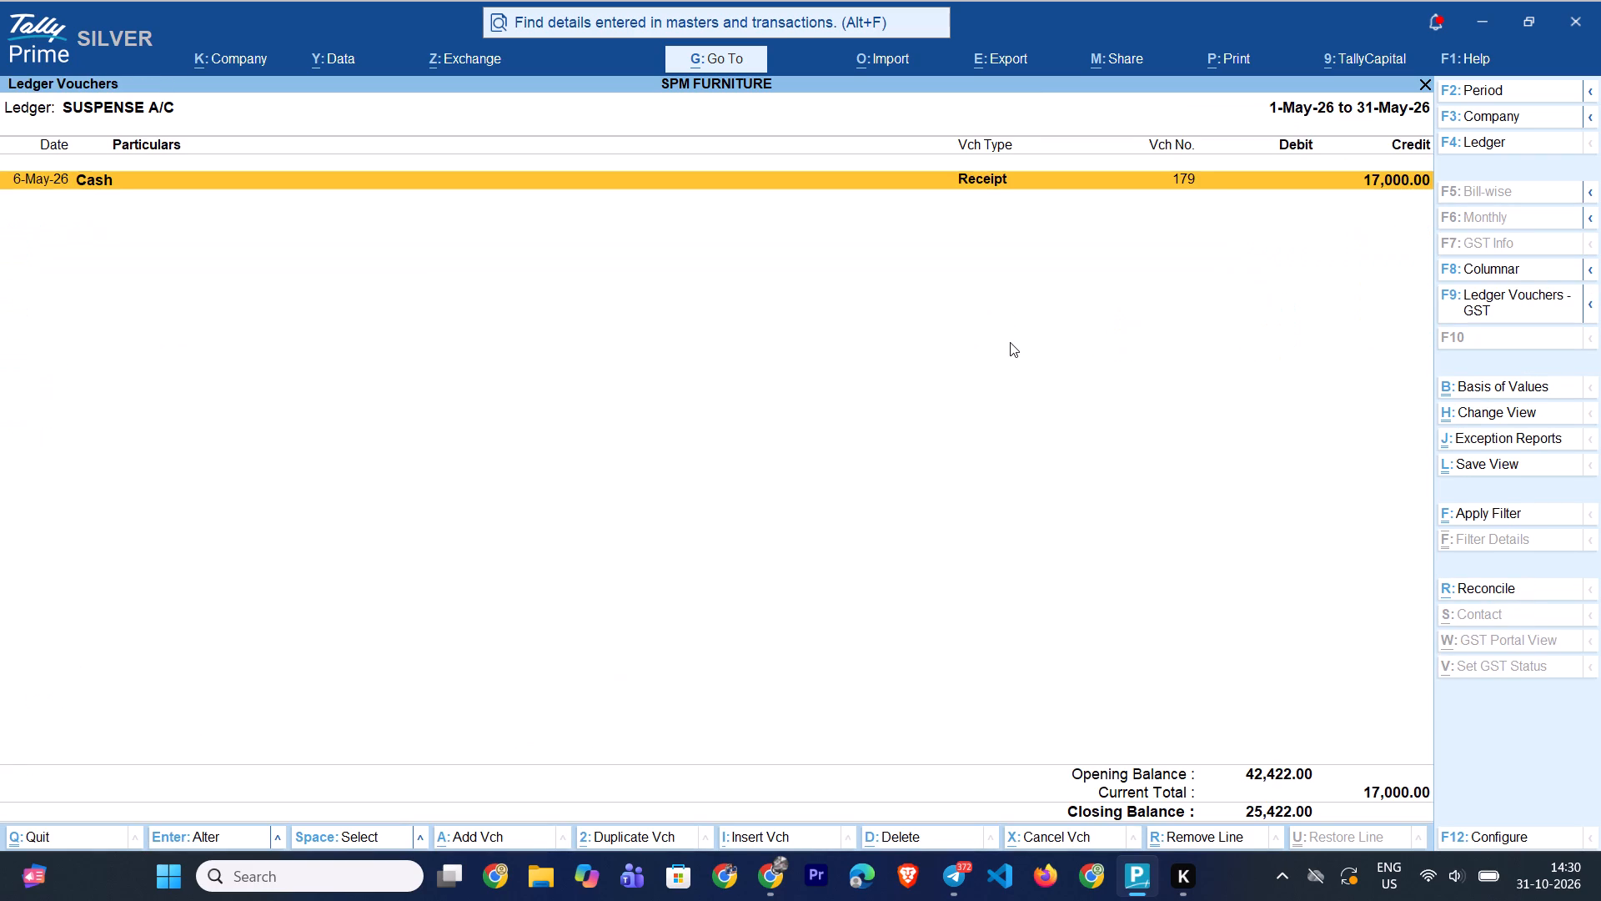
key("Escape")
Review the SUSPENSE A/C ledger's voucher lists for July, August, September and October in turn.
key("Down")
key("Down")
key("Return")
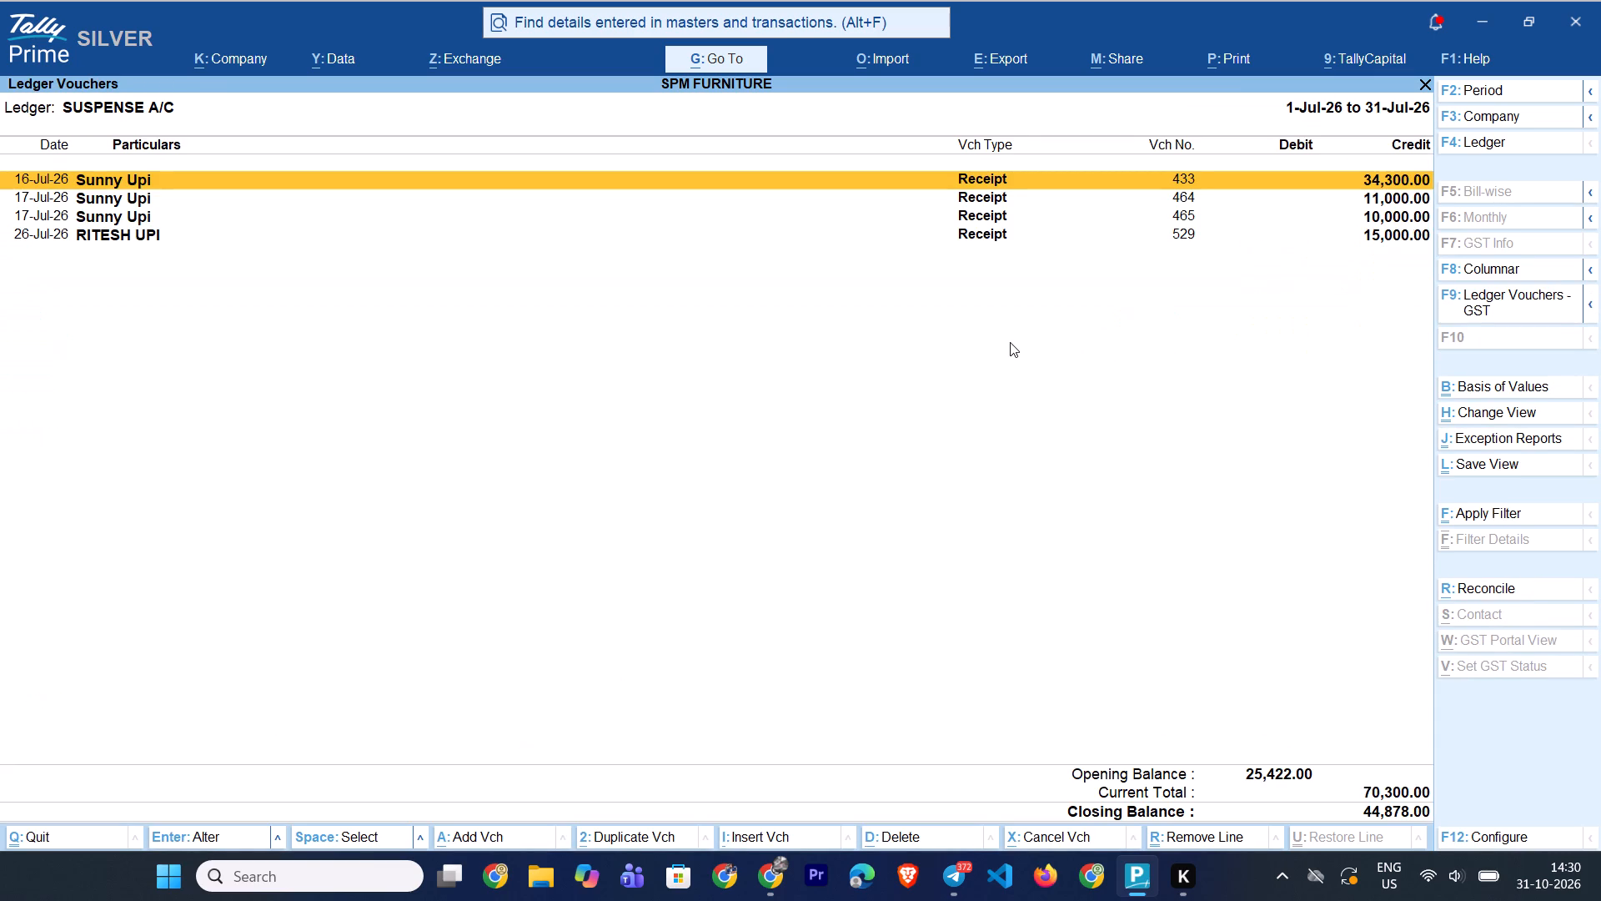
key("Escape")
key("Down")
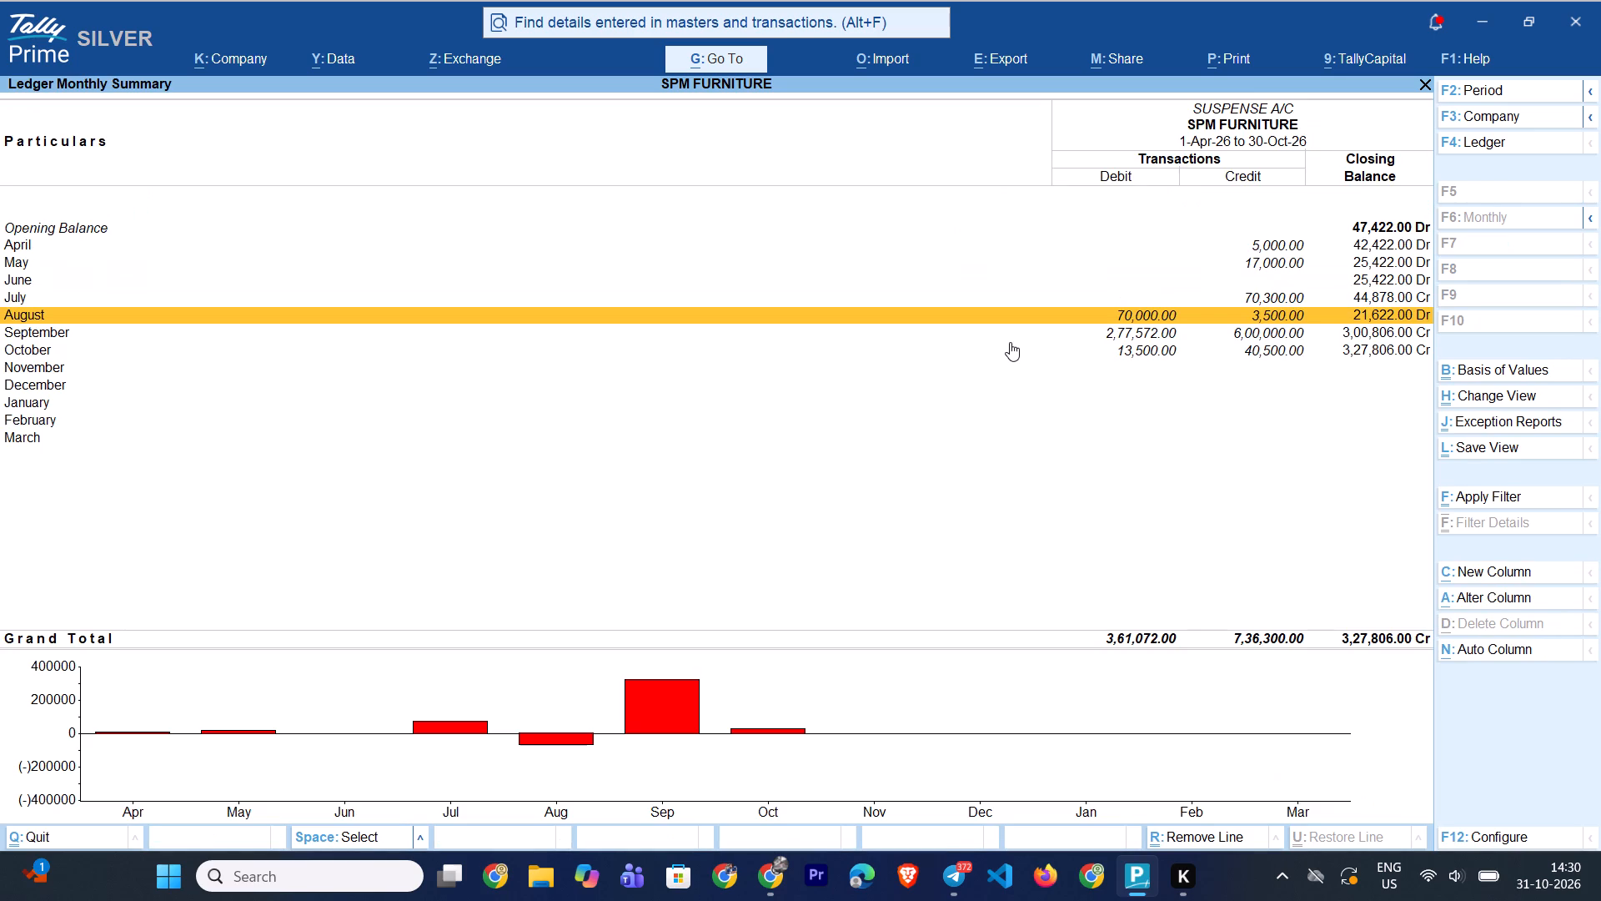
key("Return")
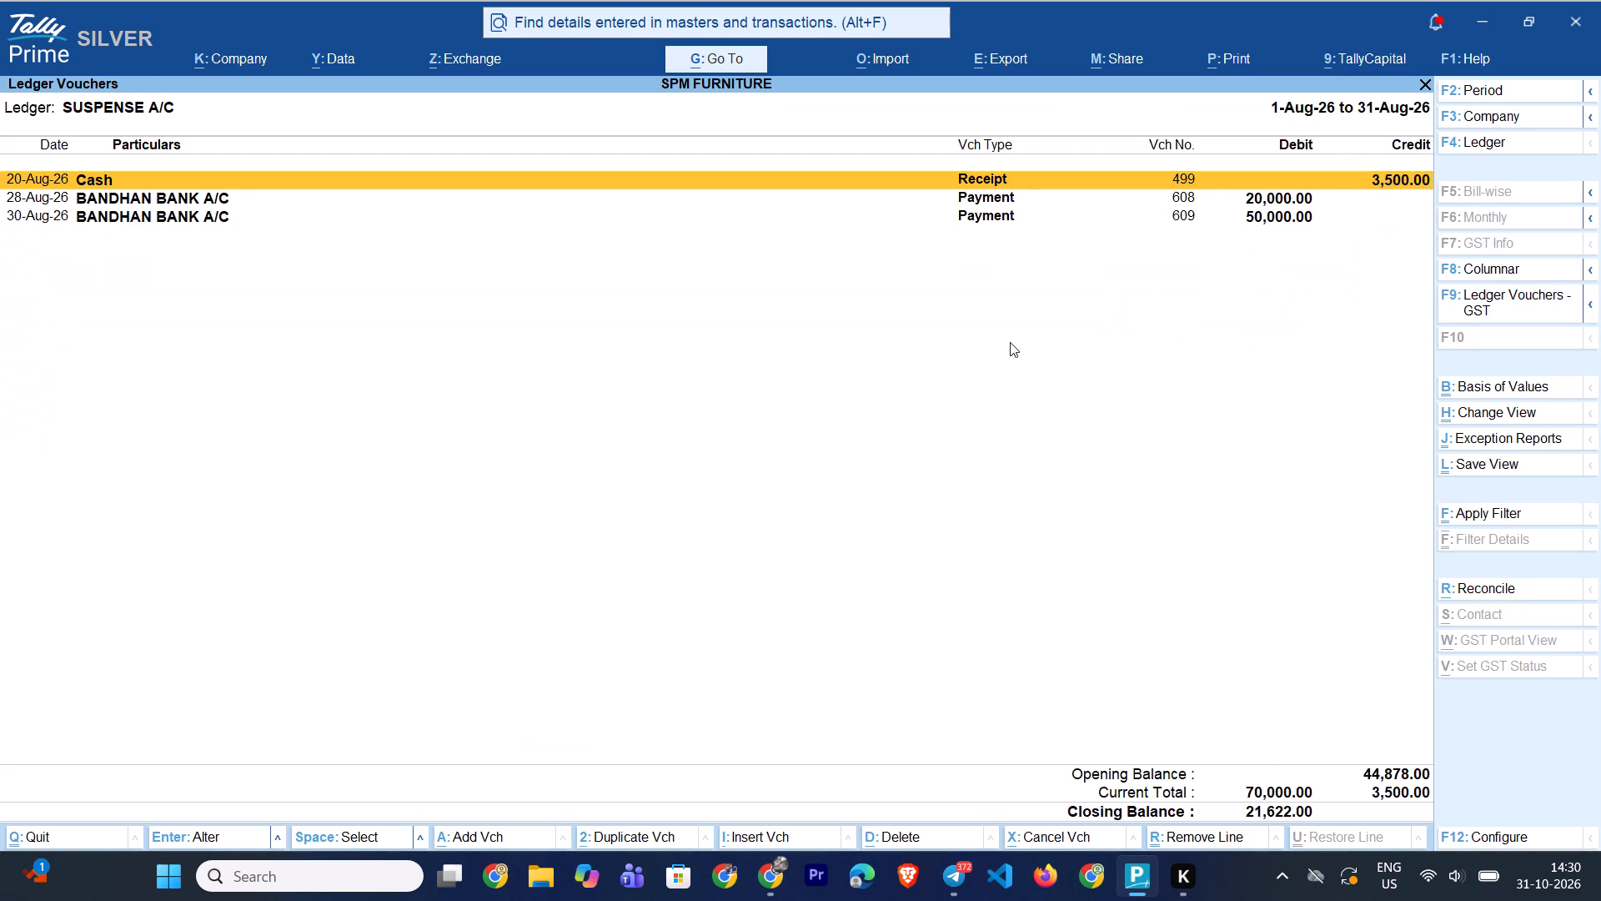
key("Escape")
key("Down")
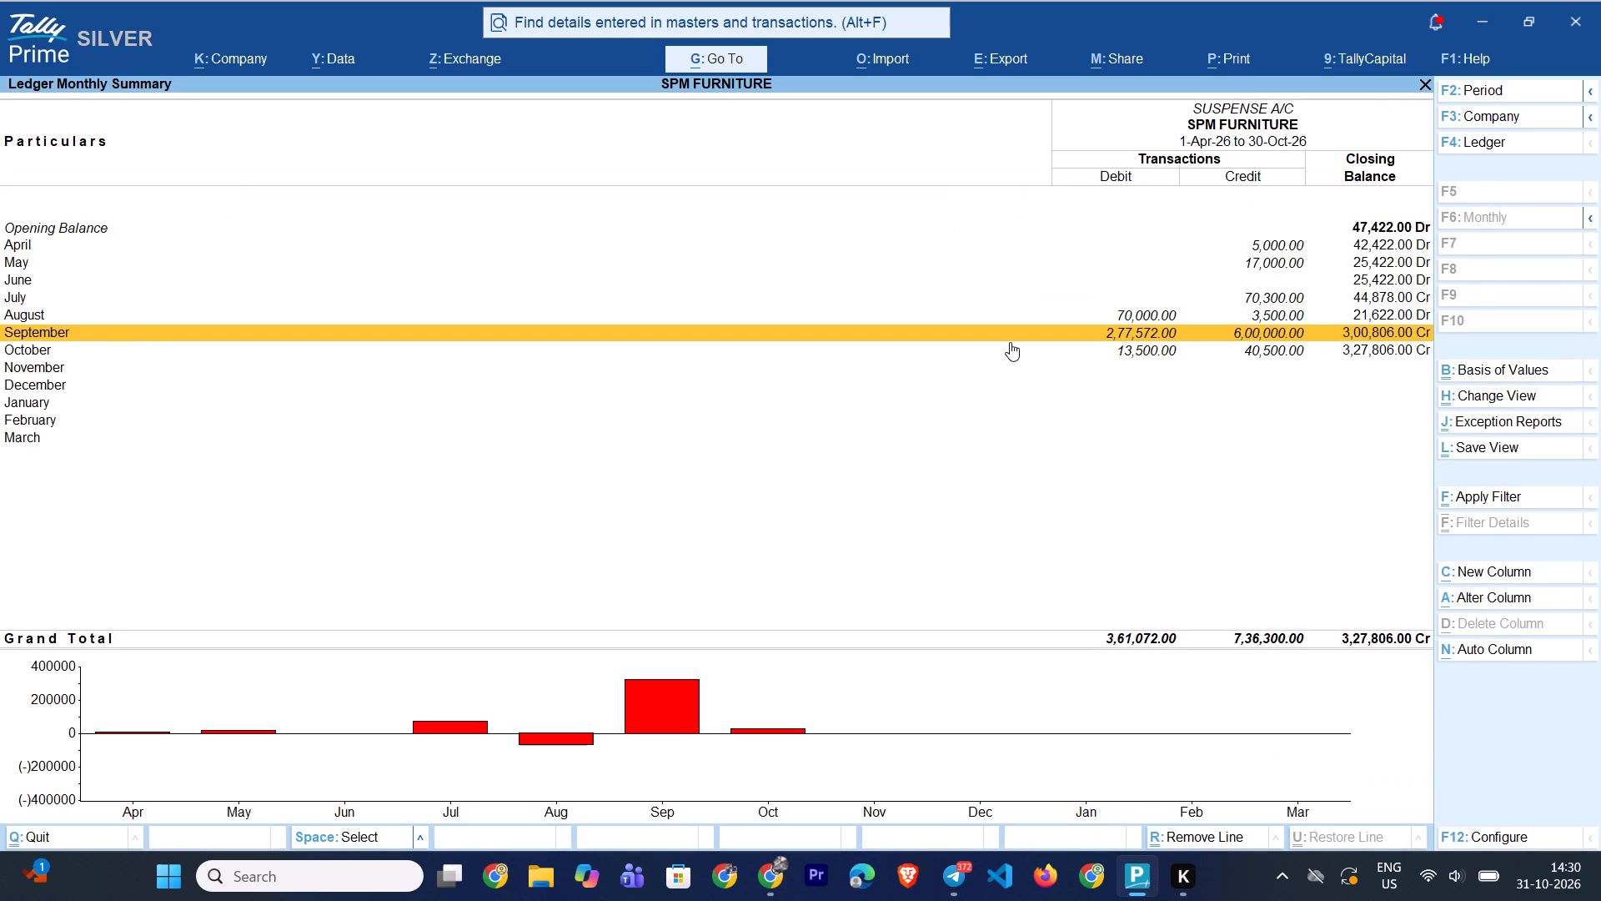
key("Return")
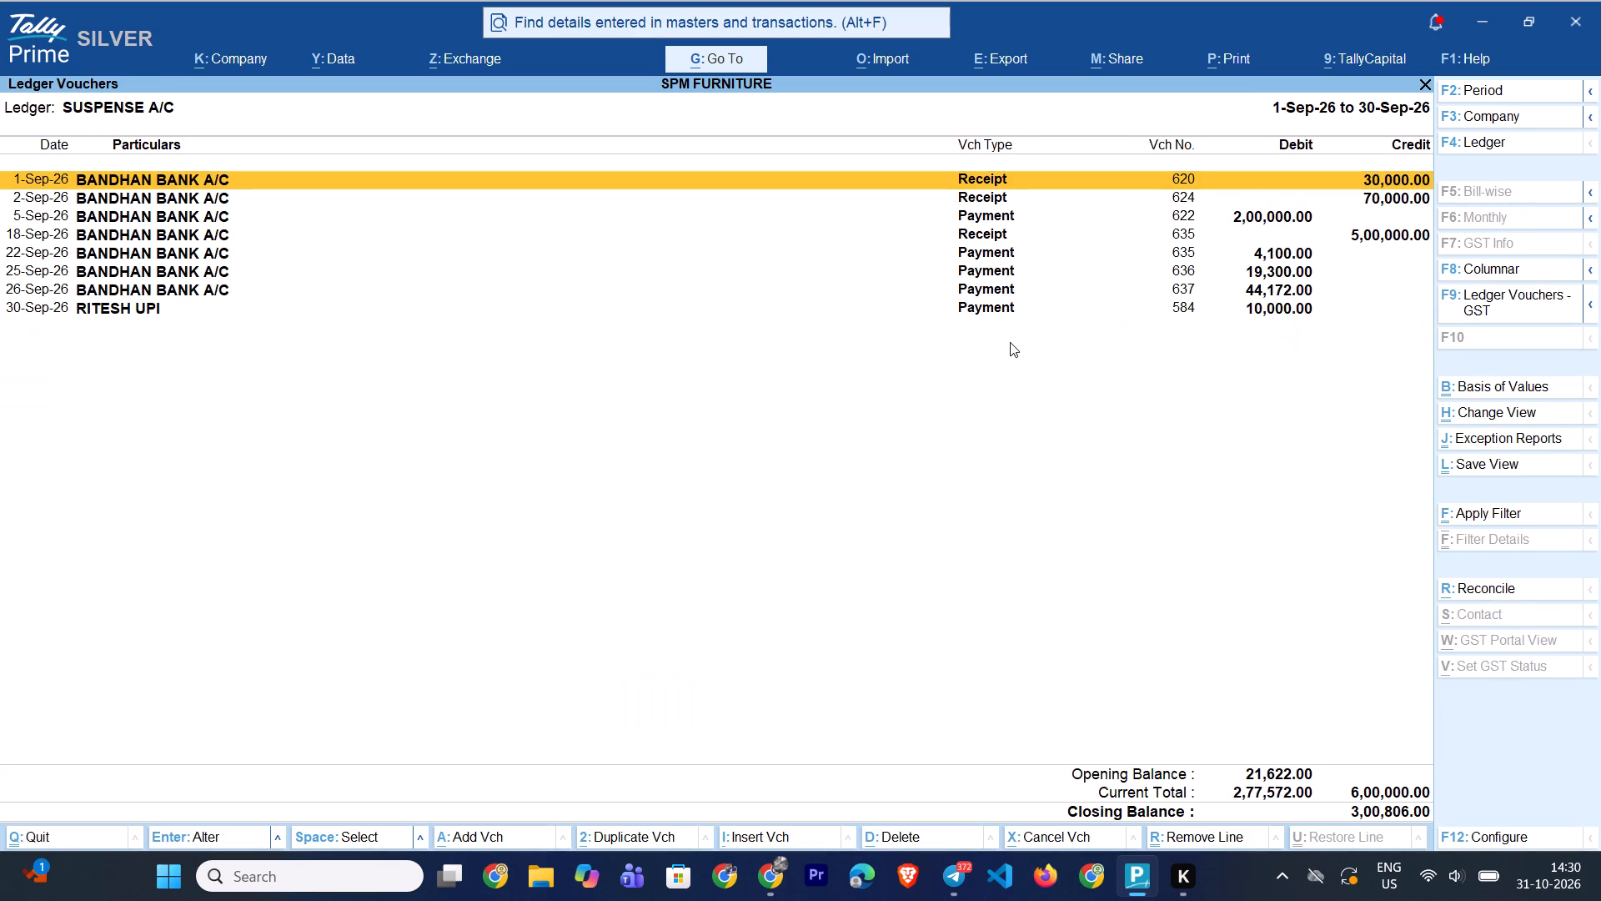
key("Escape")
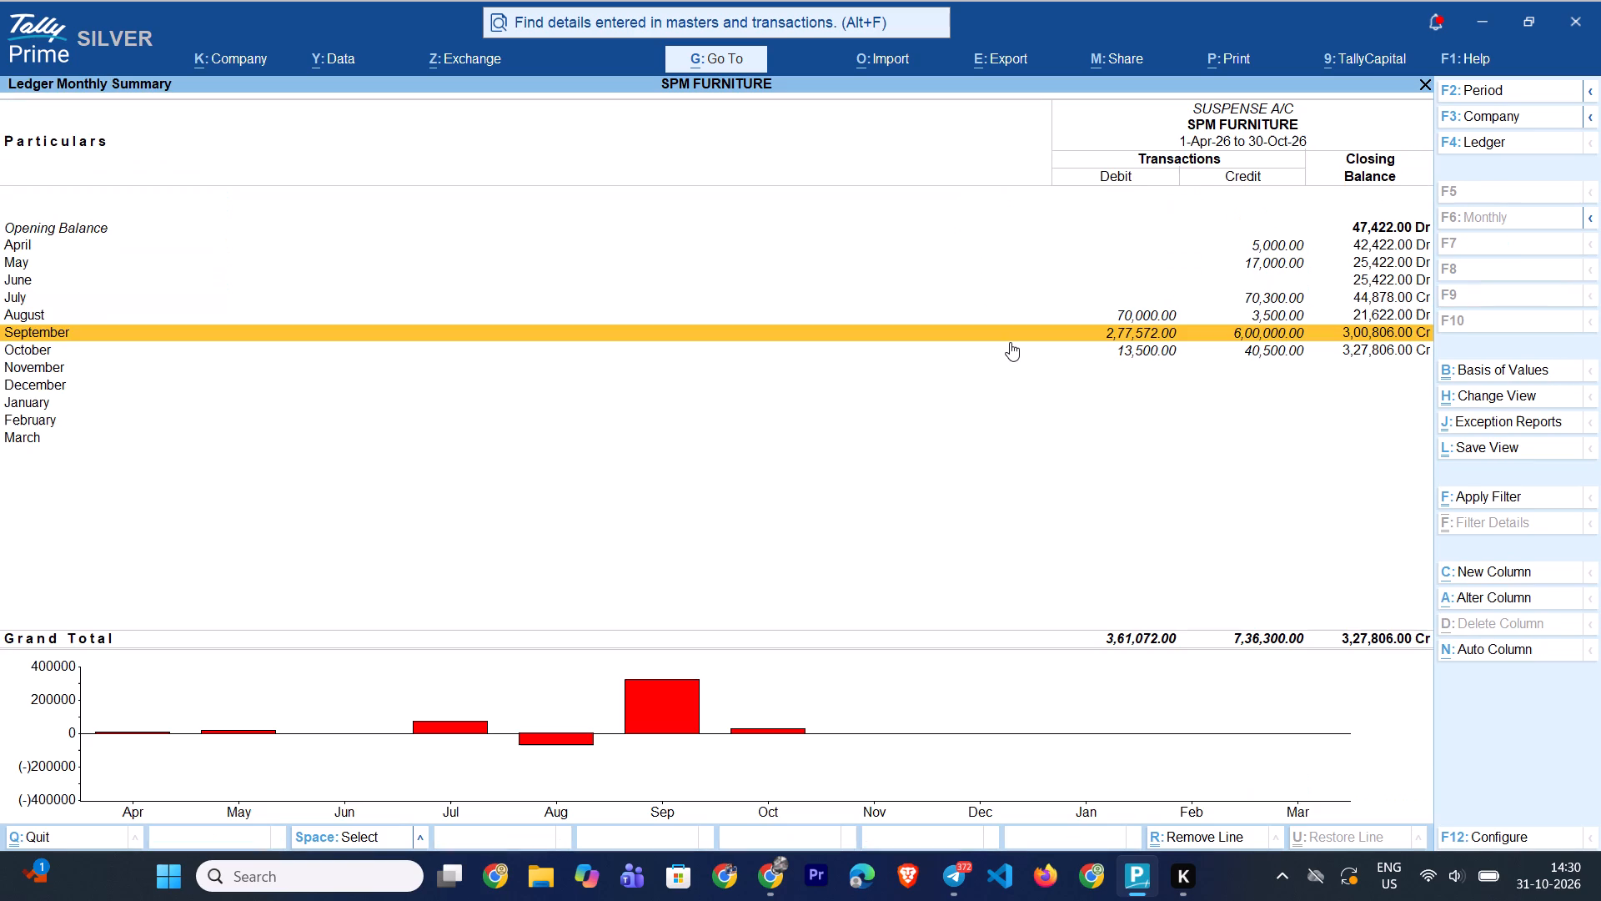
key("Down")
key("Return")
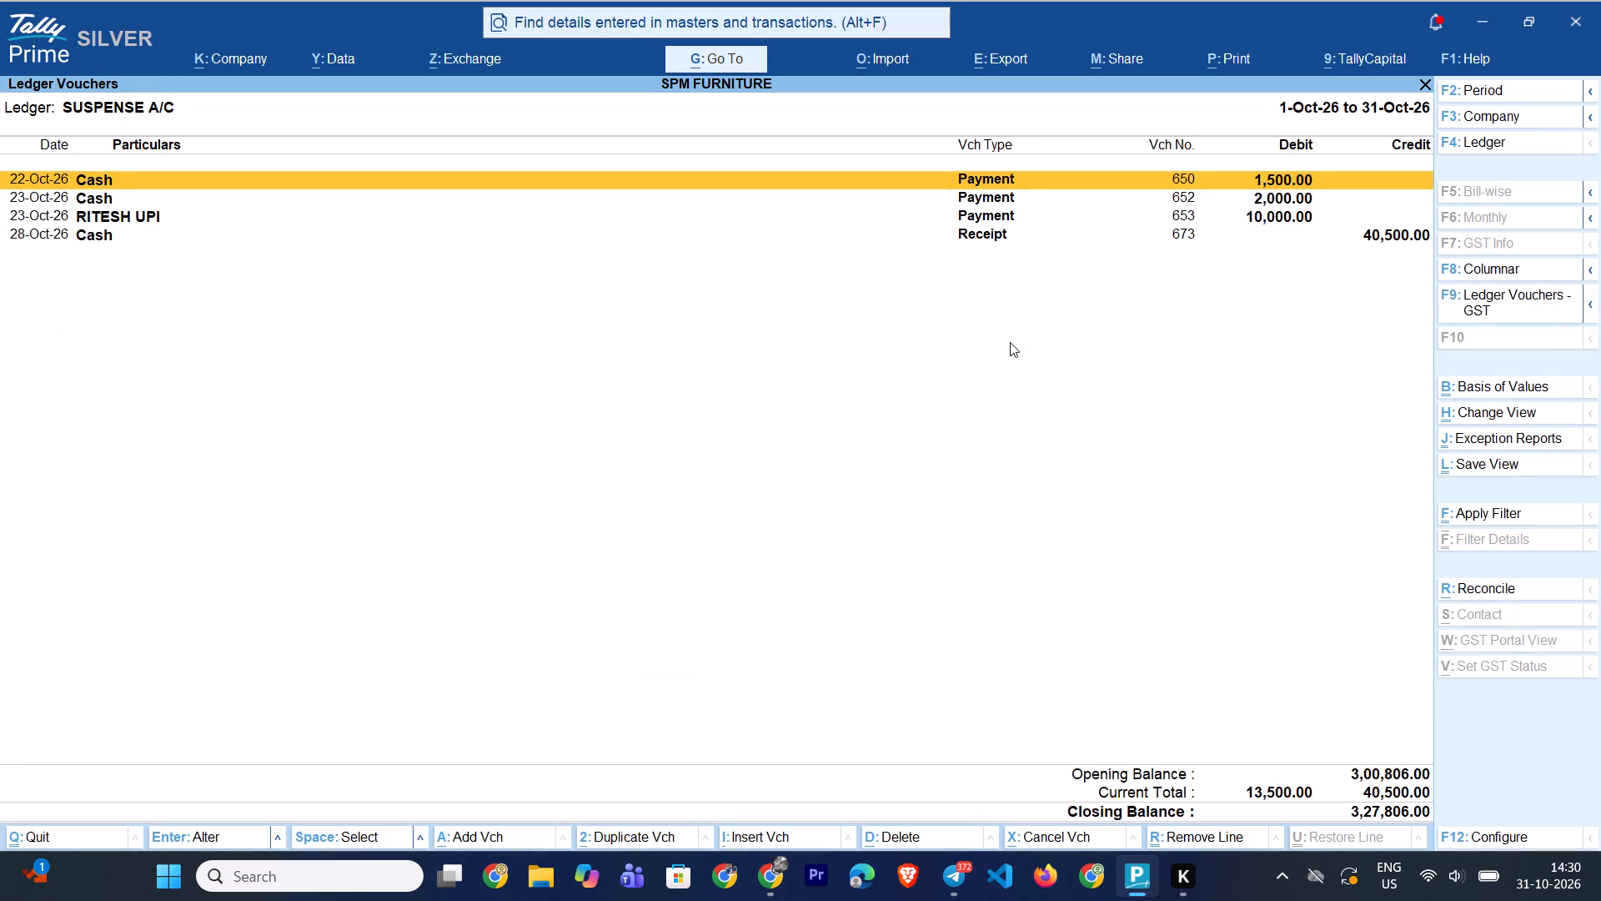
Return to the SUSPENSE A/C monthly summary and recheck the voucher lists for April and May.
key("Escape")
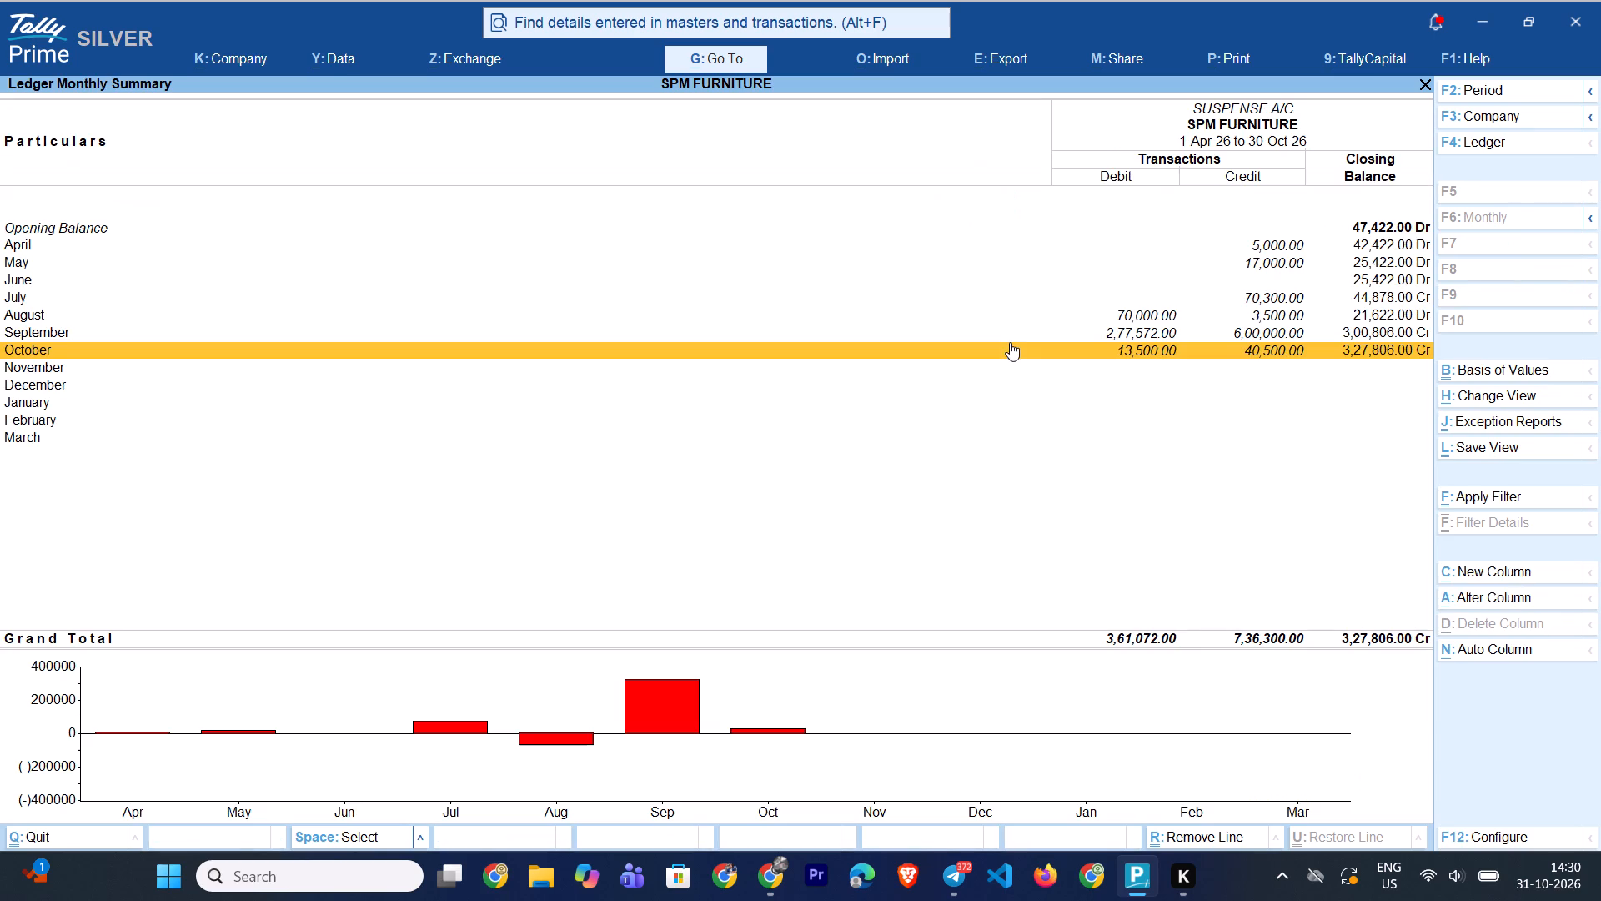
key("Up")
key("Up")
key("Up")
key("Up")
key("Up")
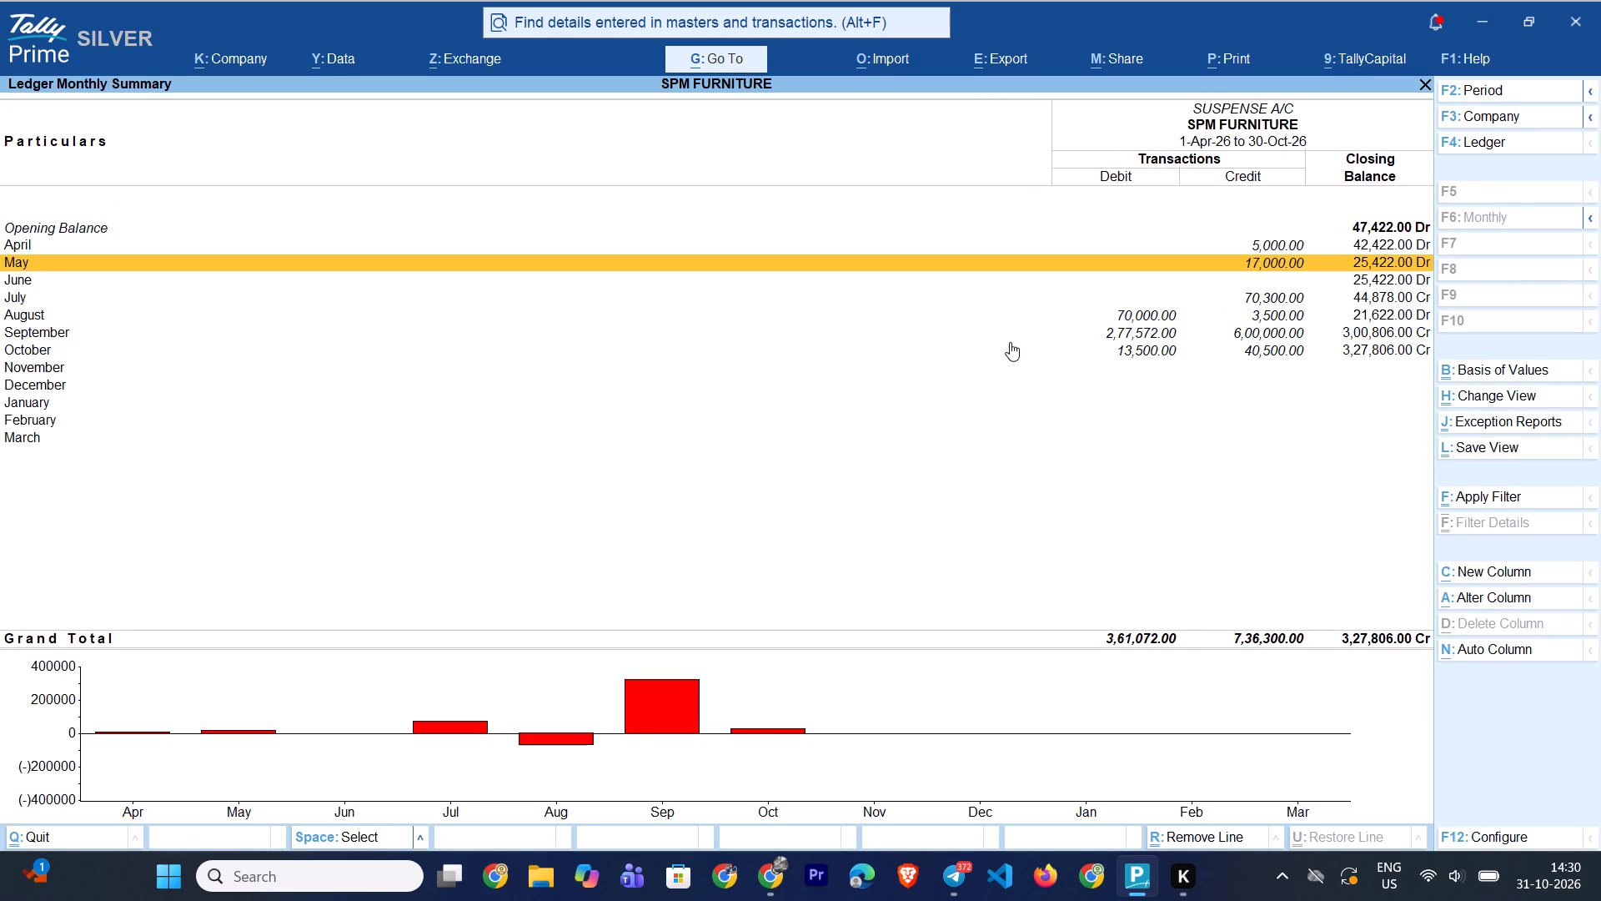
key("Up")
key("Return")
key("Escape")
key("Down")
key("Return")
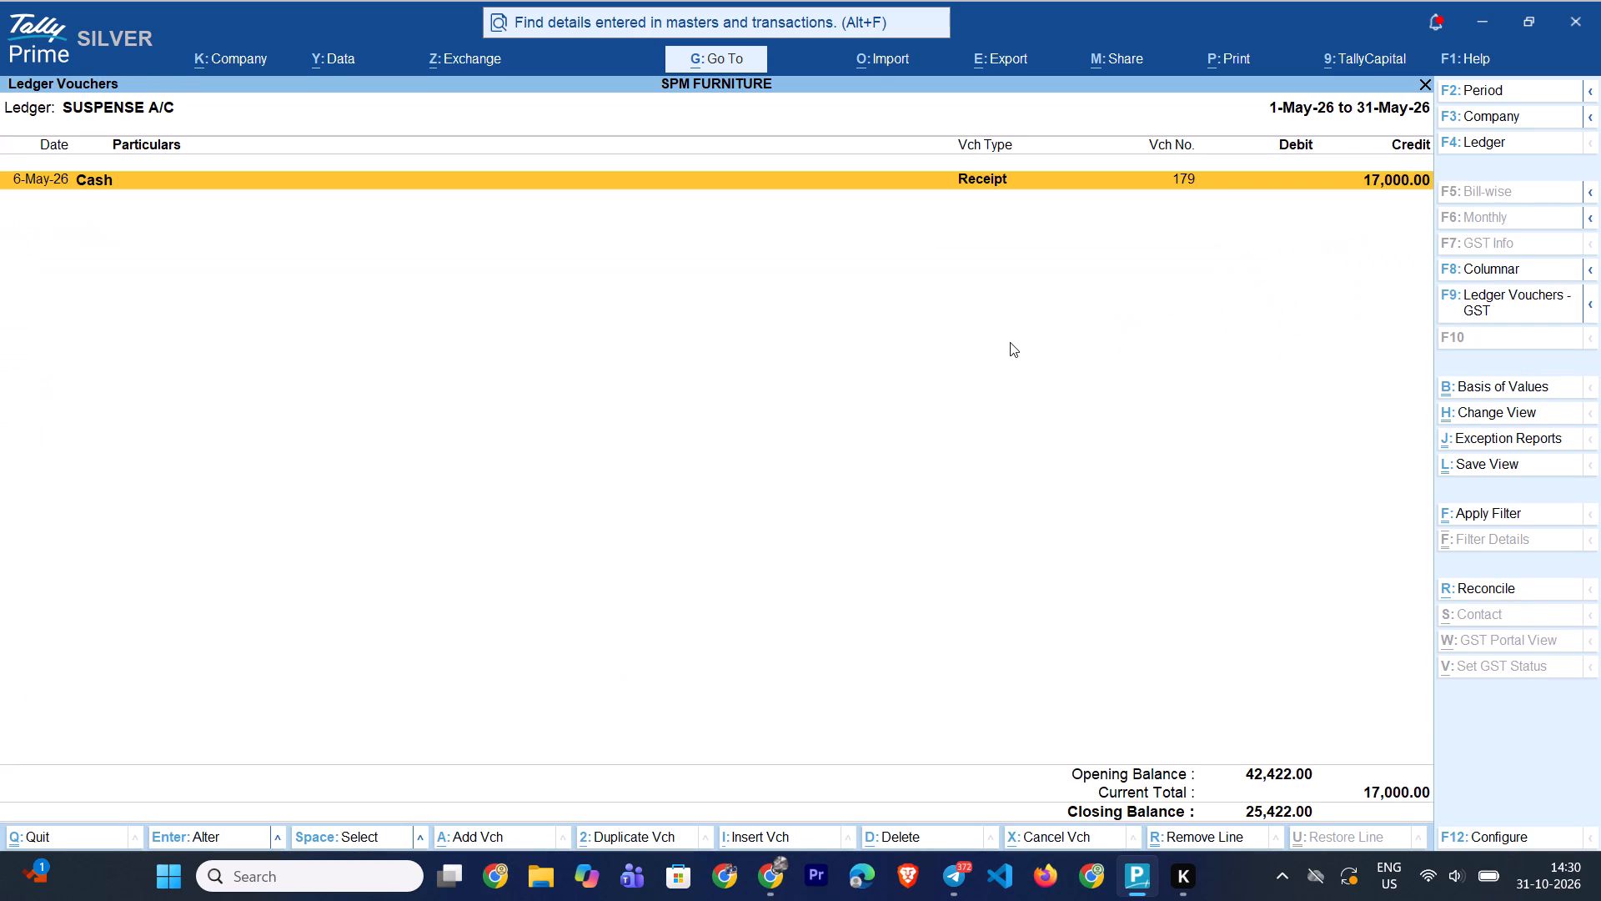
key("Escape")
Recheck the SUSPENSE A/C ledger's voucher lists for July and August.
key("Down")
key("Down")
key("Down")
key("Up")
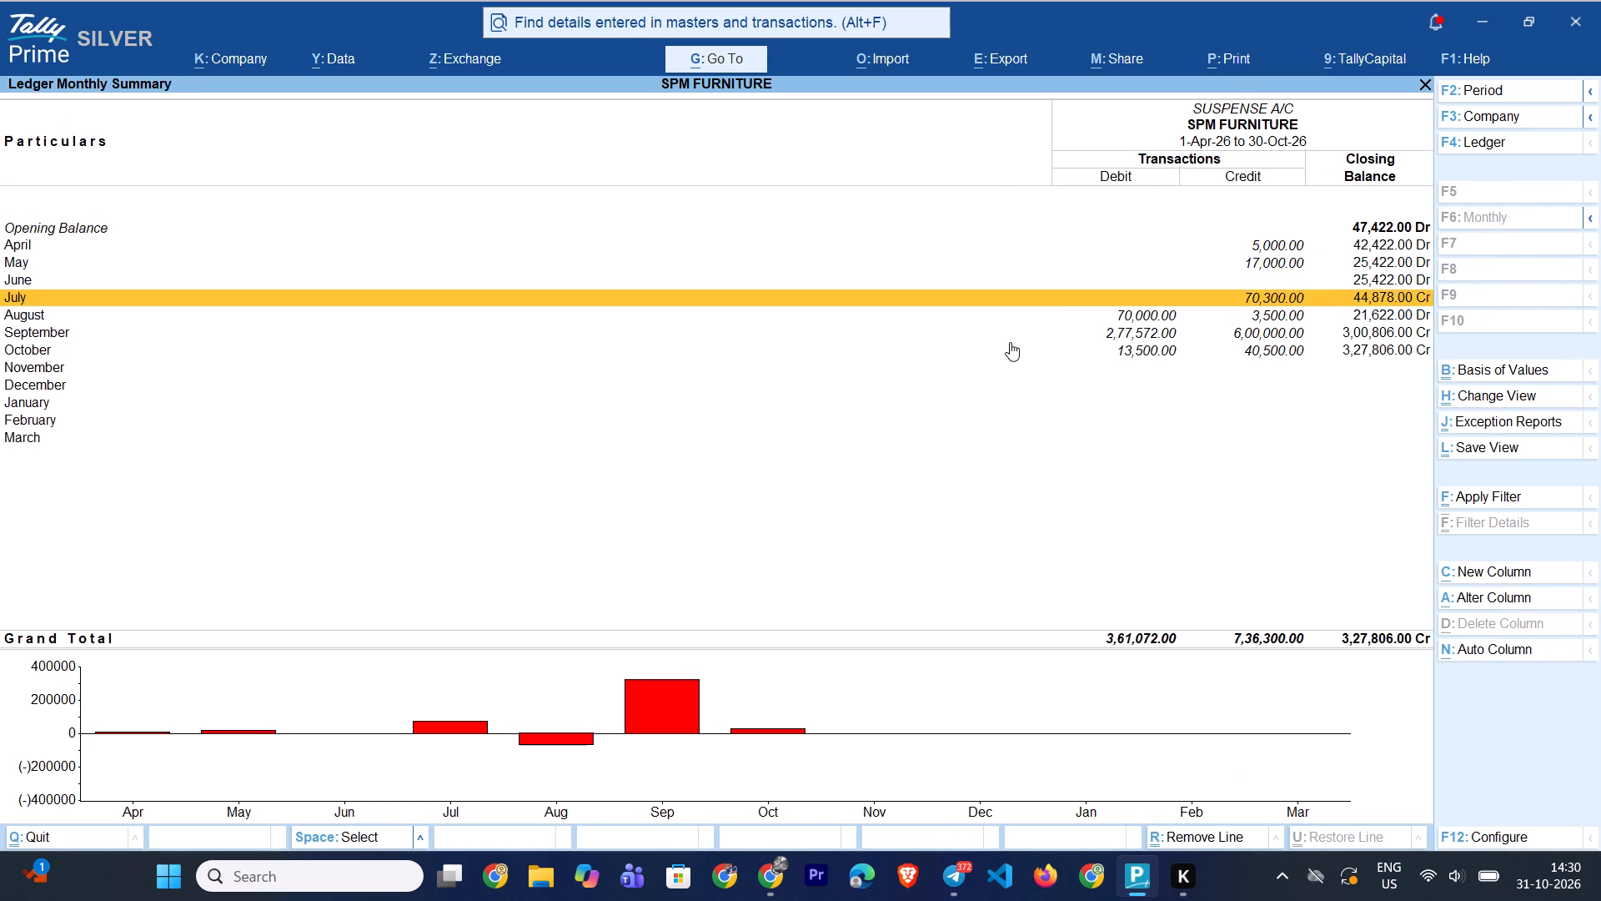
key("Return")
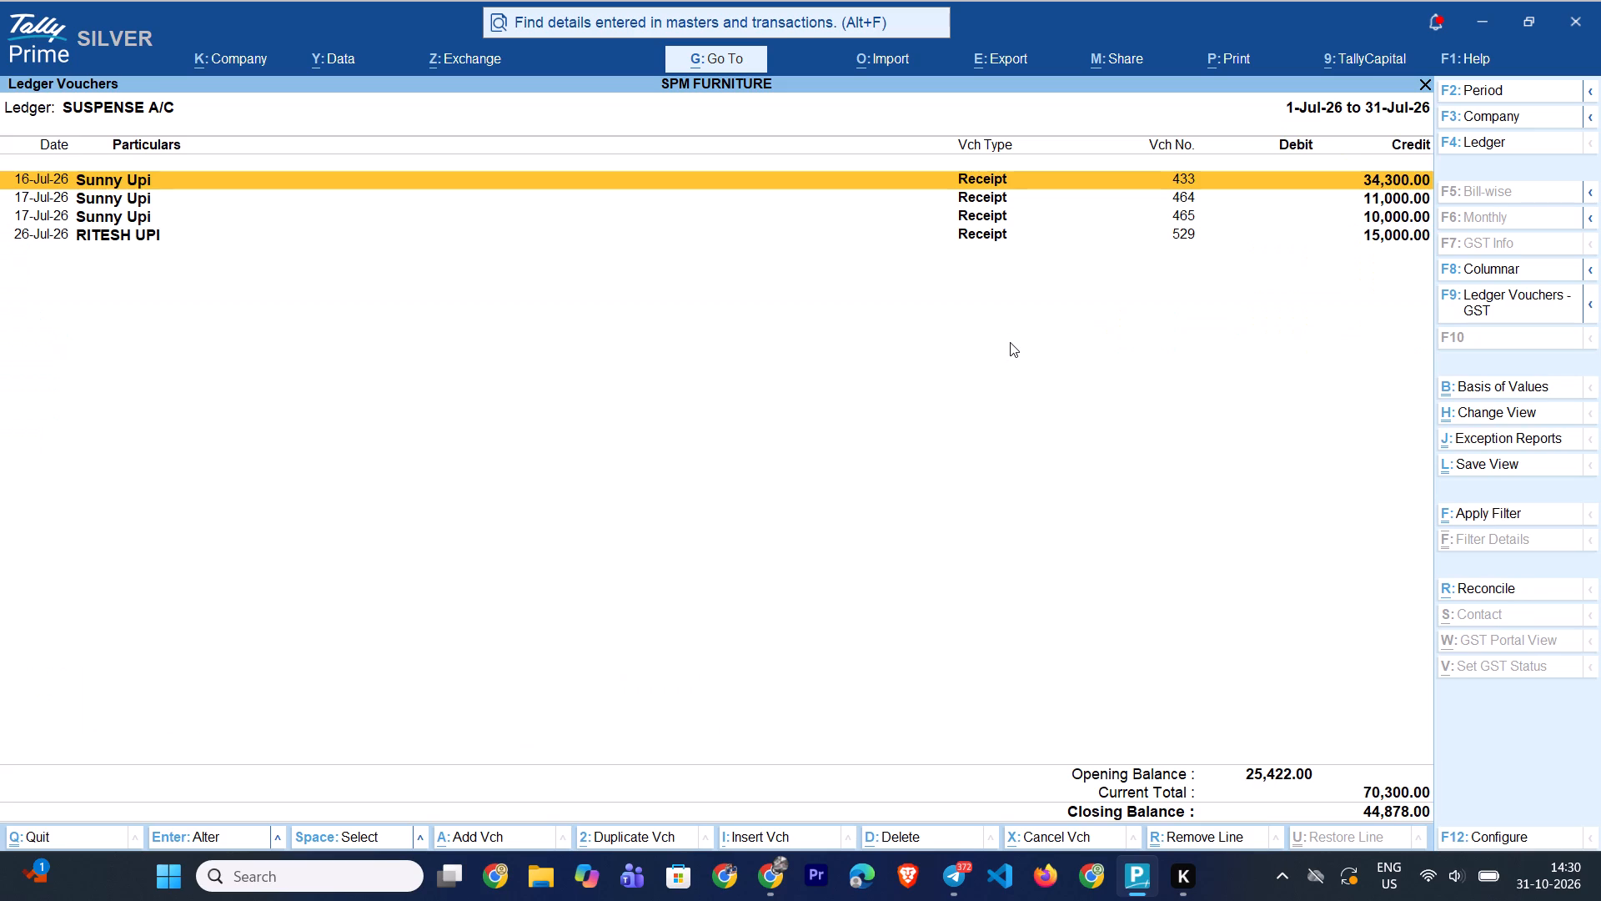
key("Escape")
key("Down")
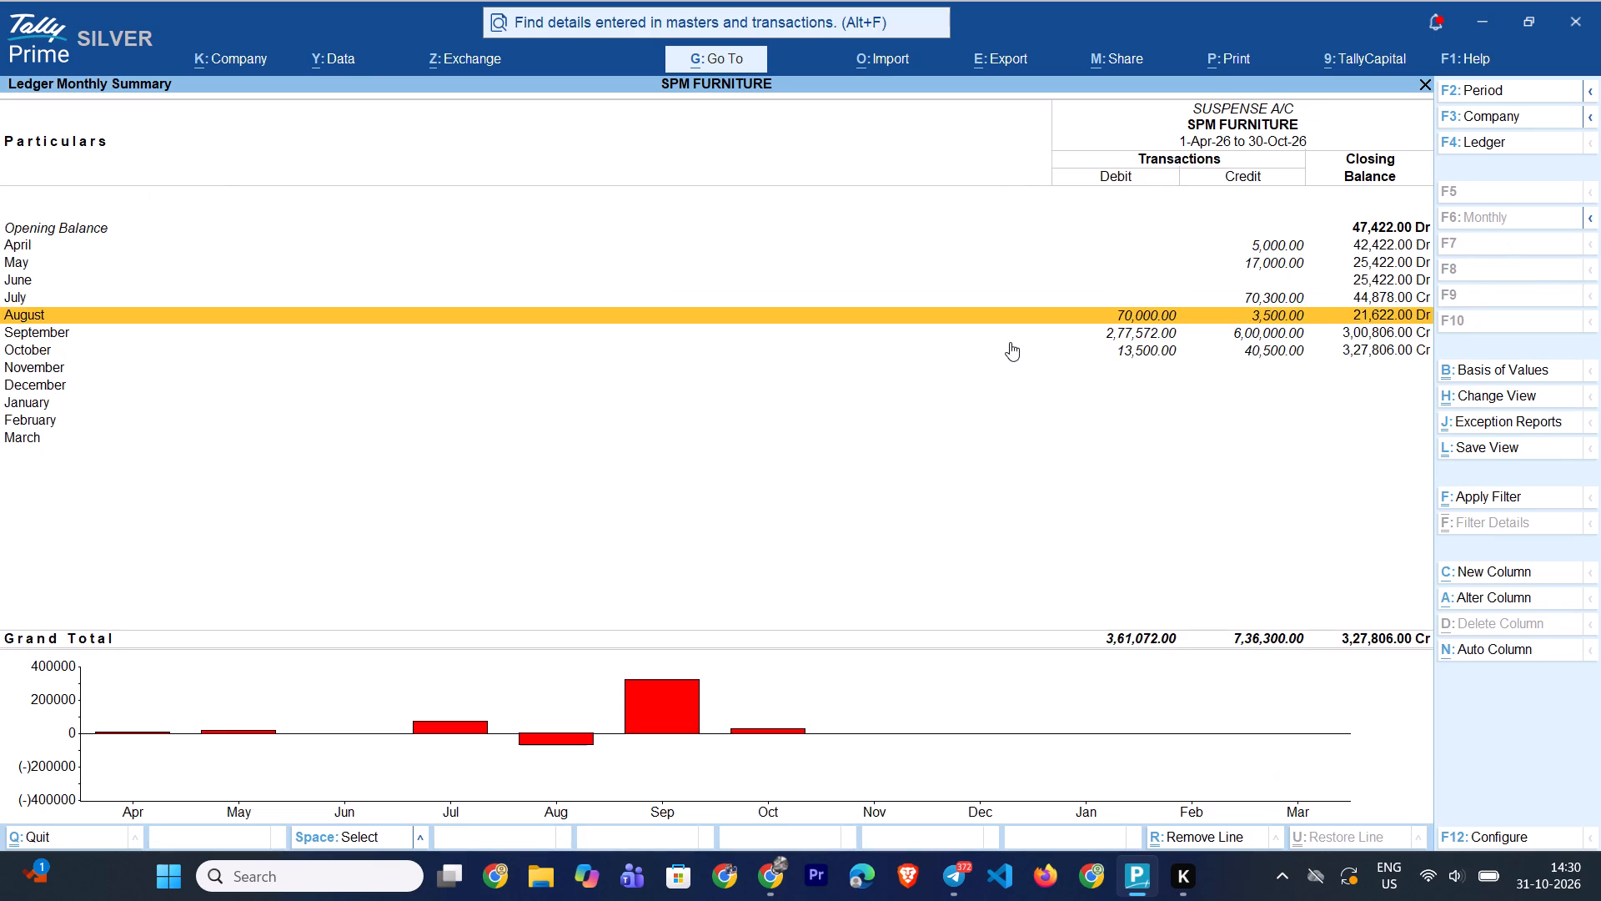
key("Return")
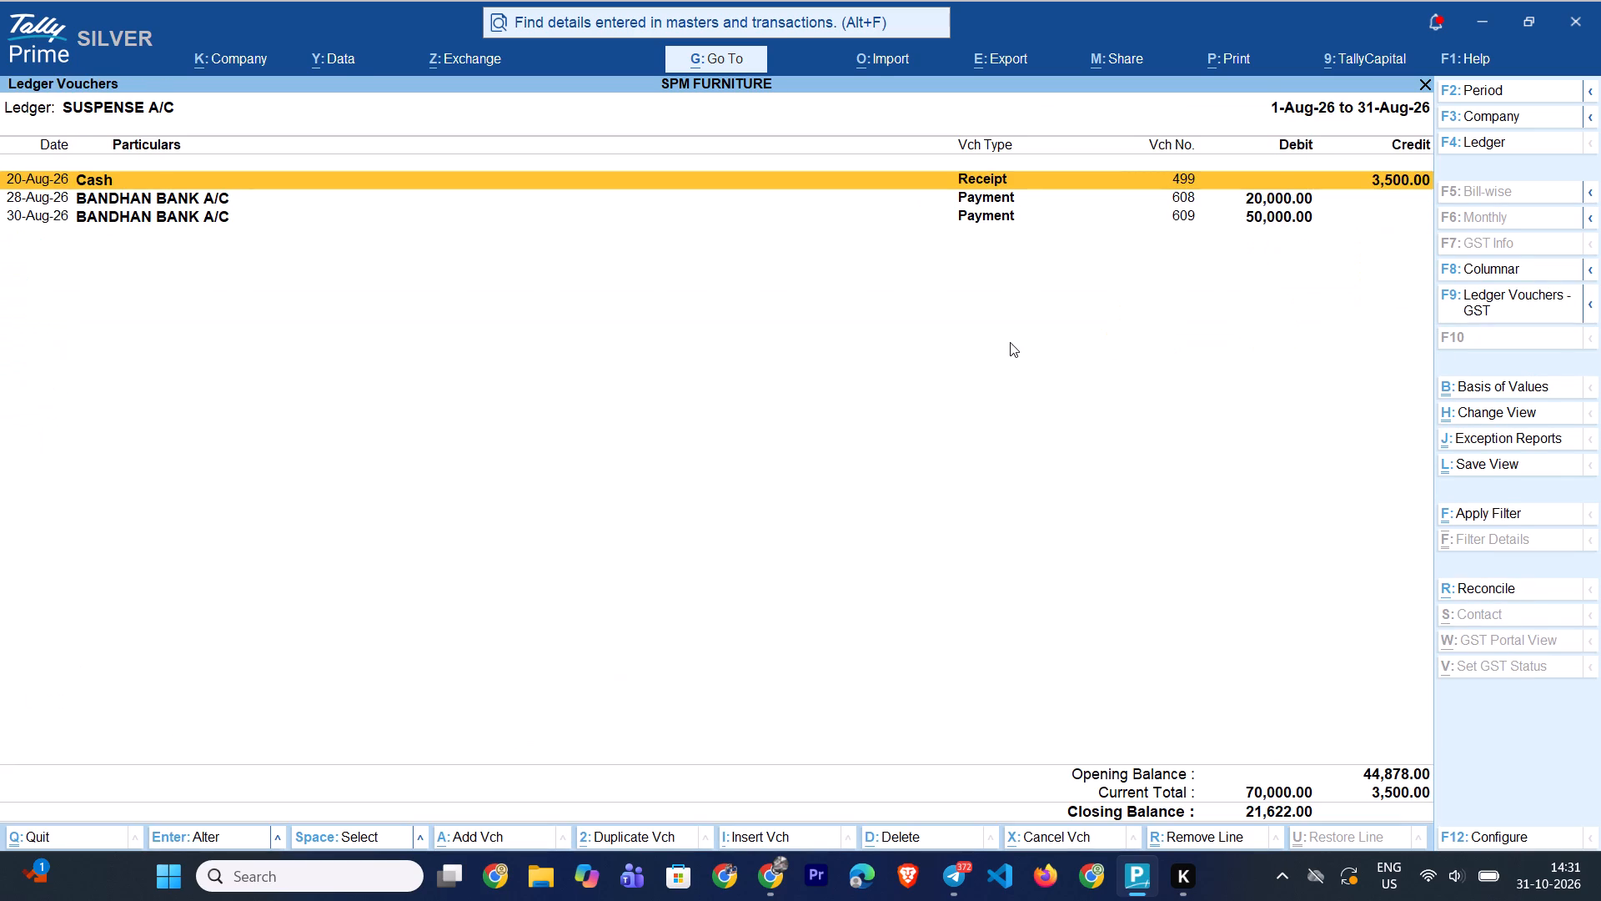
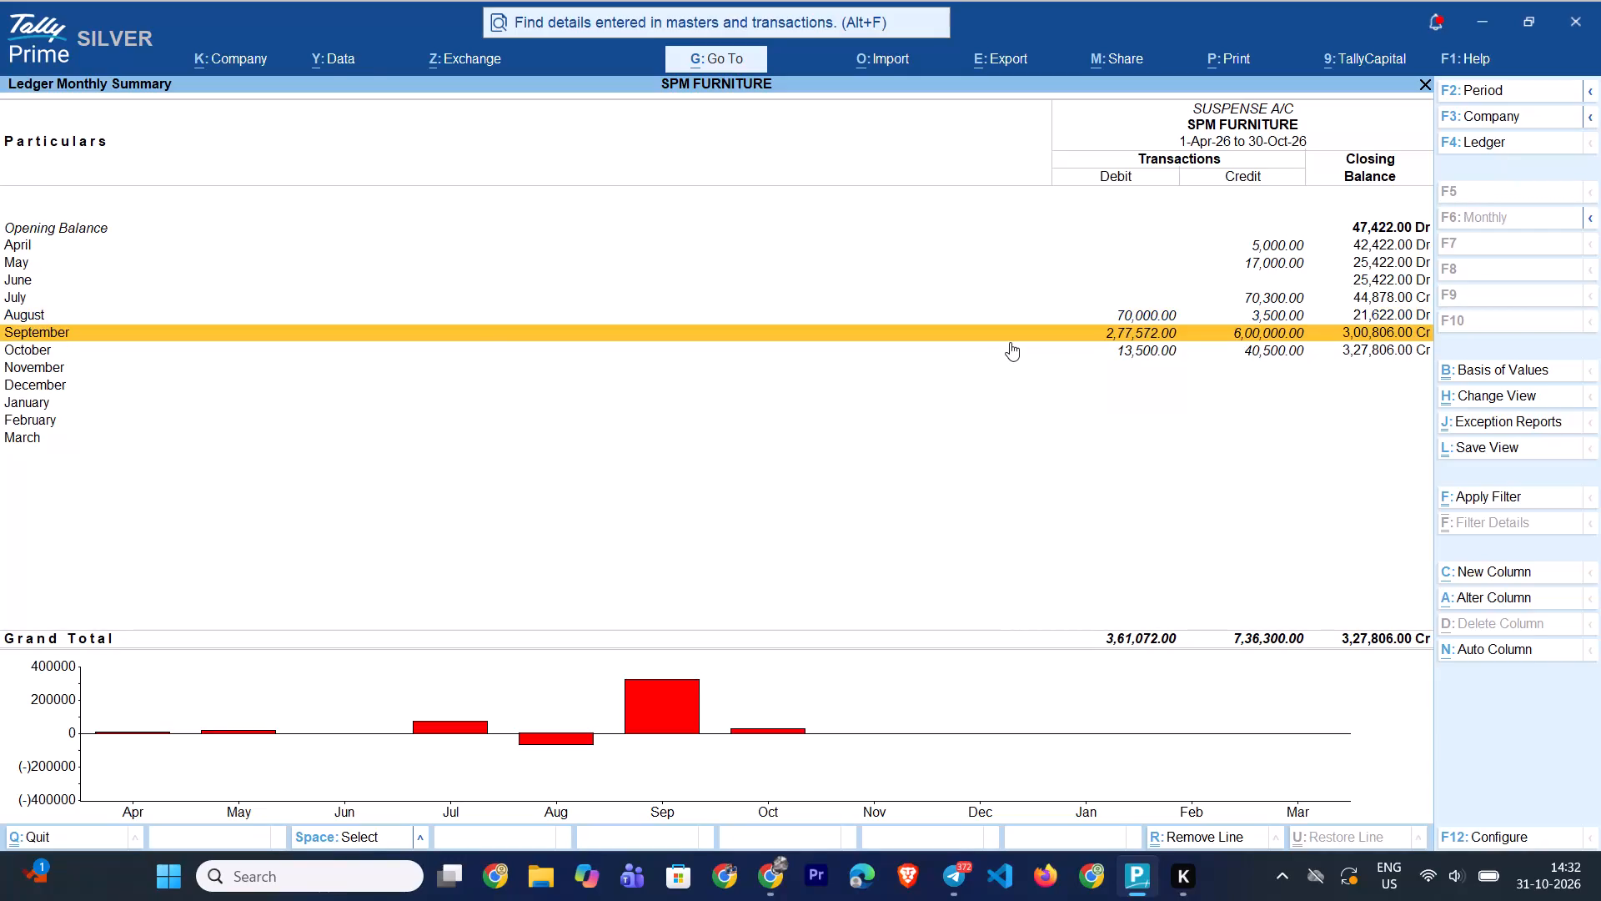
Recheck the SUSPENSE A/C ledger's August voucher list and go through its September vouchers down to the 30-Sep-26 payment.
key("Up")
key("Return")
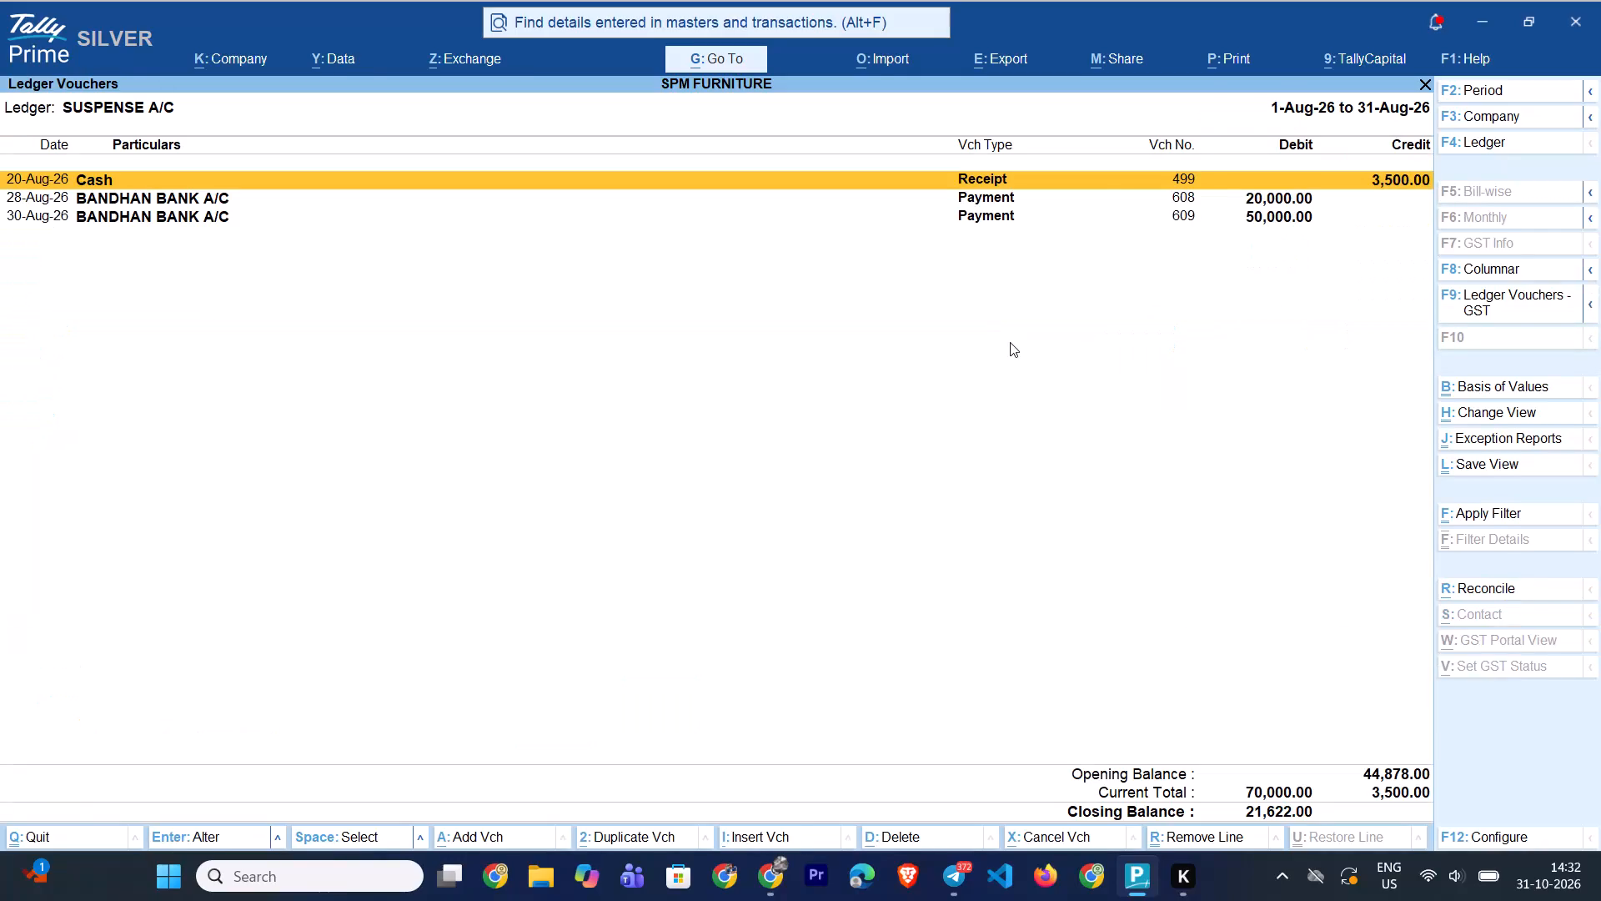
key("Escape")
key("Down")
key("Return")
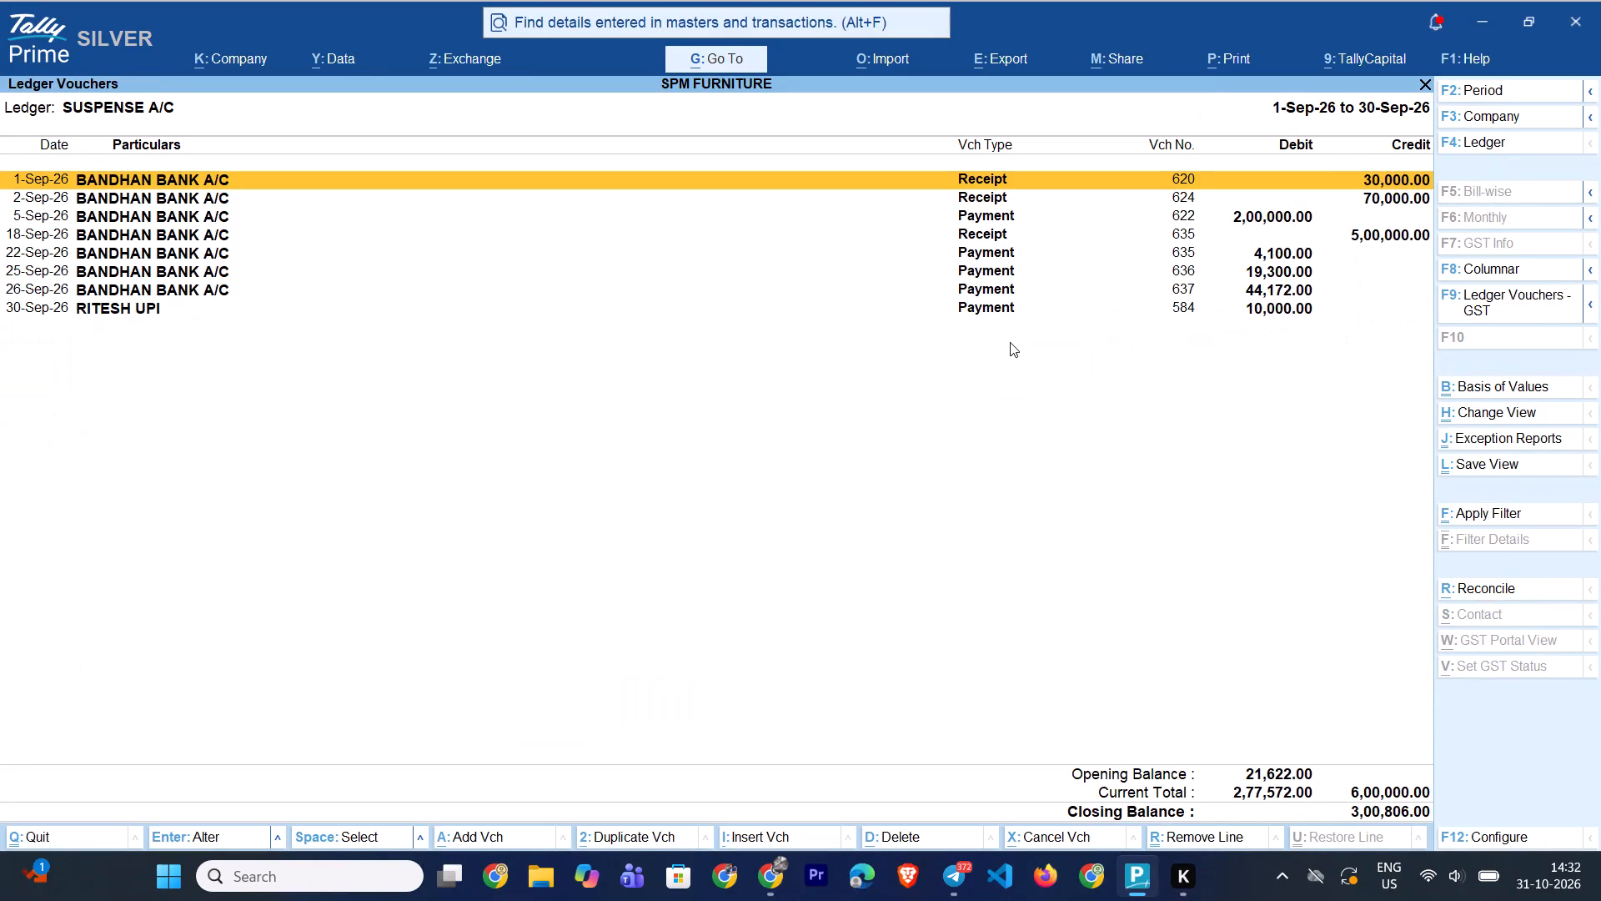
key("Down")
key("Down")
key("Down")
key("Down")
key("Down")
key("Down")
key("Down")
key("Down")
key("Down")
key("Down")
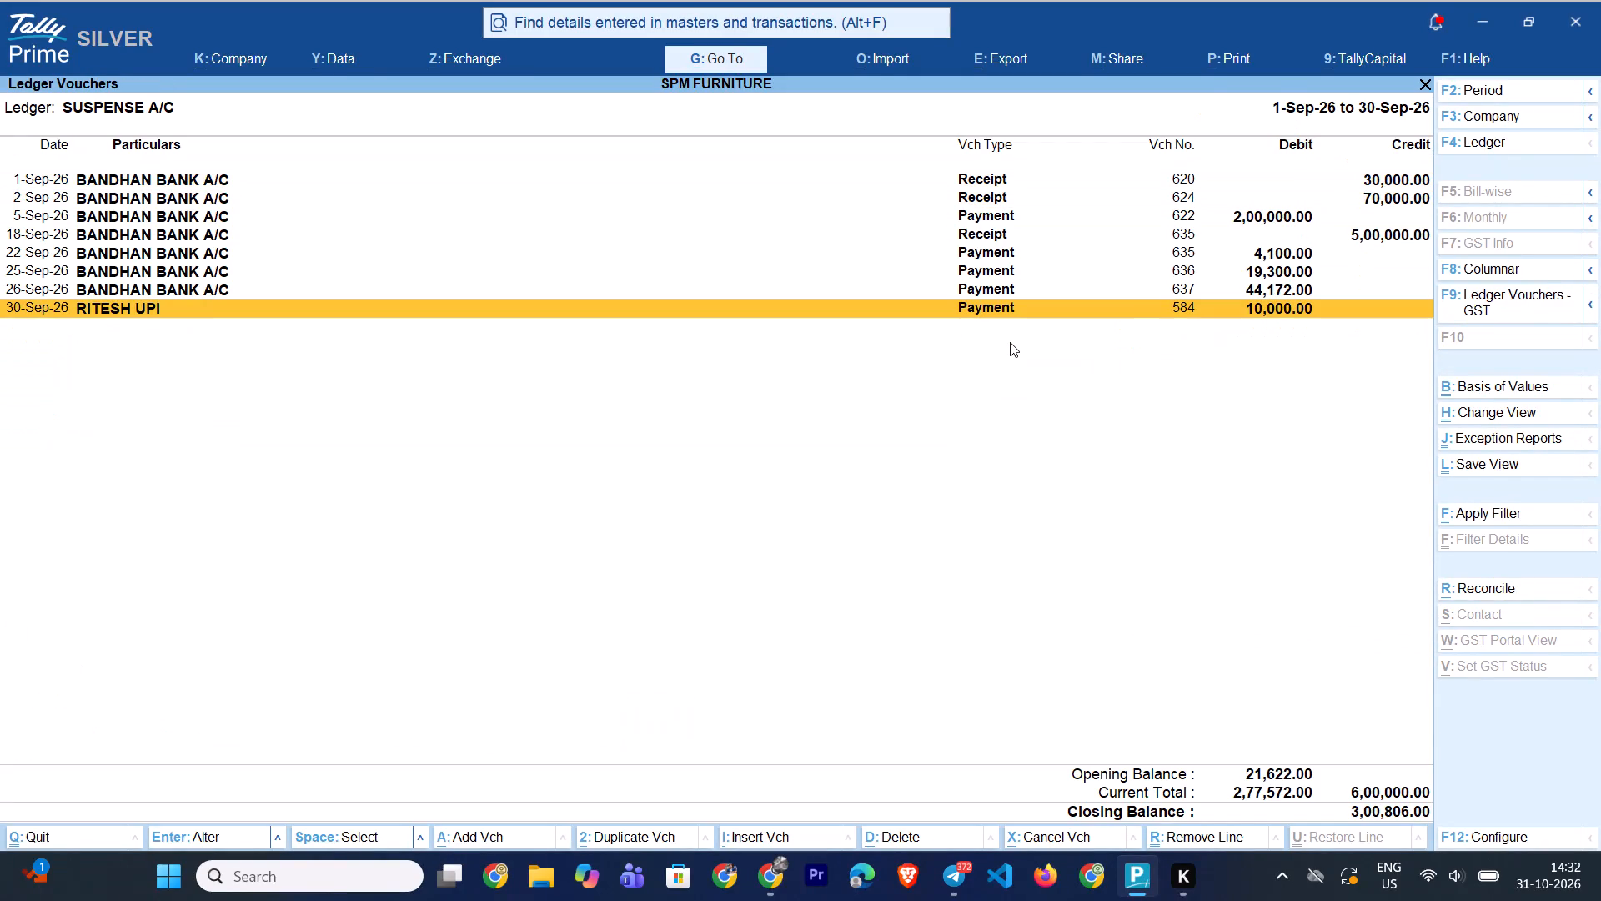
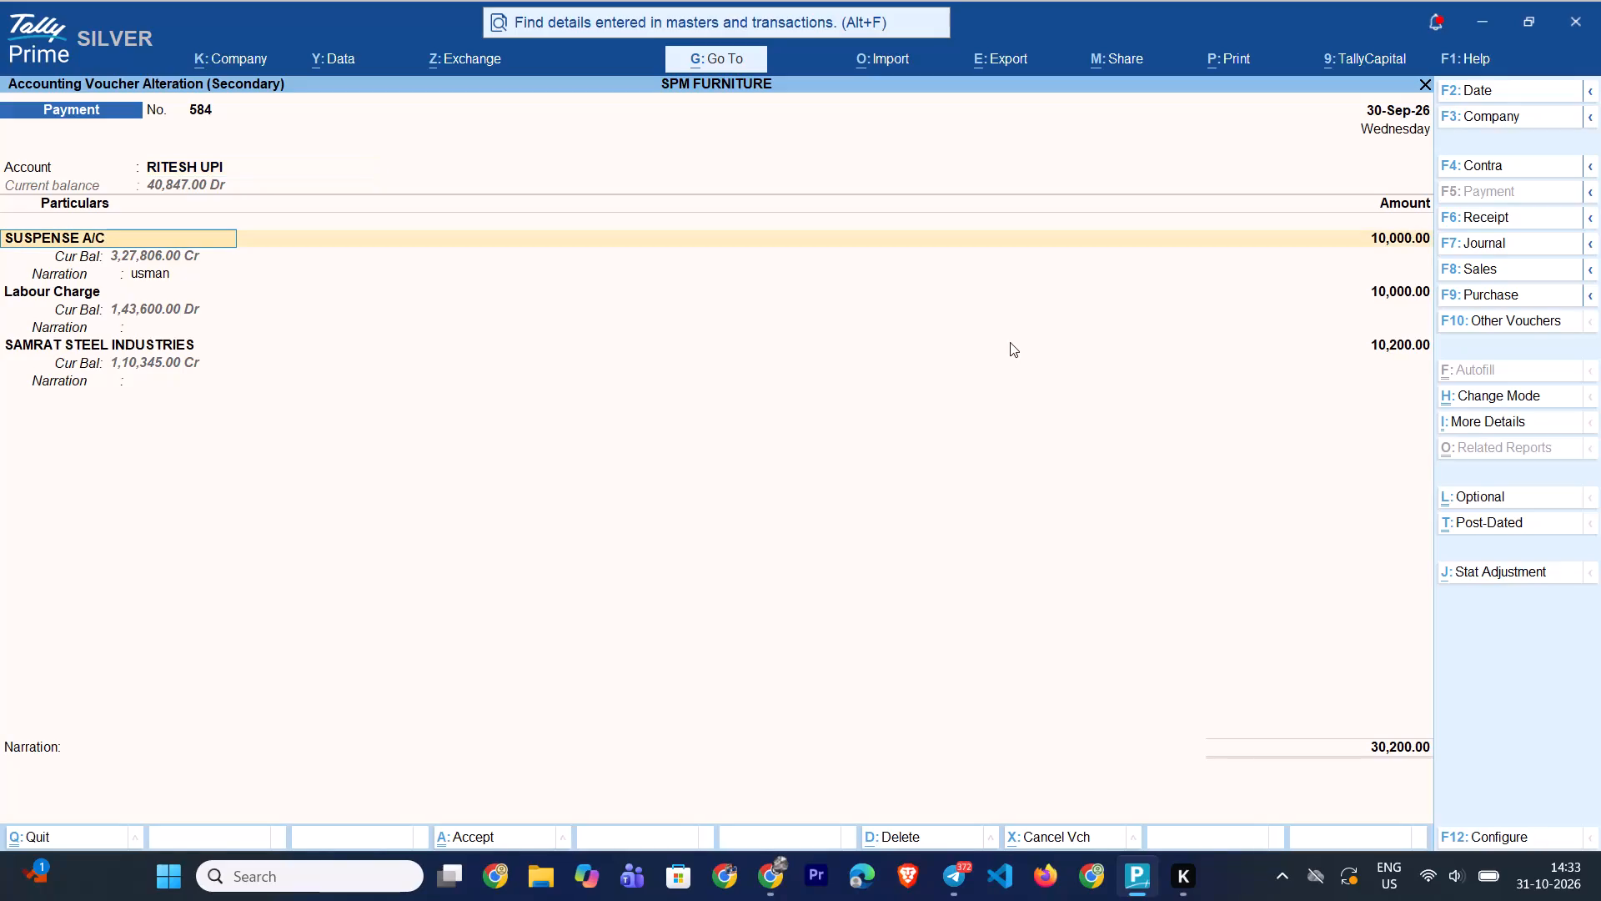
In payment 584, replace SUSPENSE A/C with the USHMAN (Midcase, Showcase, Dressing) ledger, allocating its 10,000.00 On Account.
type("UM")
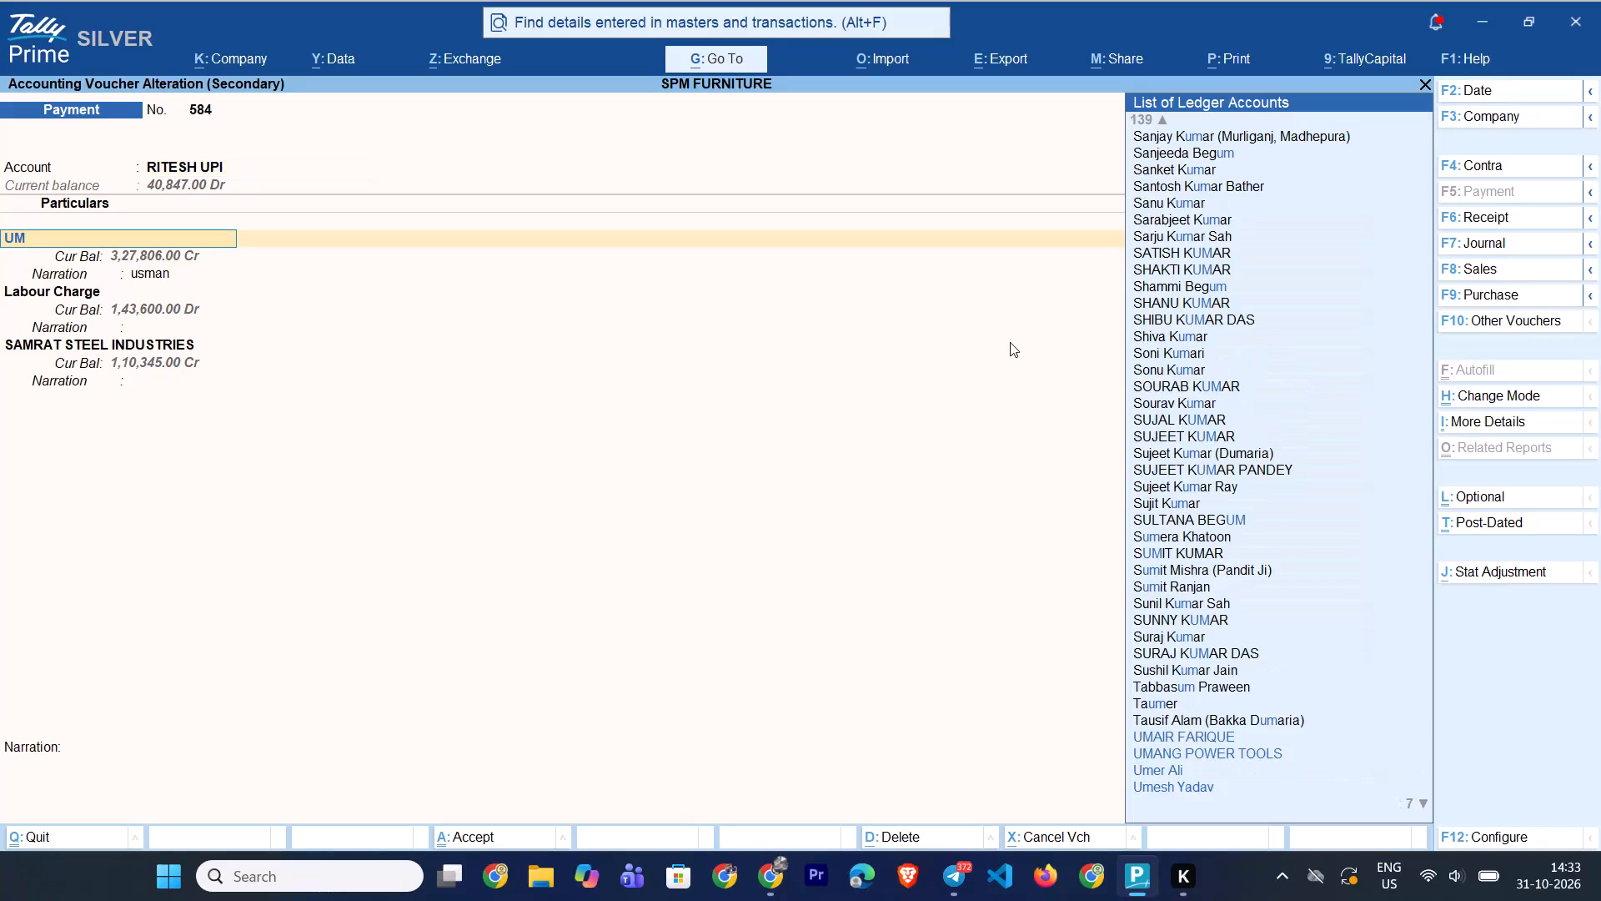
key("h")
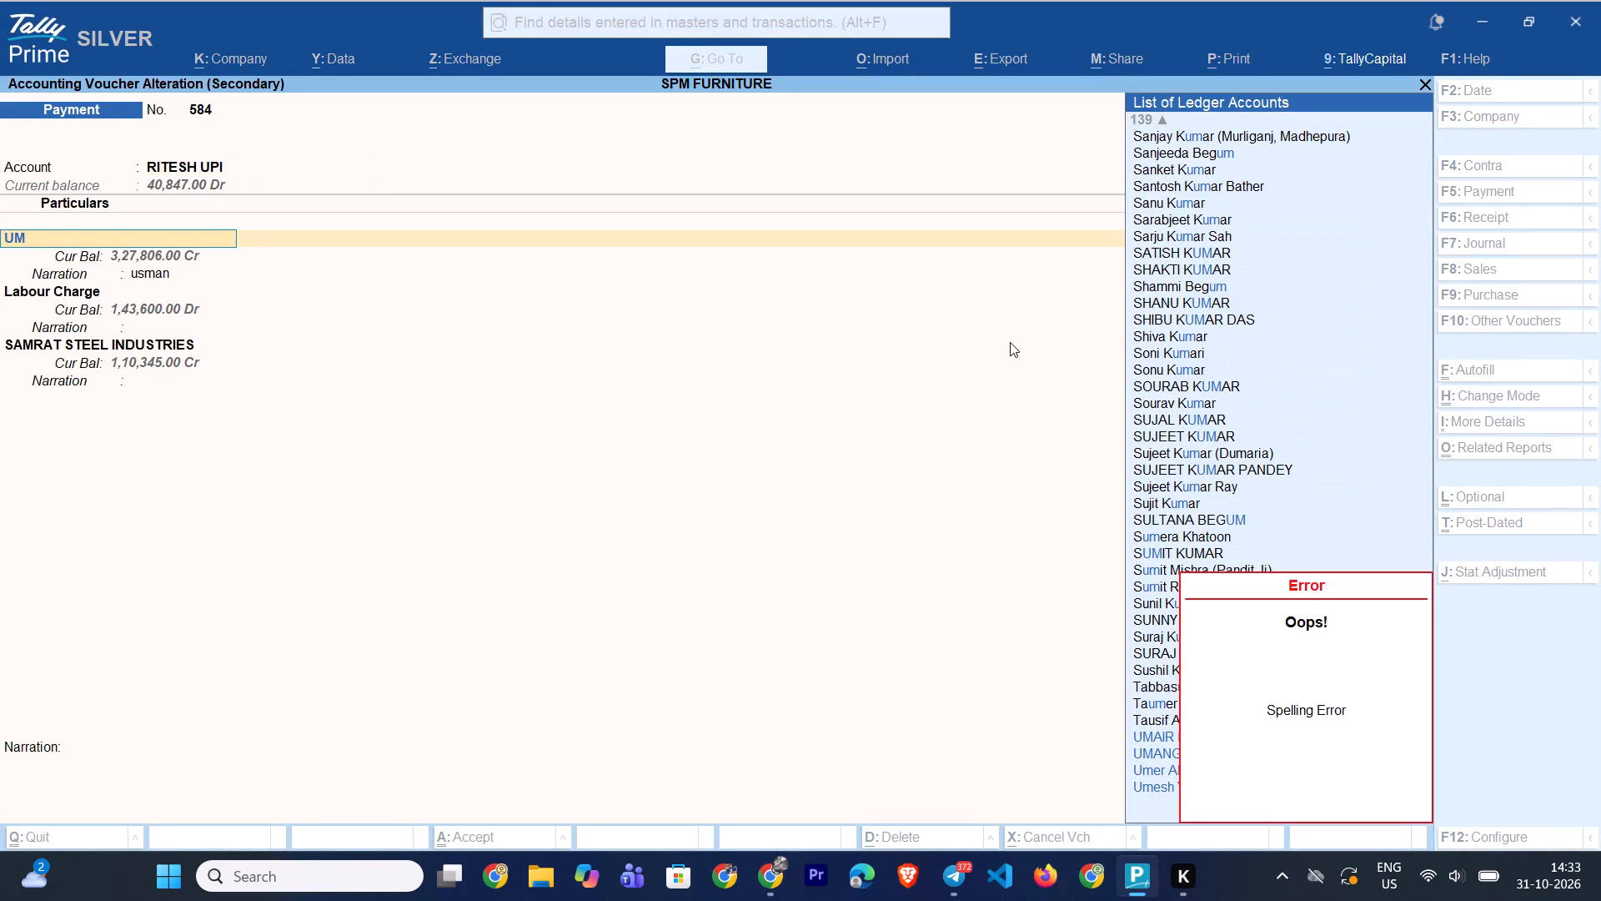
key("BackSpace")
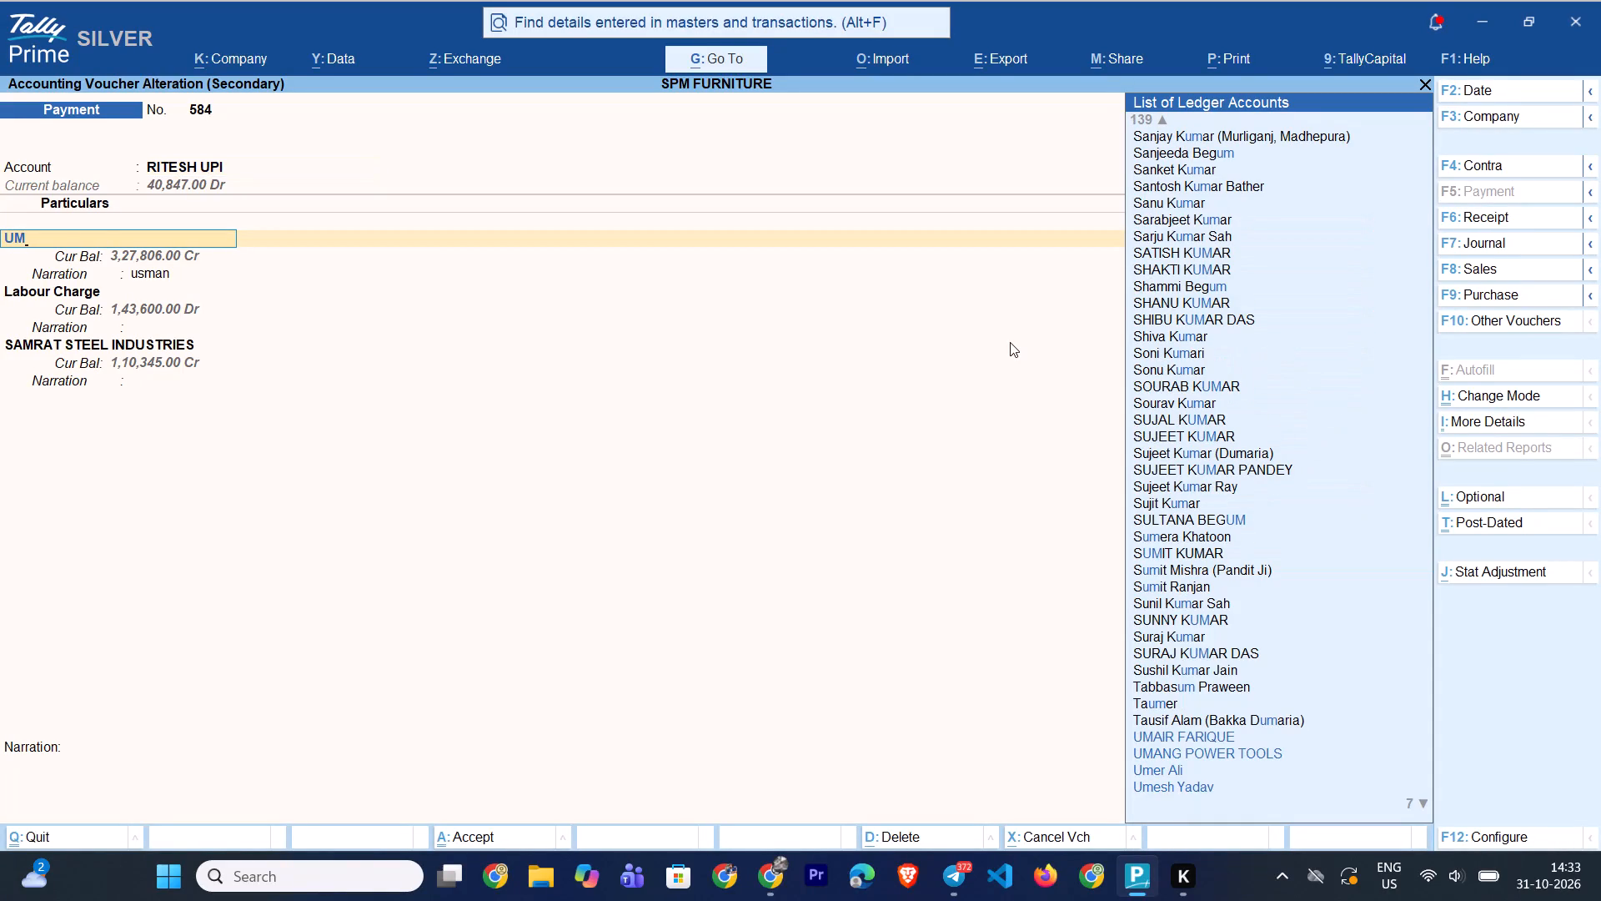
key("BackSpace")
type("SMA")
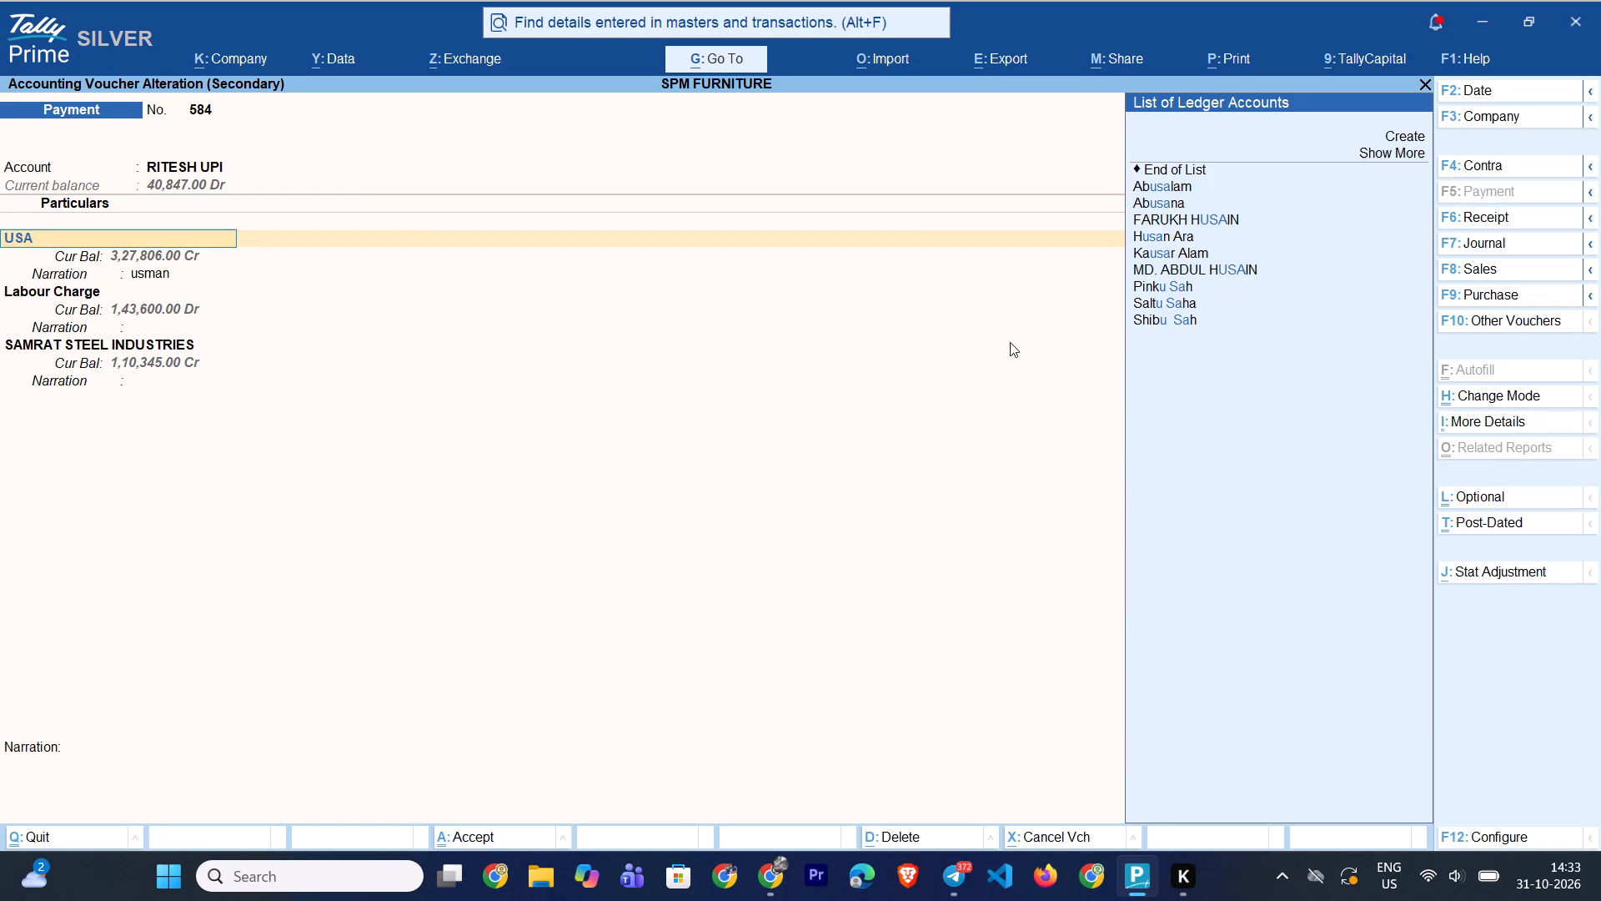
key("BackSpace")
type("HMA")
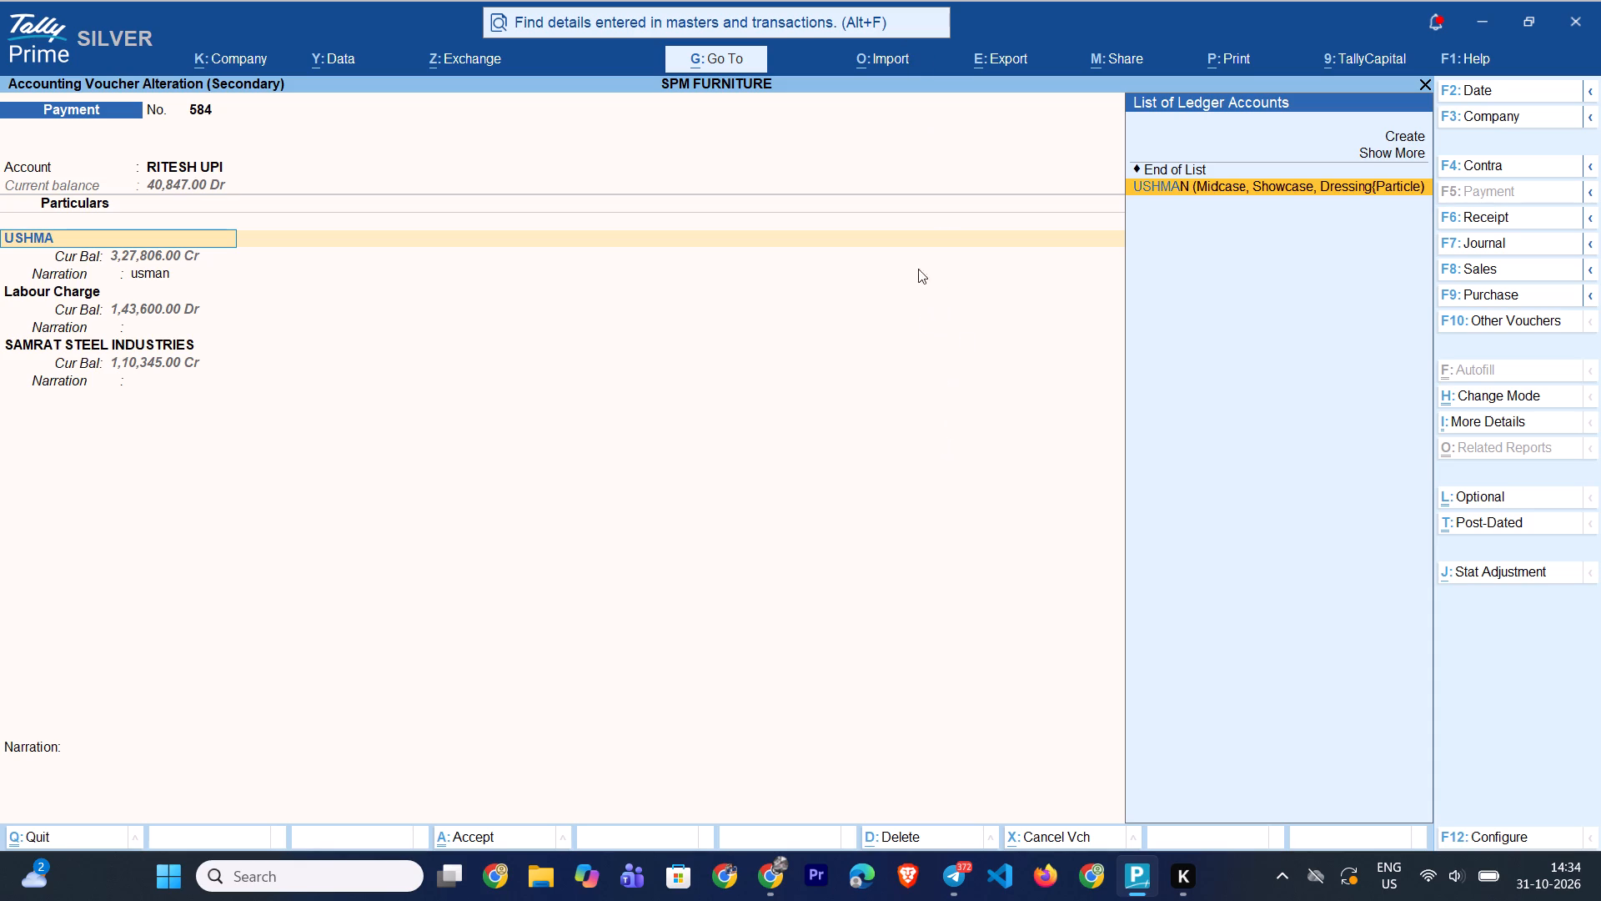
key("Return")
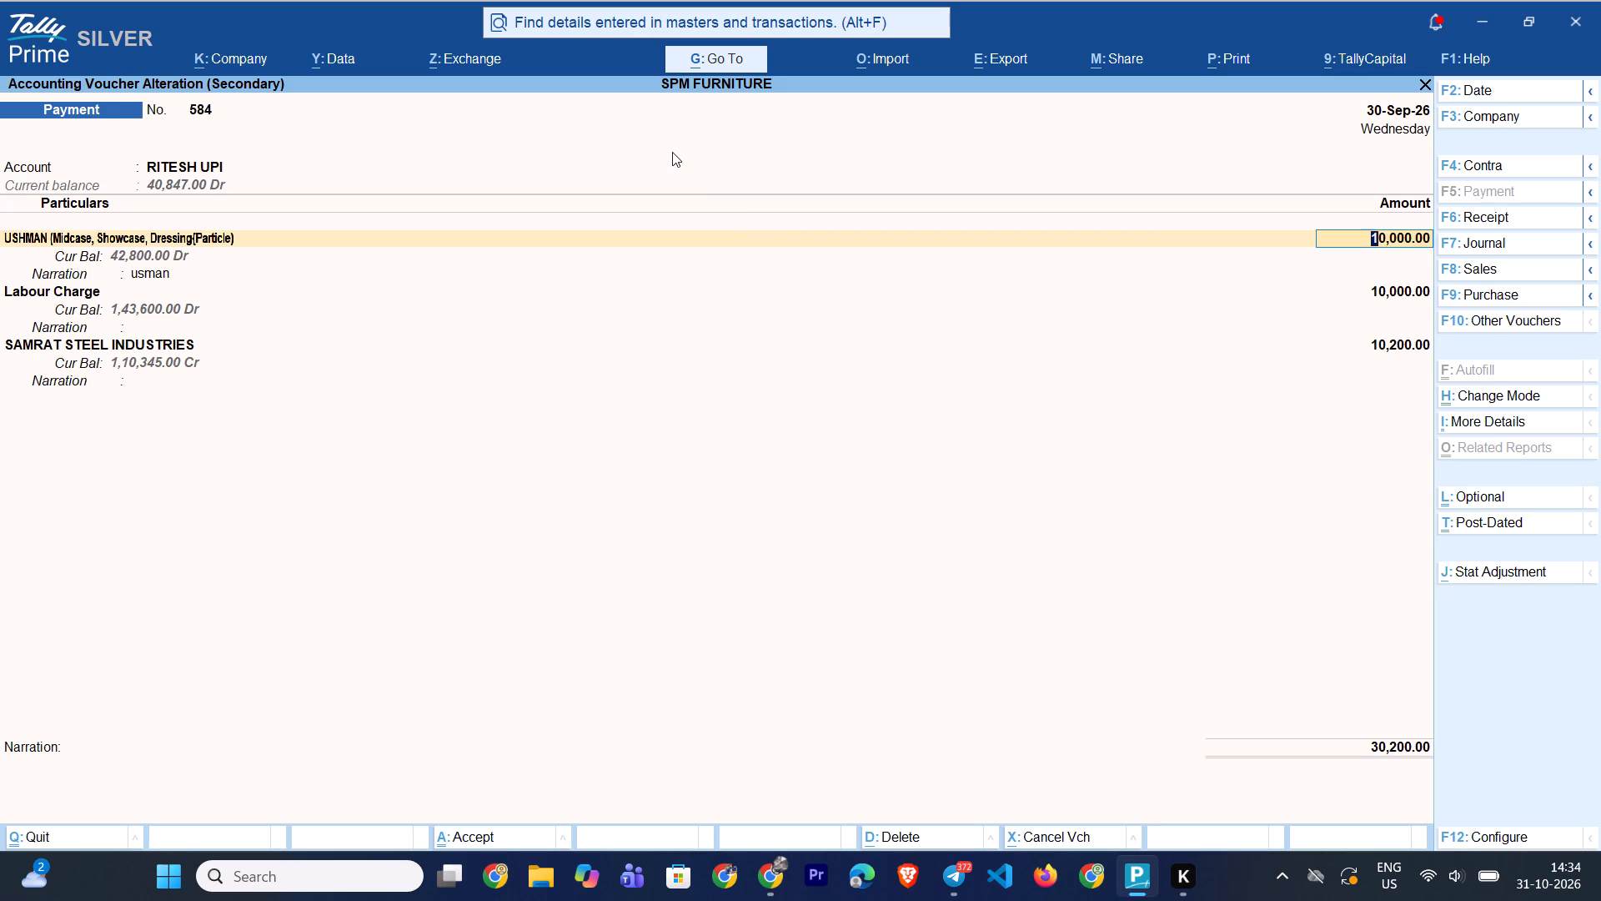
key("Return")
key("Return")
key("Return")
key("Return")
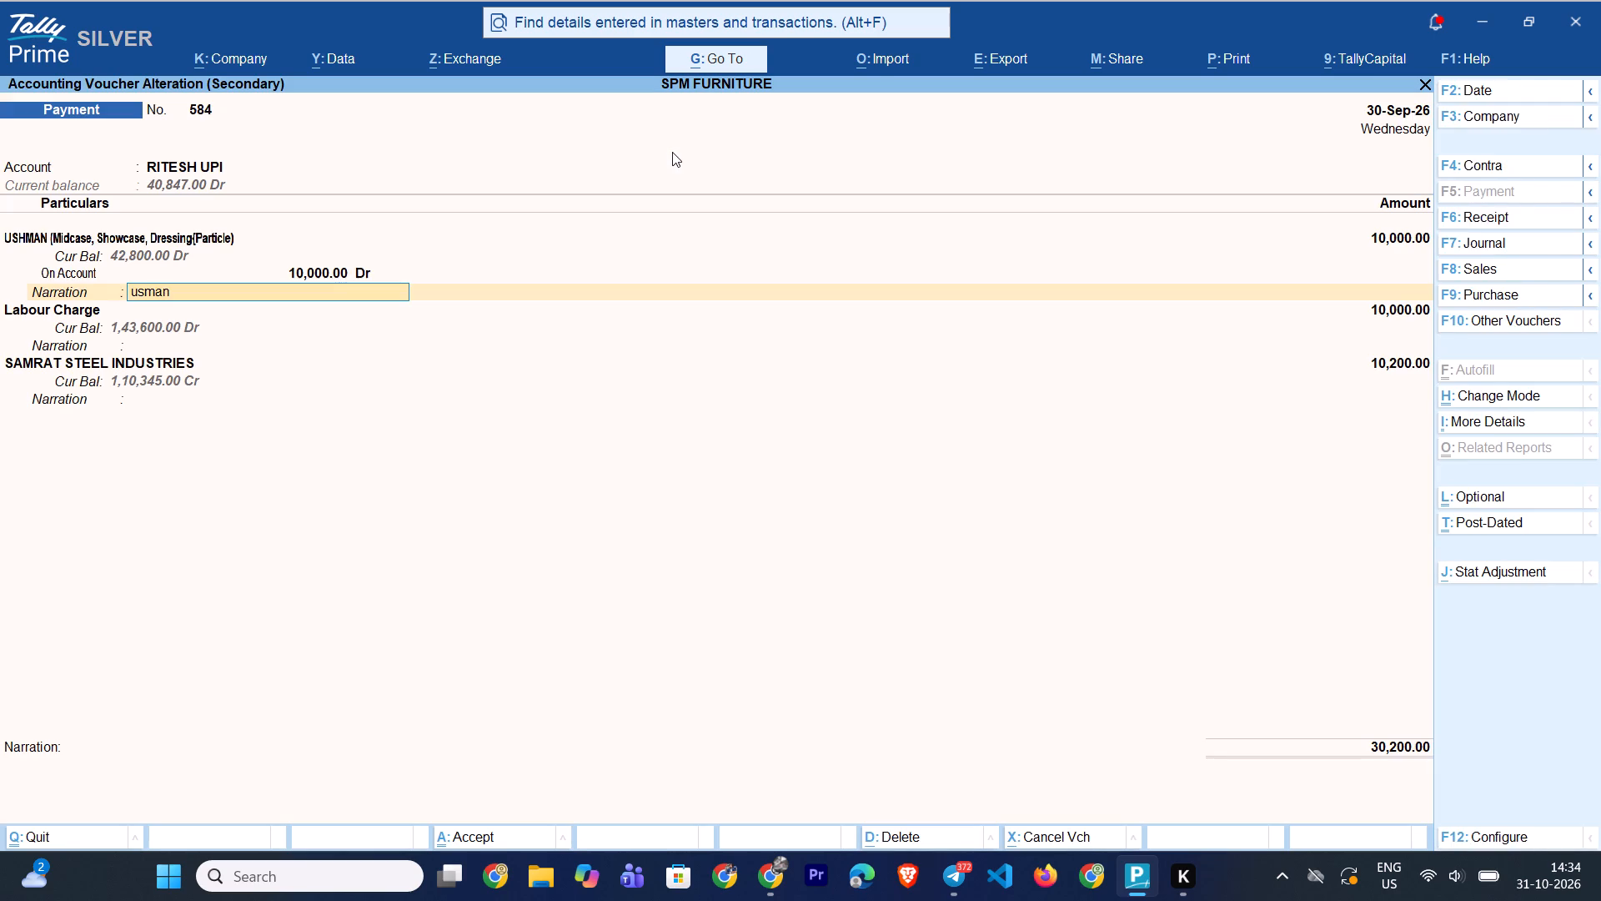
key("ctrl+a")
key("Return")
key("Return")
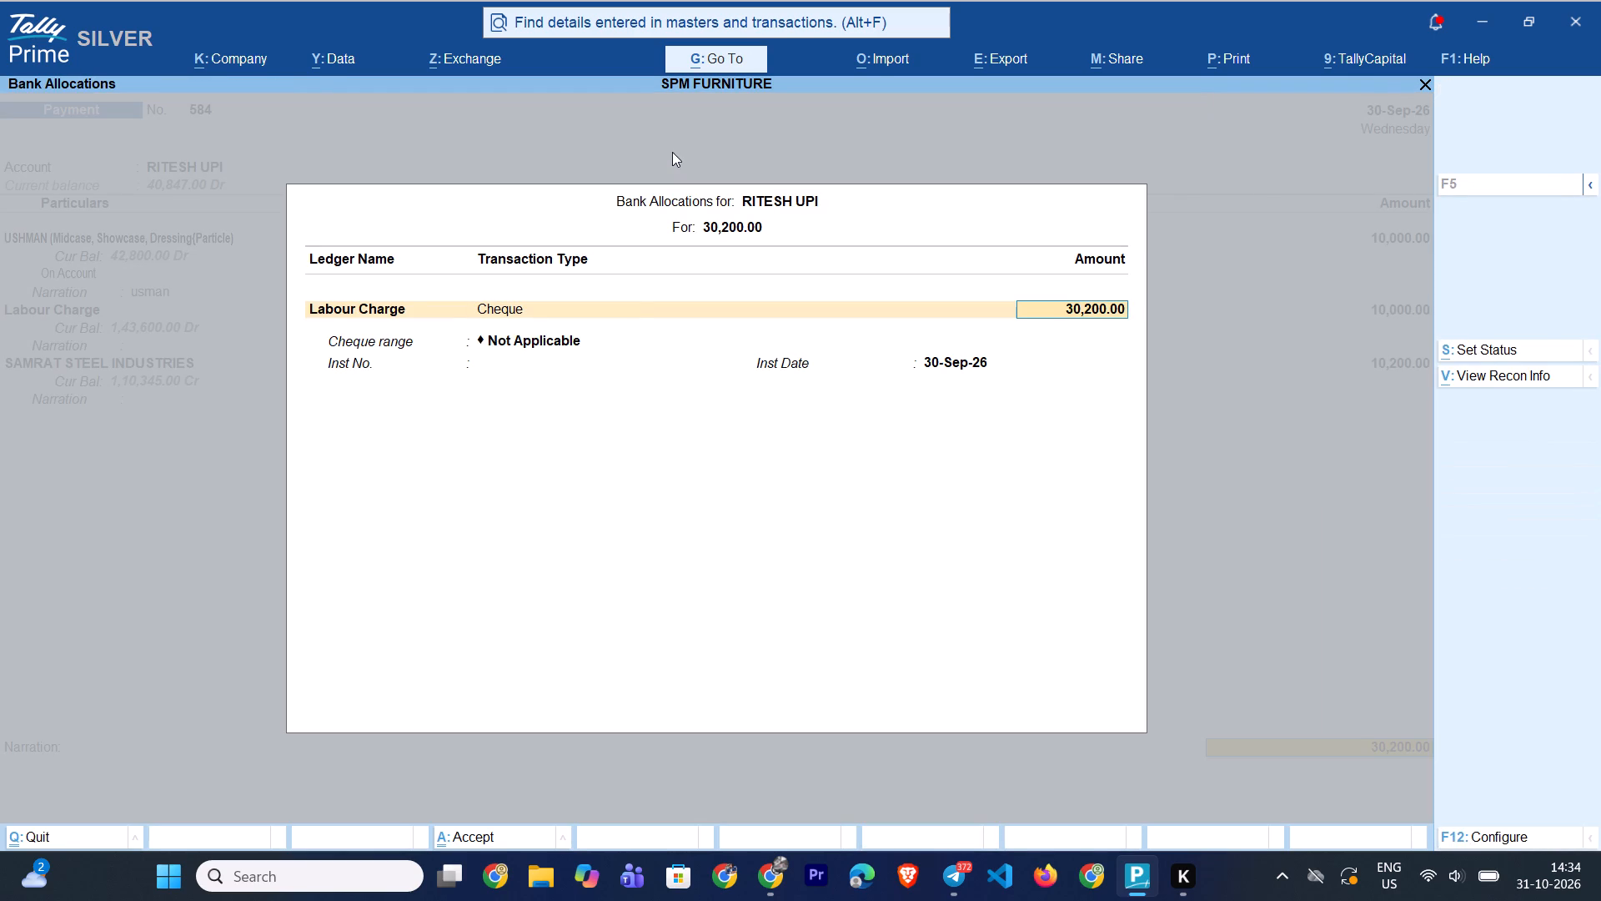
Change the ledger name in the RITESH UPI bank allocation to USHMAN, leaving the transaction type as Cheque.
key("BackSpace")
key("BackSpace")
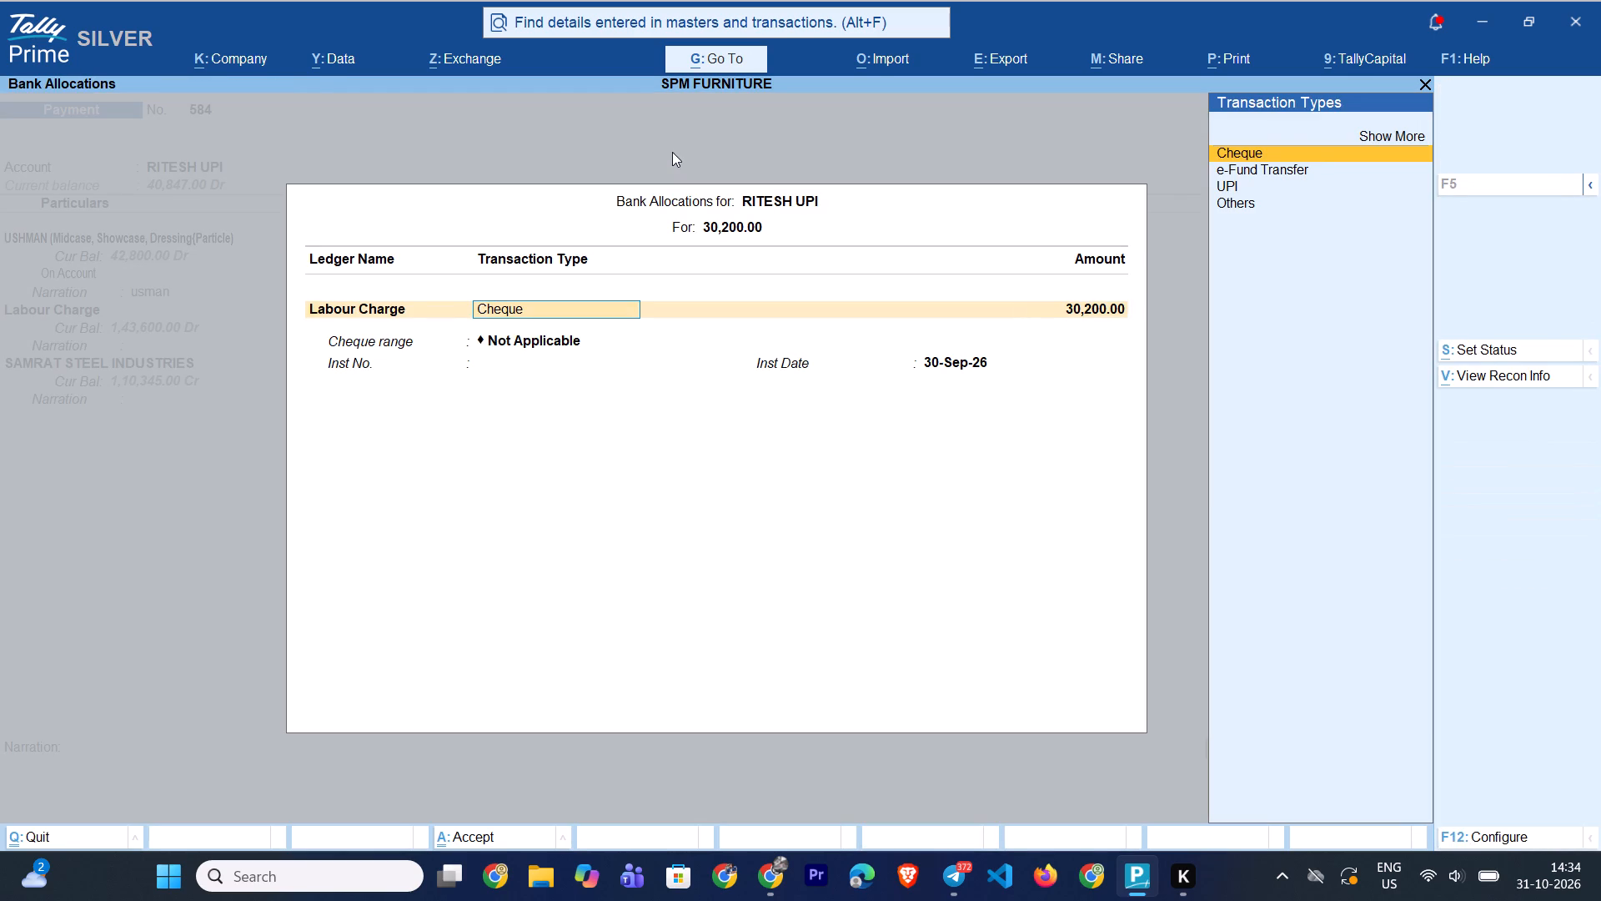
key("Right")
key("Return")
key("BackSpace")
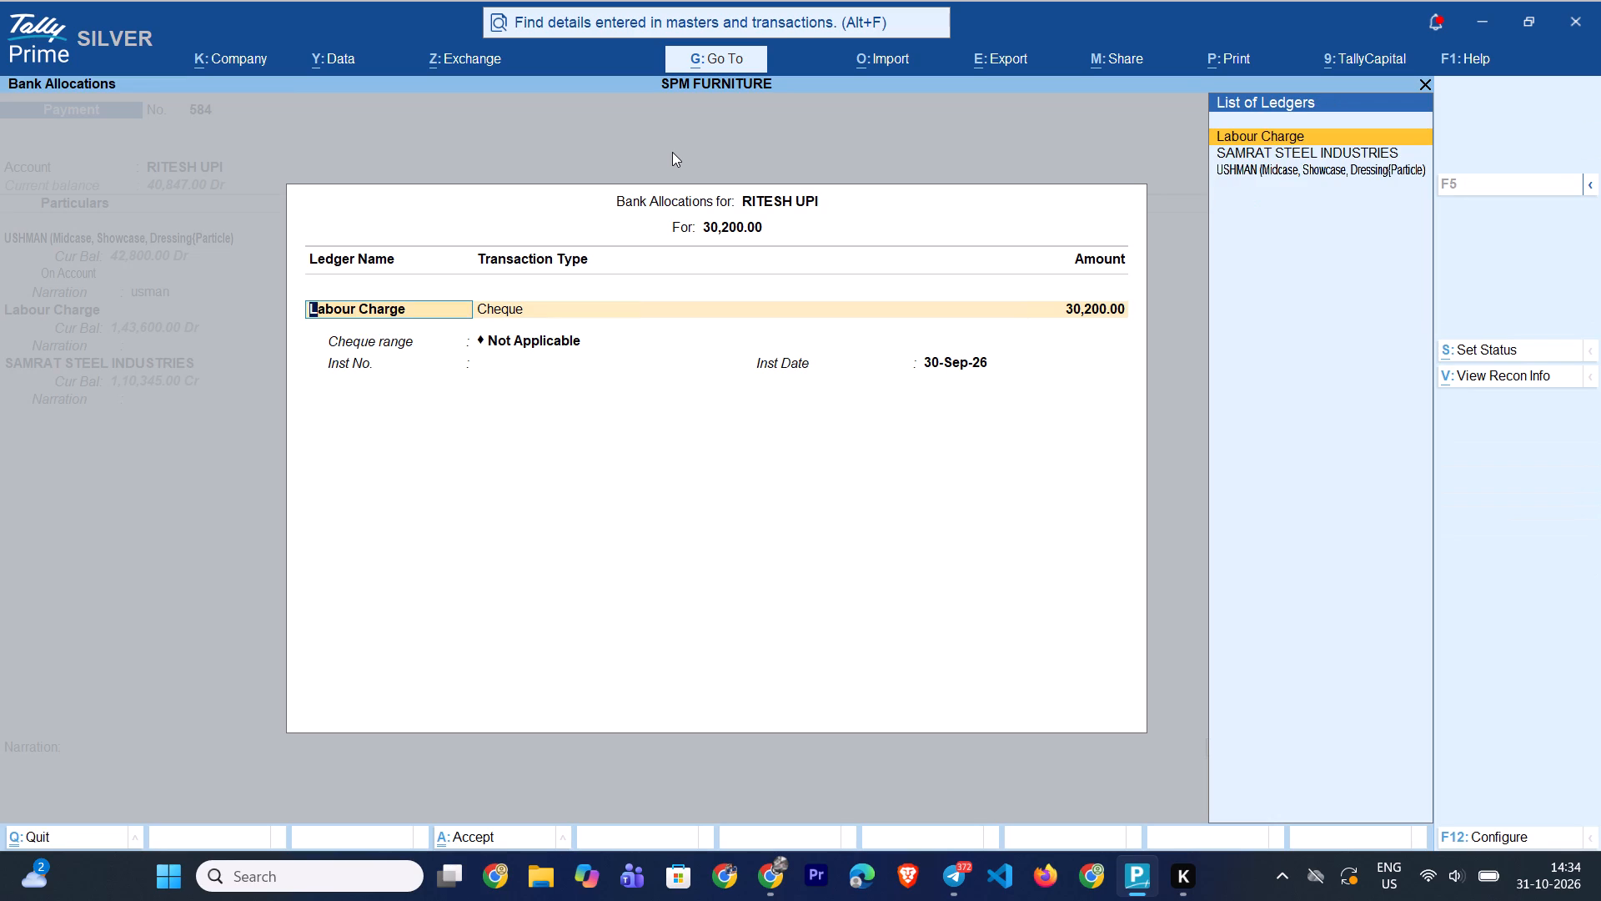
key("Down")
key("Down")
key("Return")
key("Return")
key("Return")
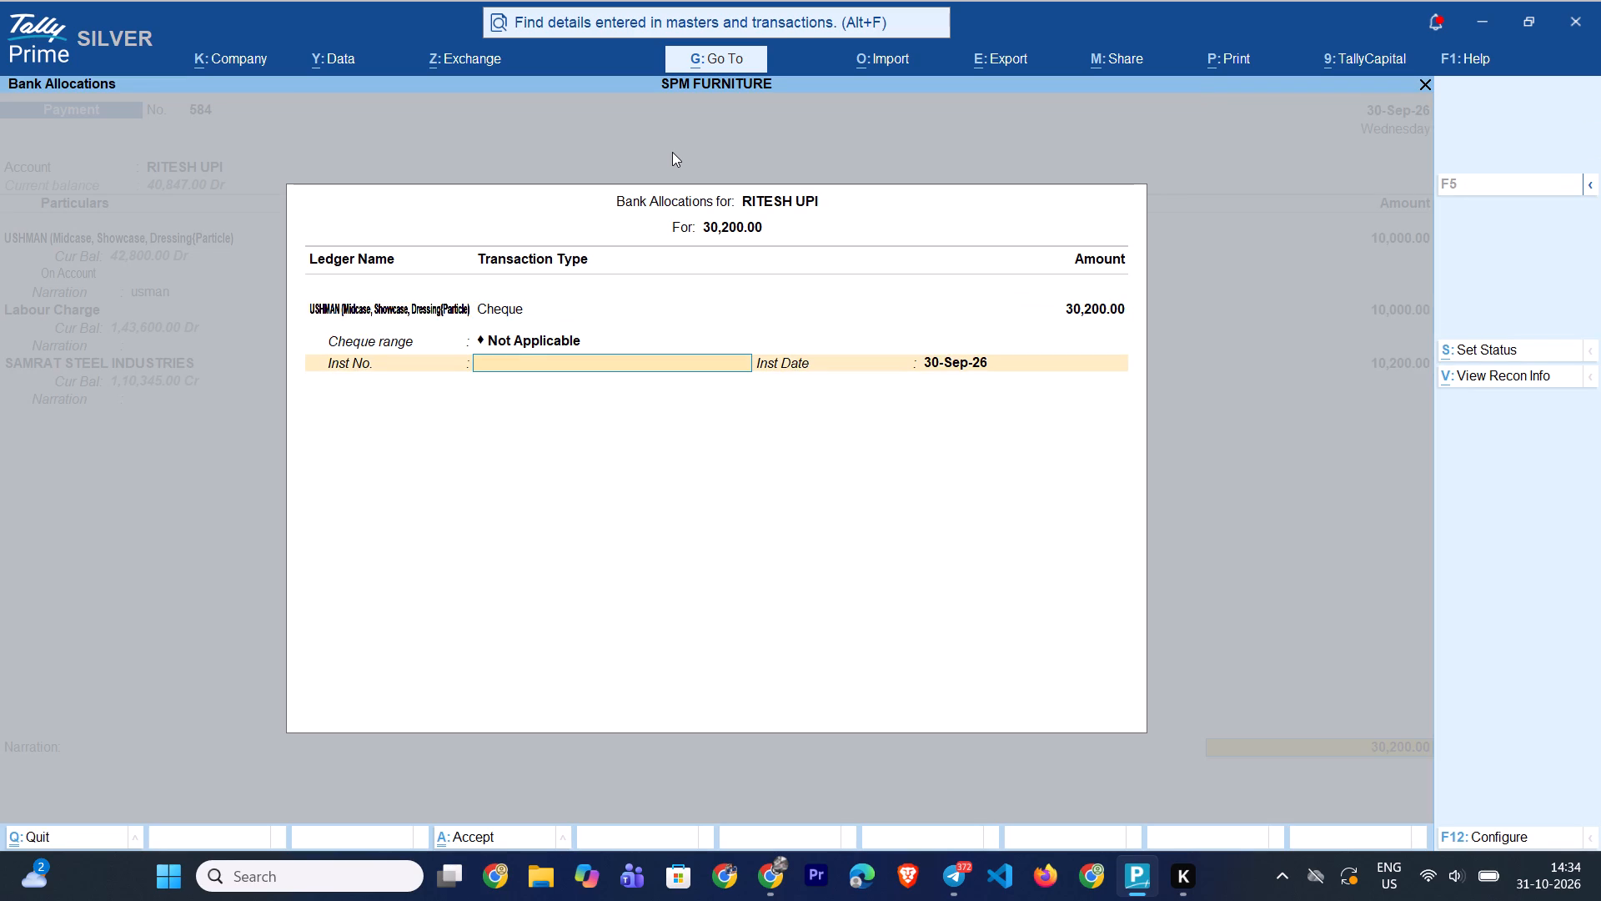
key("Return")
key("Return")
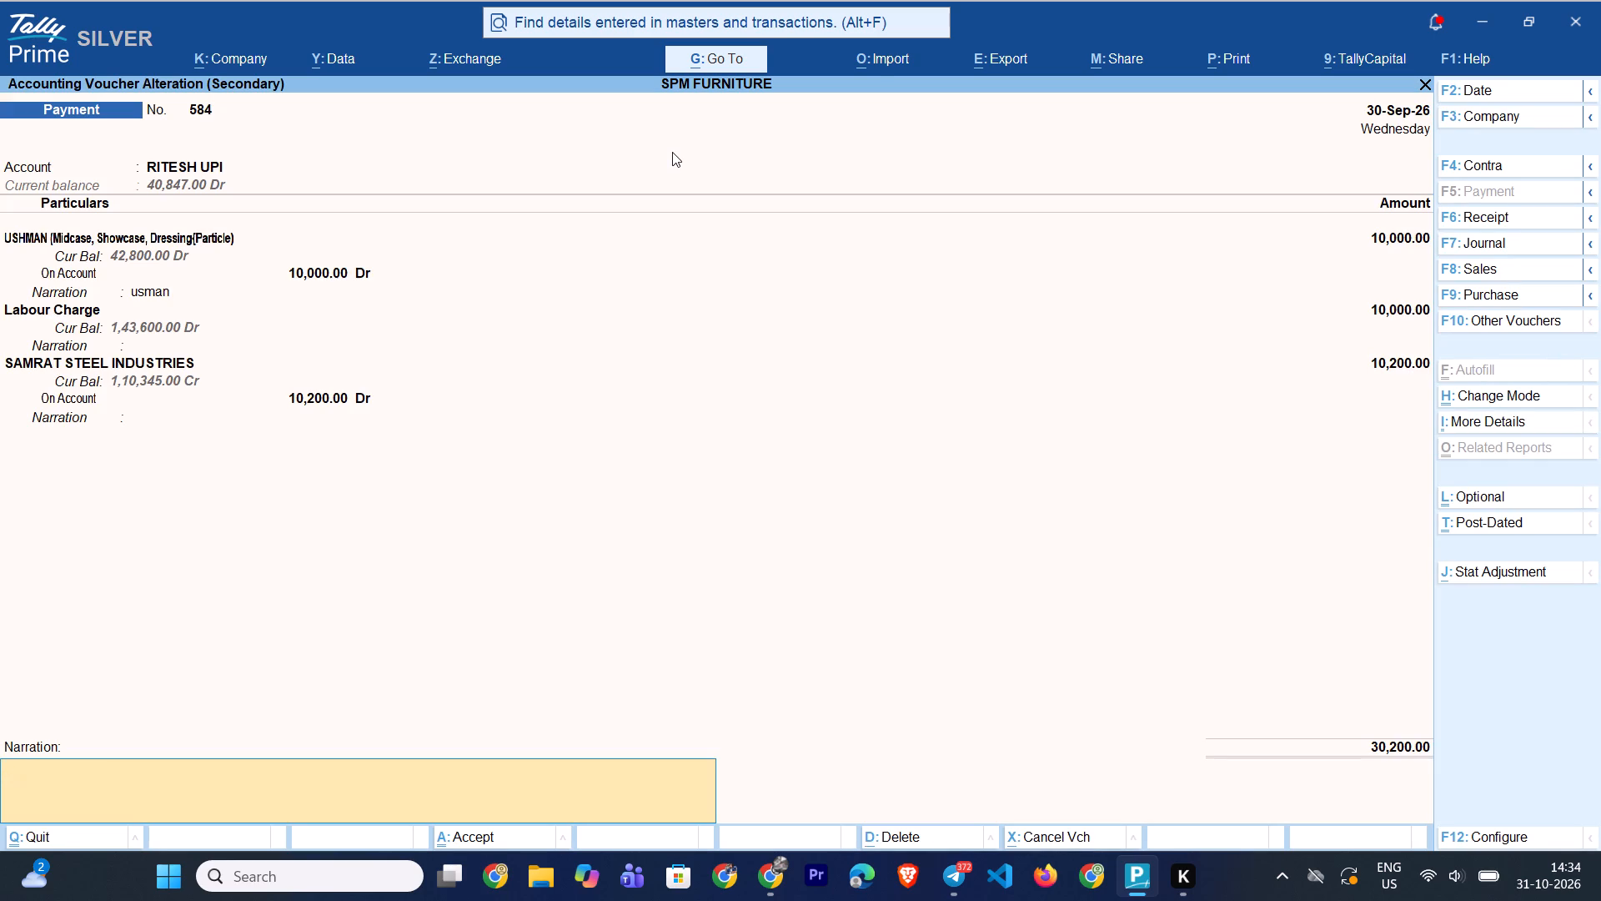
Go back through payment 584's entries to recheck the USHMAN line's amount and On Account adjustment.
key("BackSpace")
key("BackSpace")
key("BackSpace")
key("BackSpace")
key("BackSpace")
key("BackSpace")
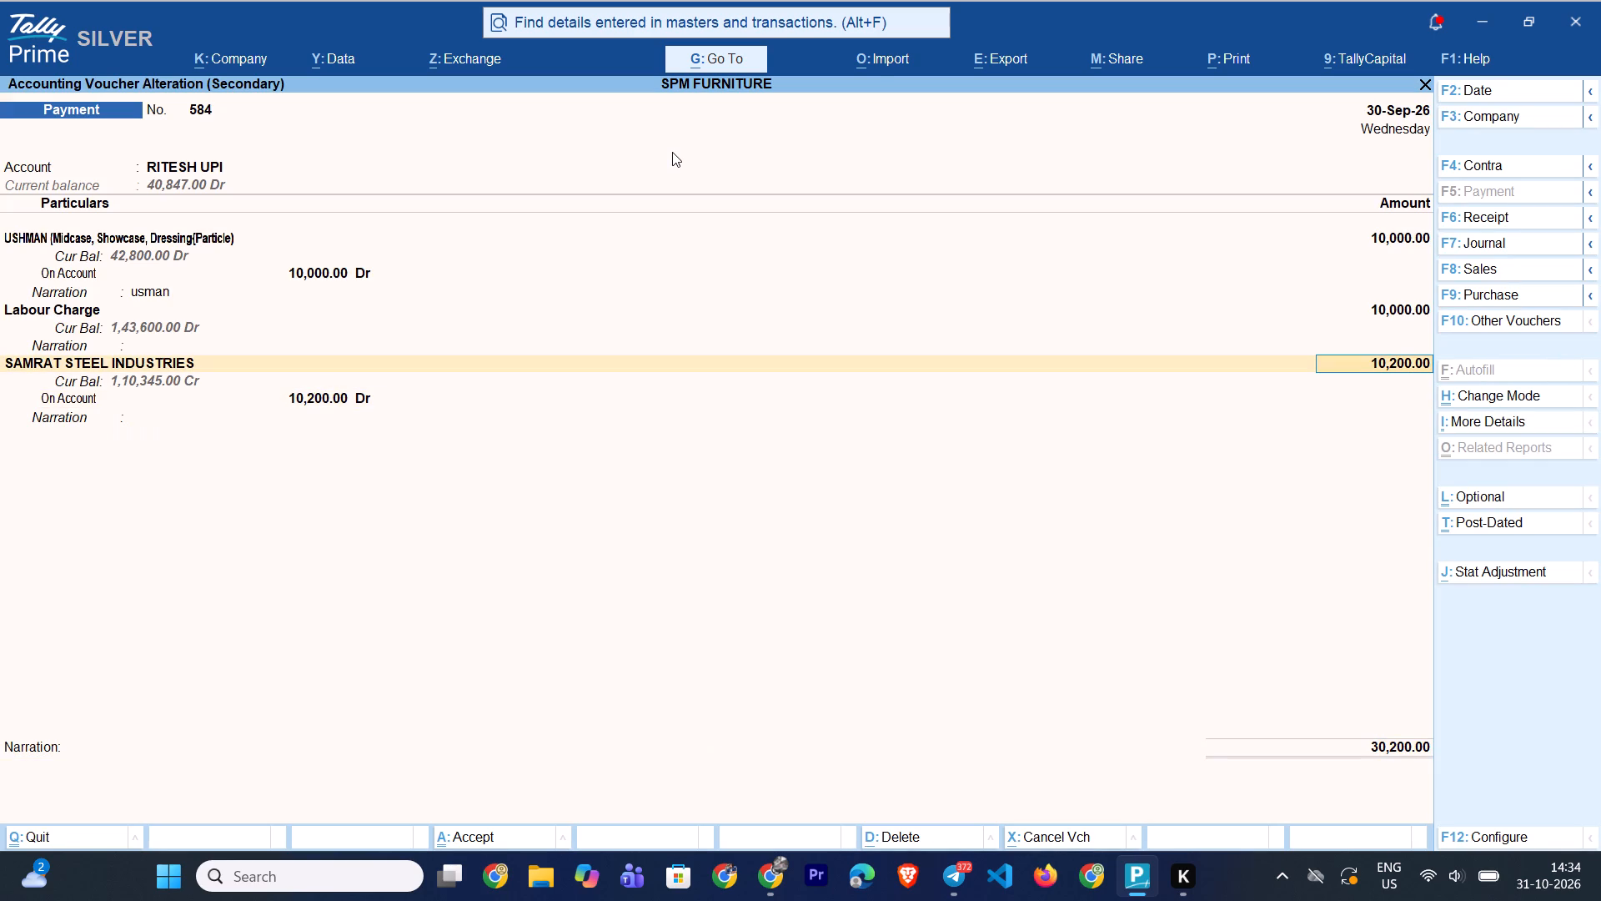
key("BackSpace")
key("BackSpace")
key("BackSpace")
key("BackSpace")
key("BackSpace")
key("BackSpace")
key("BackSpace")
key("BackSpace")
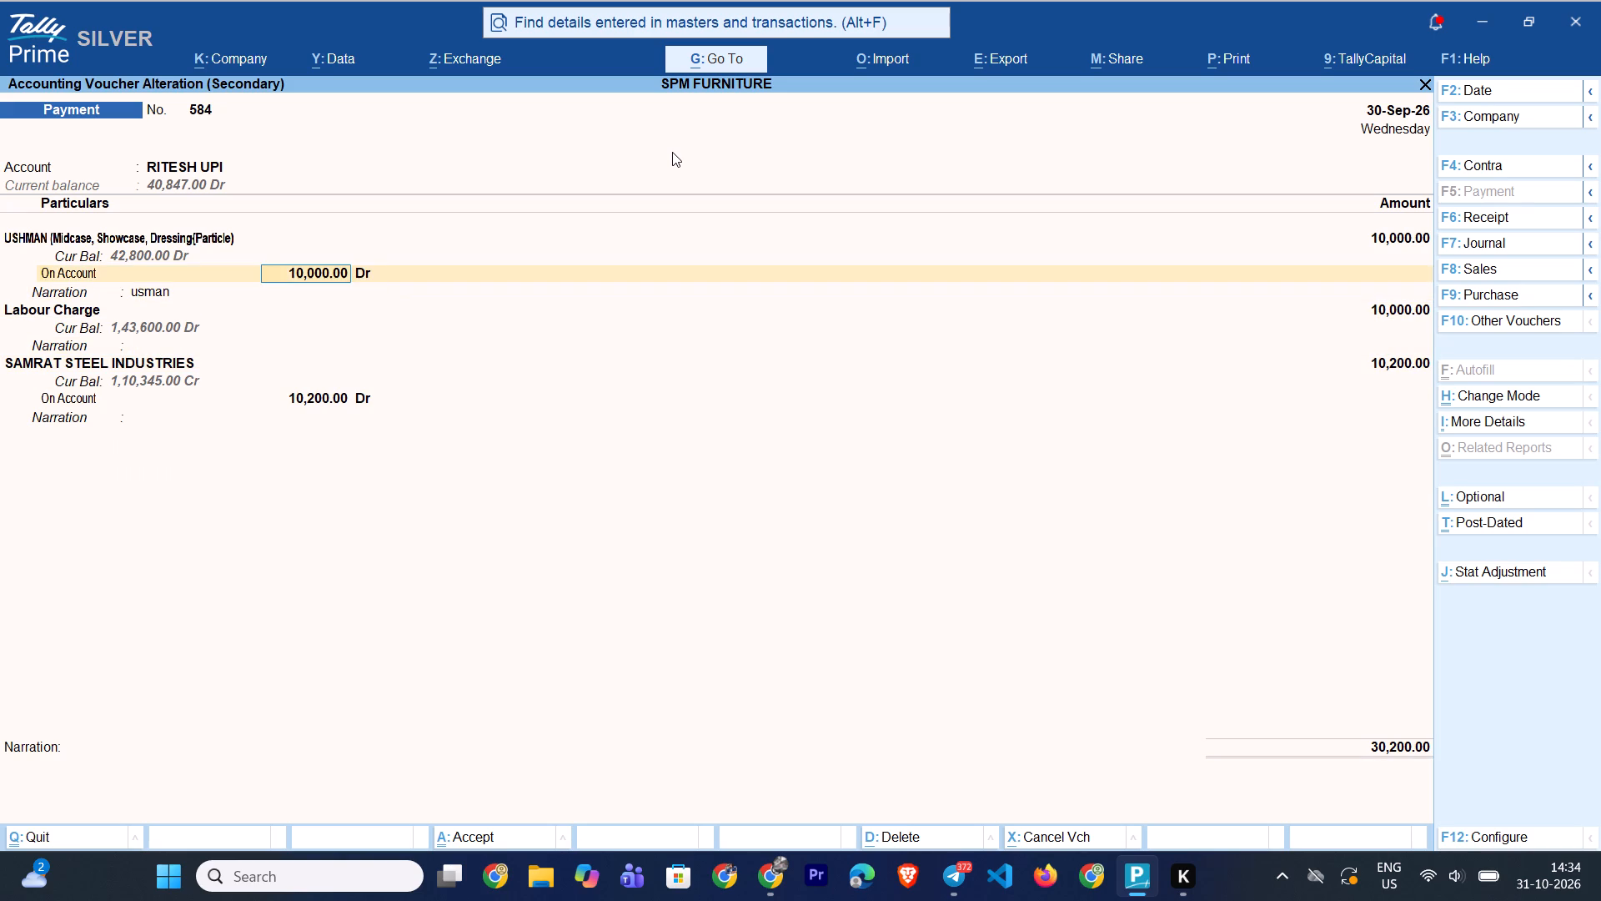
key("BackSpace")
key("Return")
key("Return")
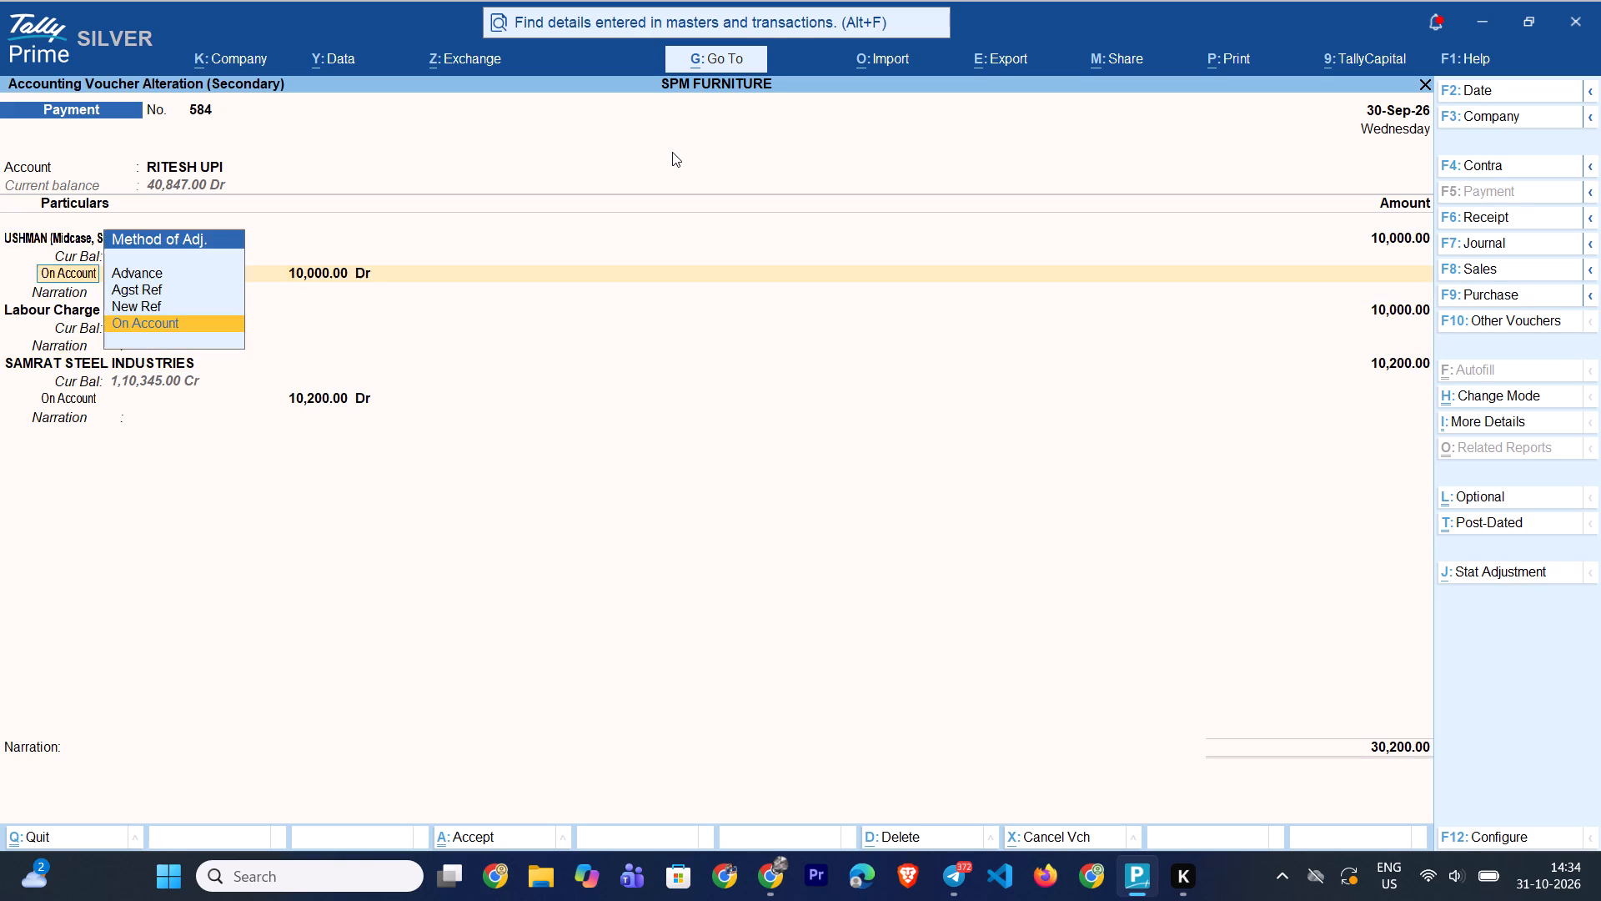
key("BackSpace")
key("BackSpace")
key("BackSpace")
key("Return")
key("Return")
key("Return")
Change the cost centre for payment 584's Labour Charge line to ADMINISTRATION OVERHEADS, keeping its 10,000.00 amount.
key("Return")
key("Return")
key("Return")
key("Return")
key("Return")
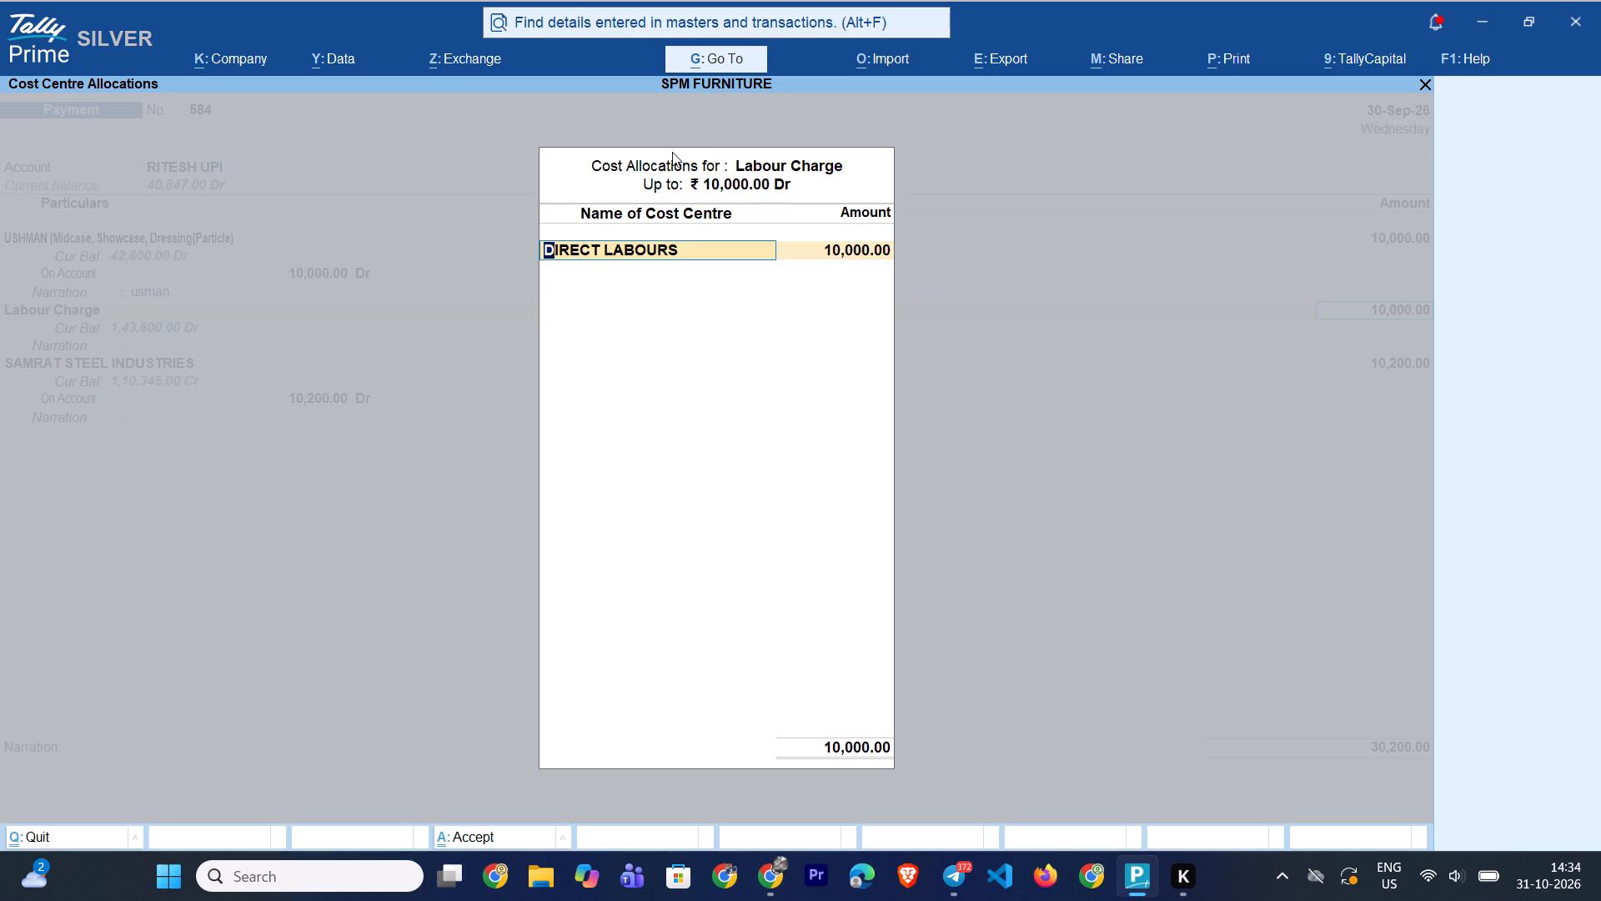
key("Return")
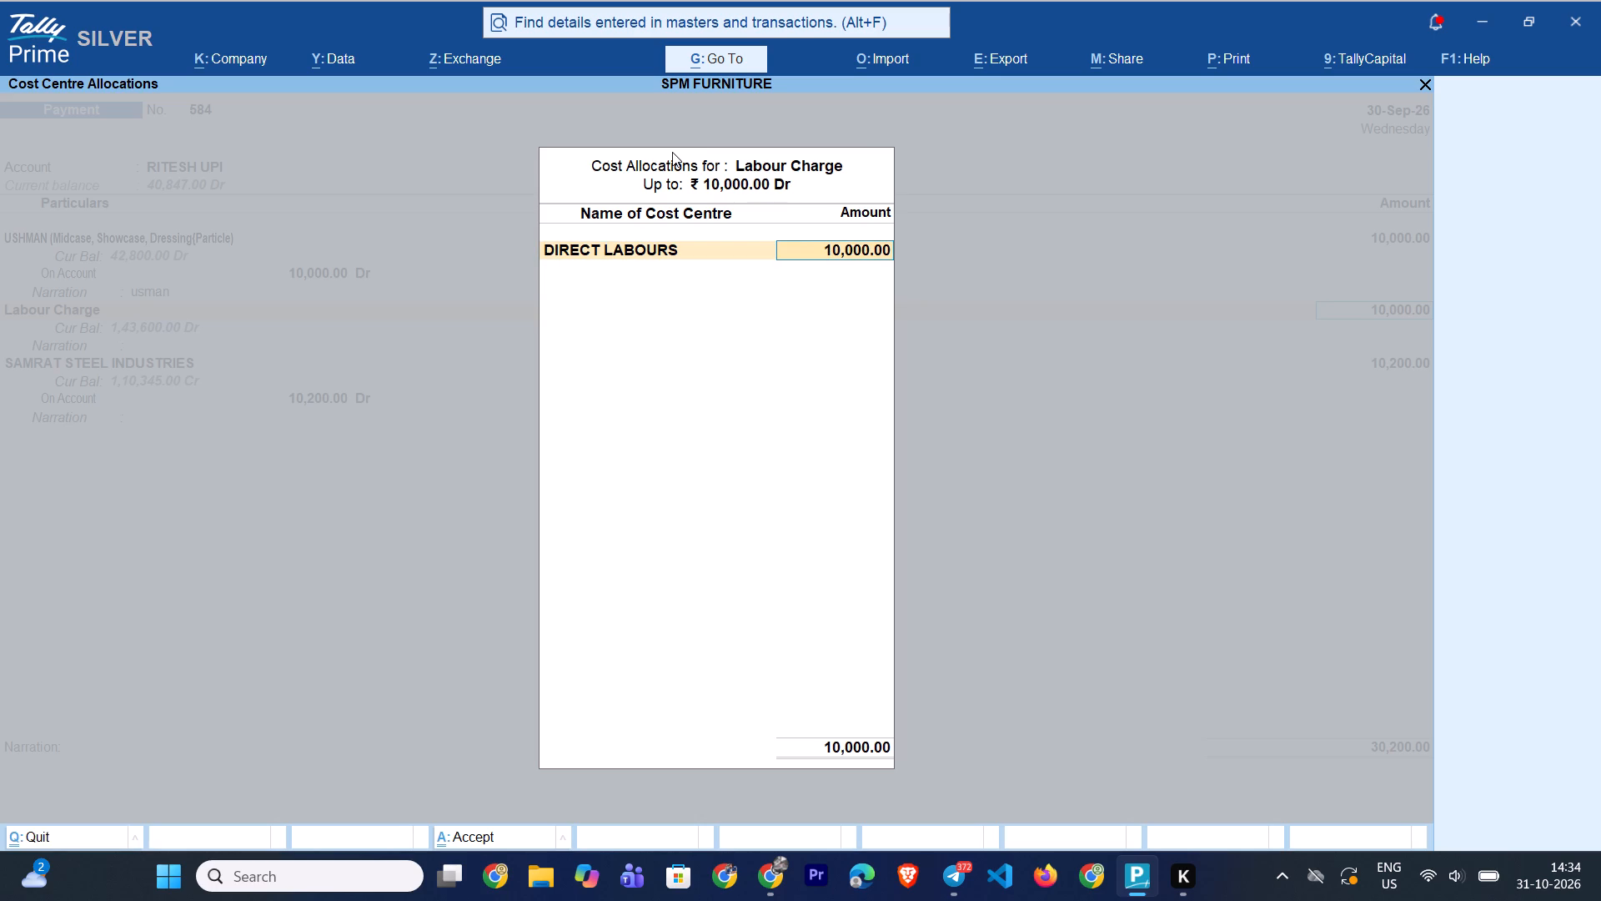
key("BackSpace")
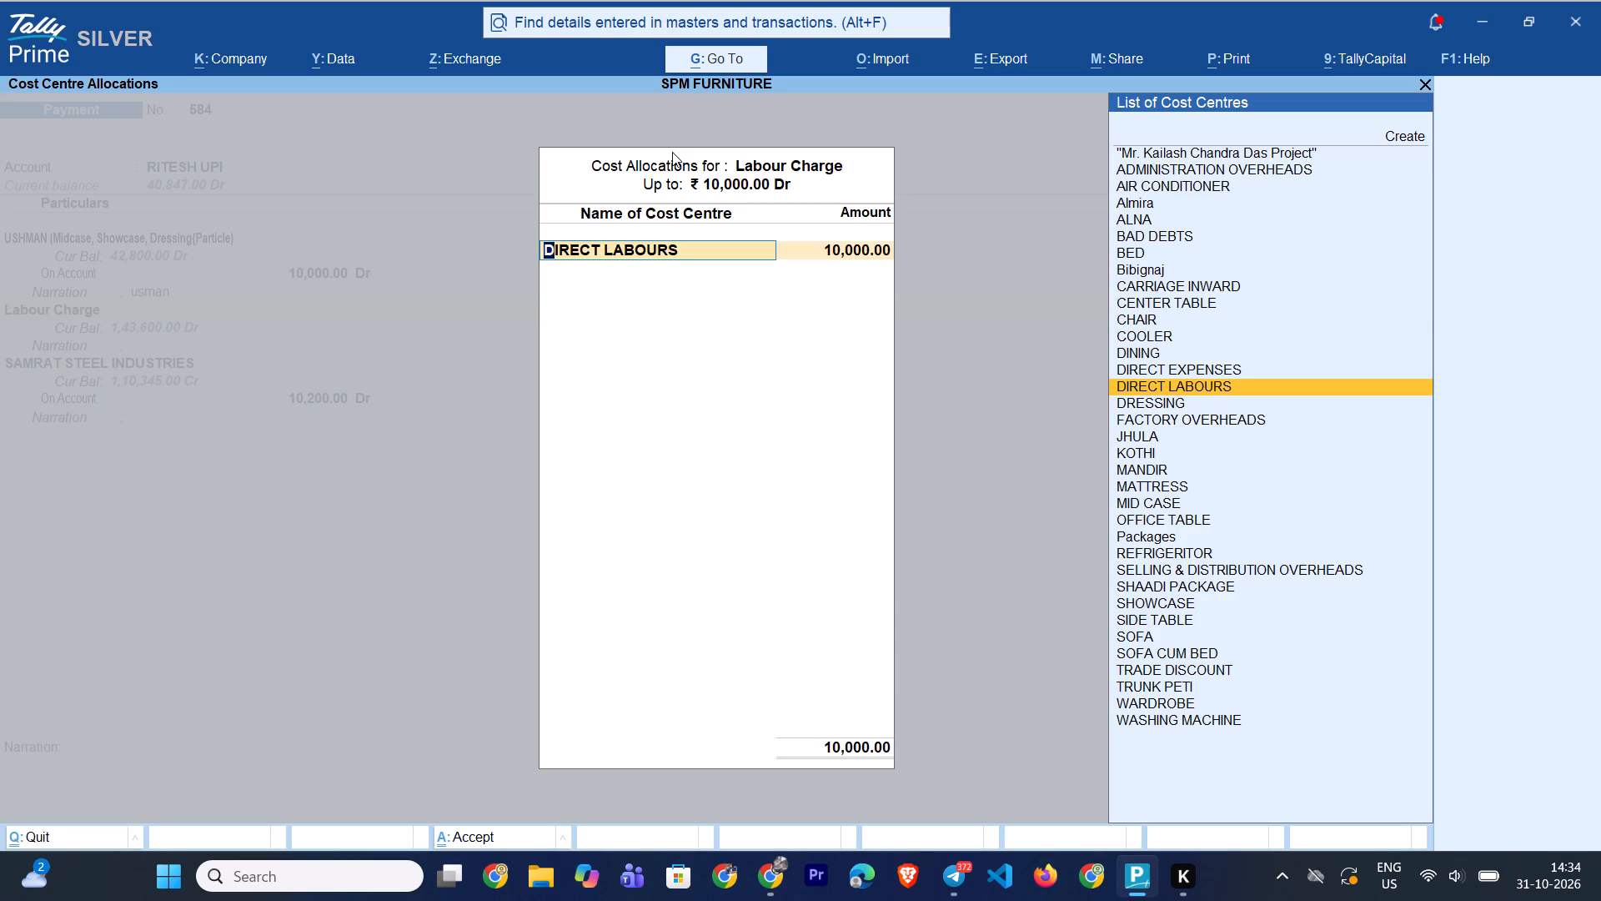
key("Up")
key("Up")
key("Up")
key("Up")
key("Up")
key("Up")
key("Up")
key("Up")
key("Up")
key("Up")
key("Up")
key("Up")
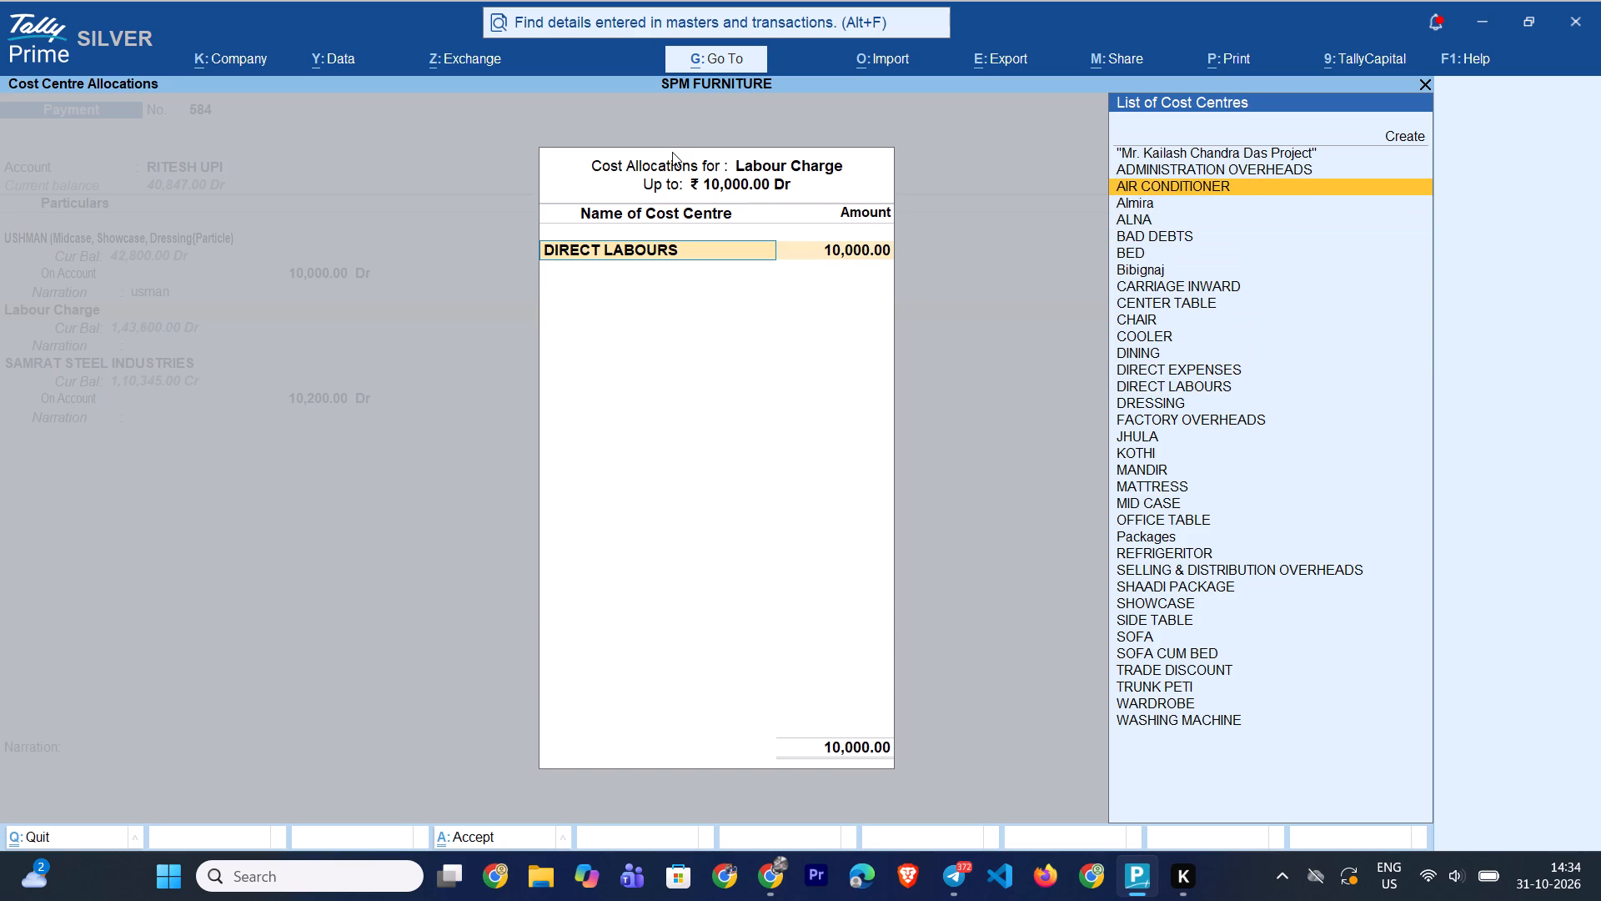
key("Up")
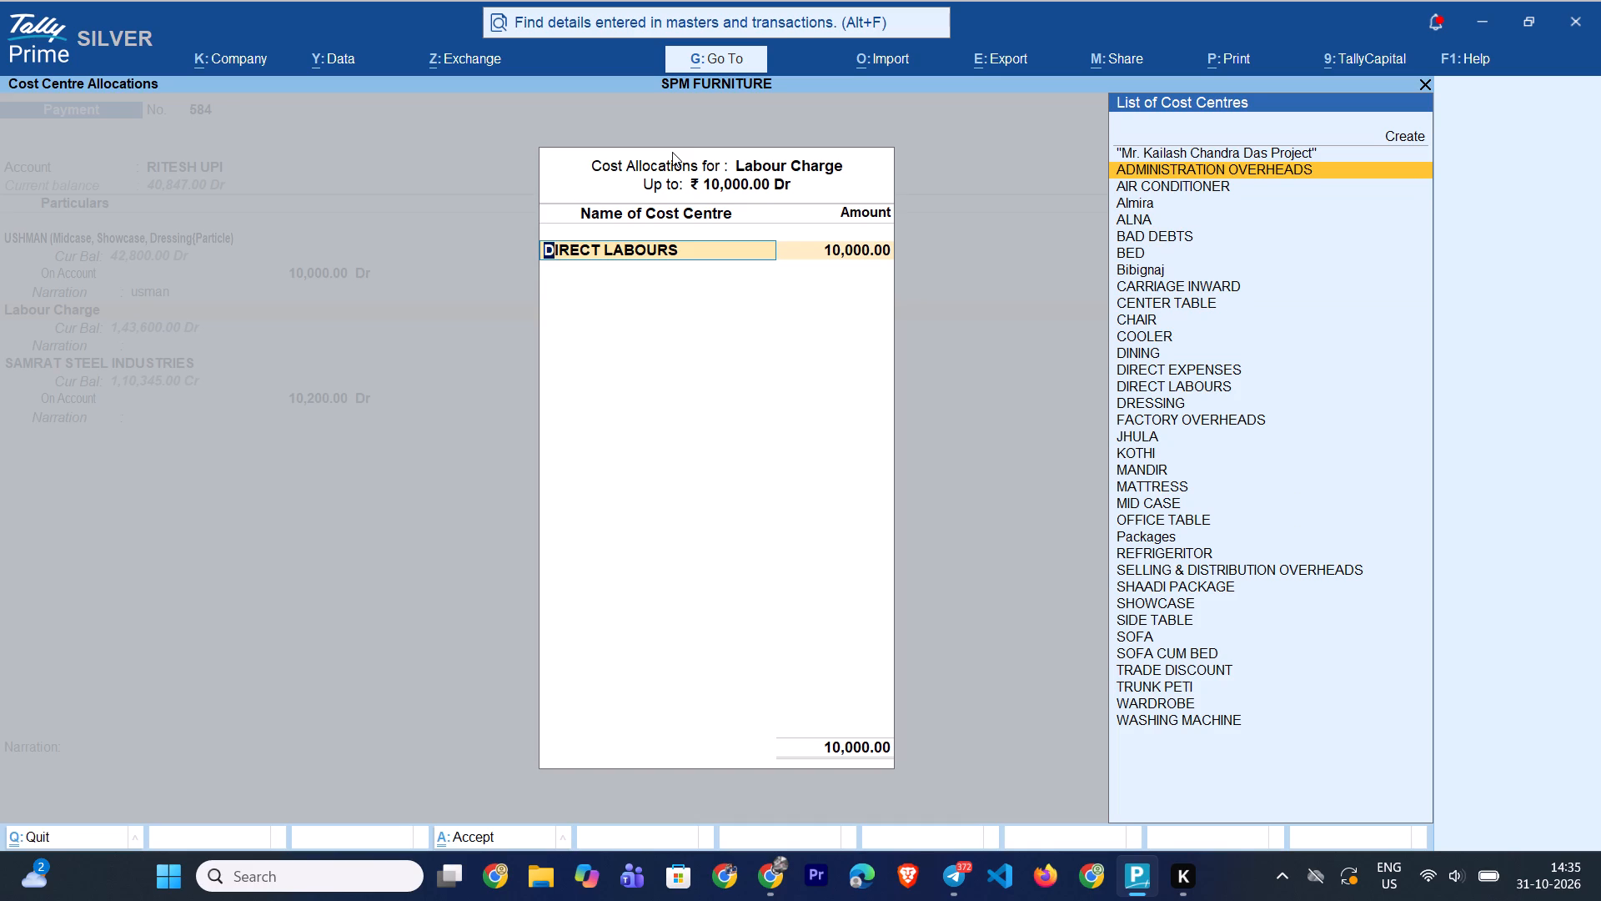
key("Return")
key("Return")
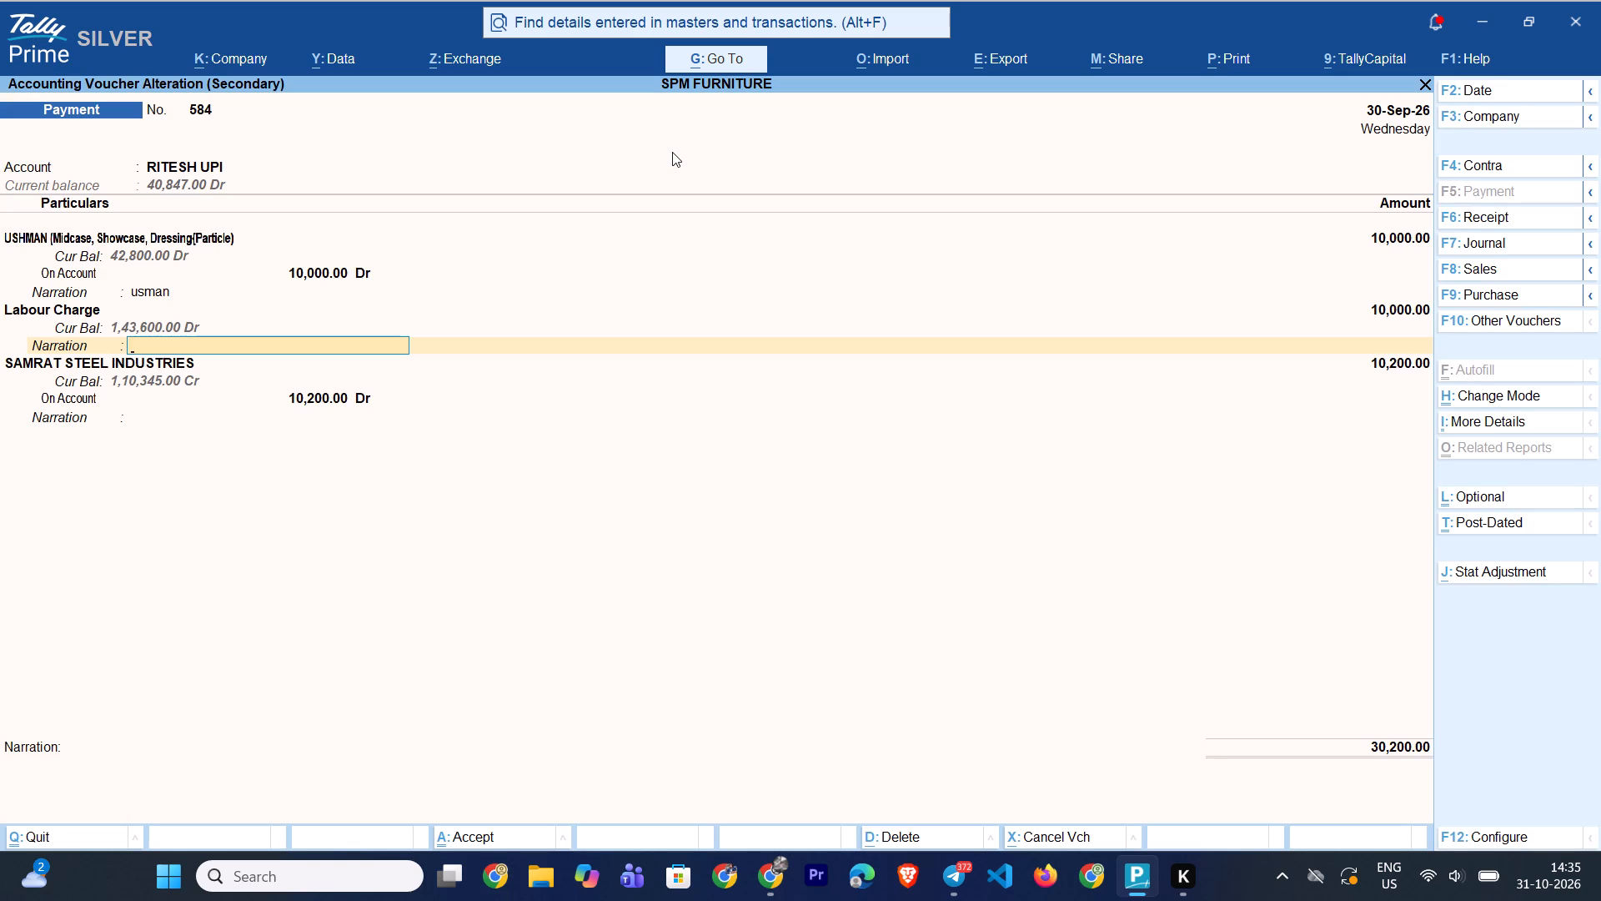
Keep the SAMRAT STEEL INDUSTRIES line at 10,200.00 On Account and save payment 584.
key("Return")
key("Return")
key("Return")
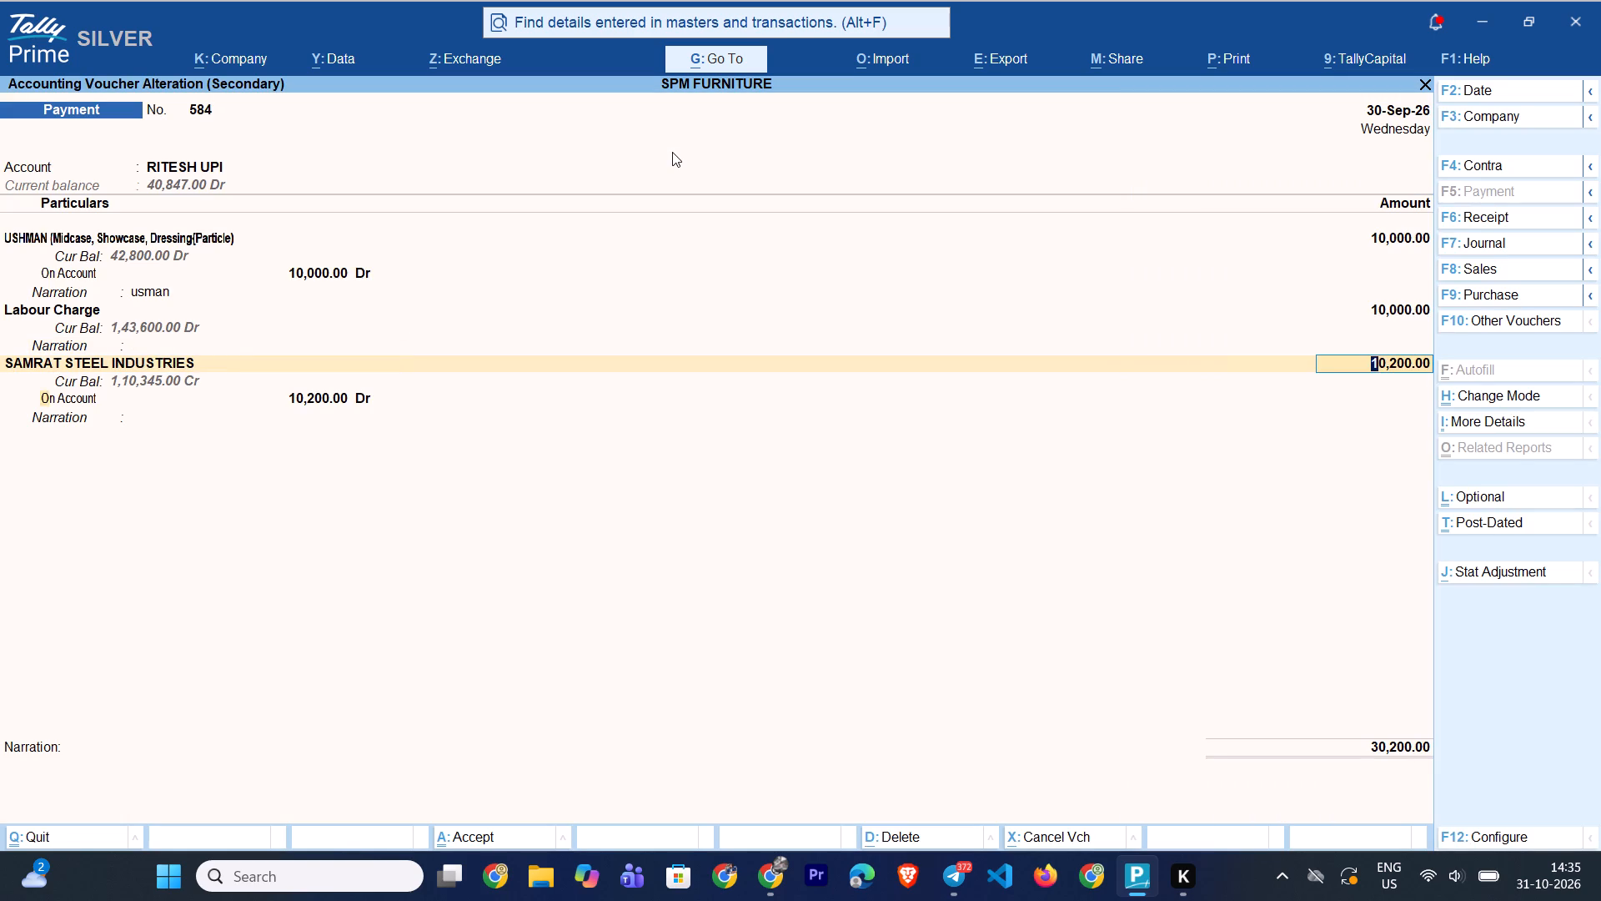
key("Return")
key("Return")
key("Return")
key("Return")
key("ctrl+a")
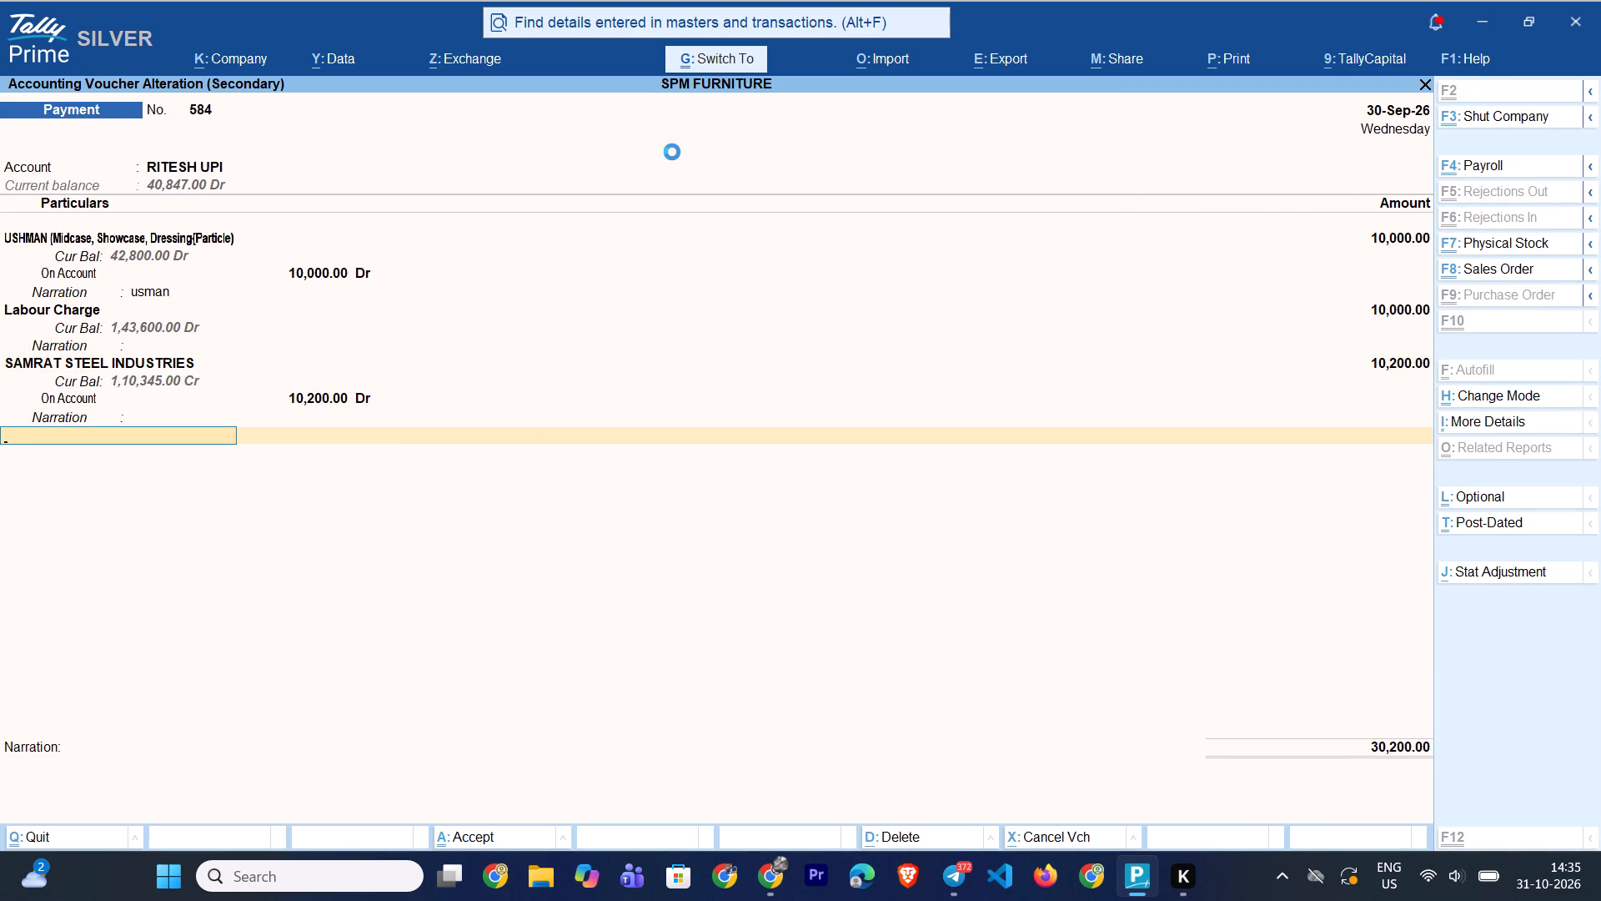
Return to the SUSPENSE A/C monthly summary and recheck the September voucher list.
key("Escape")
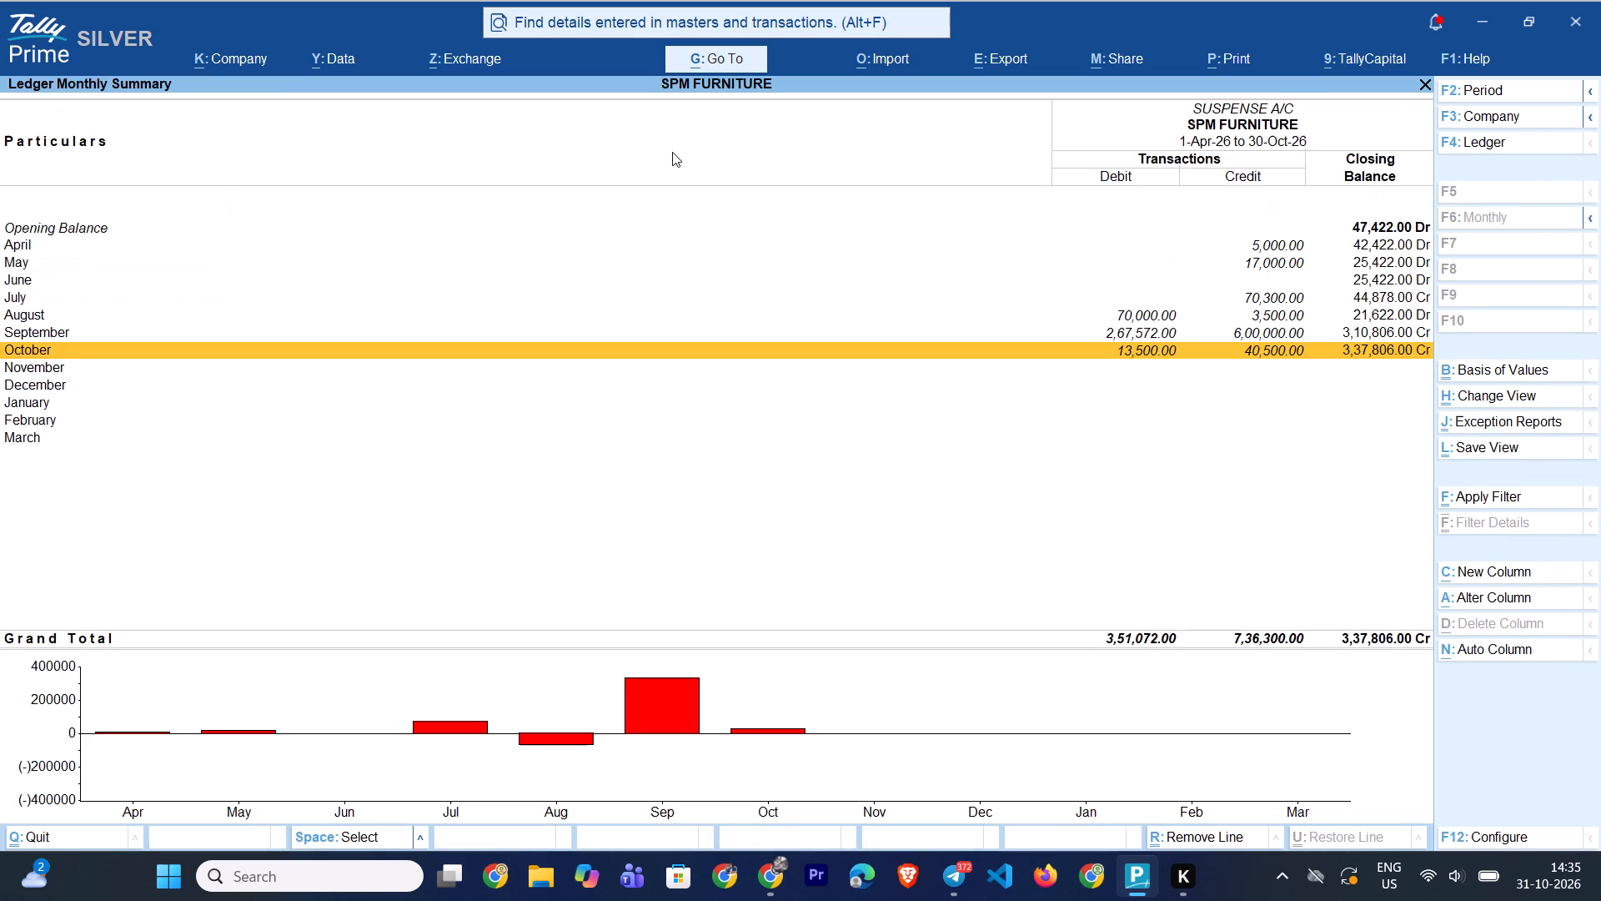
key("Up")
key("Return")
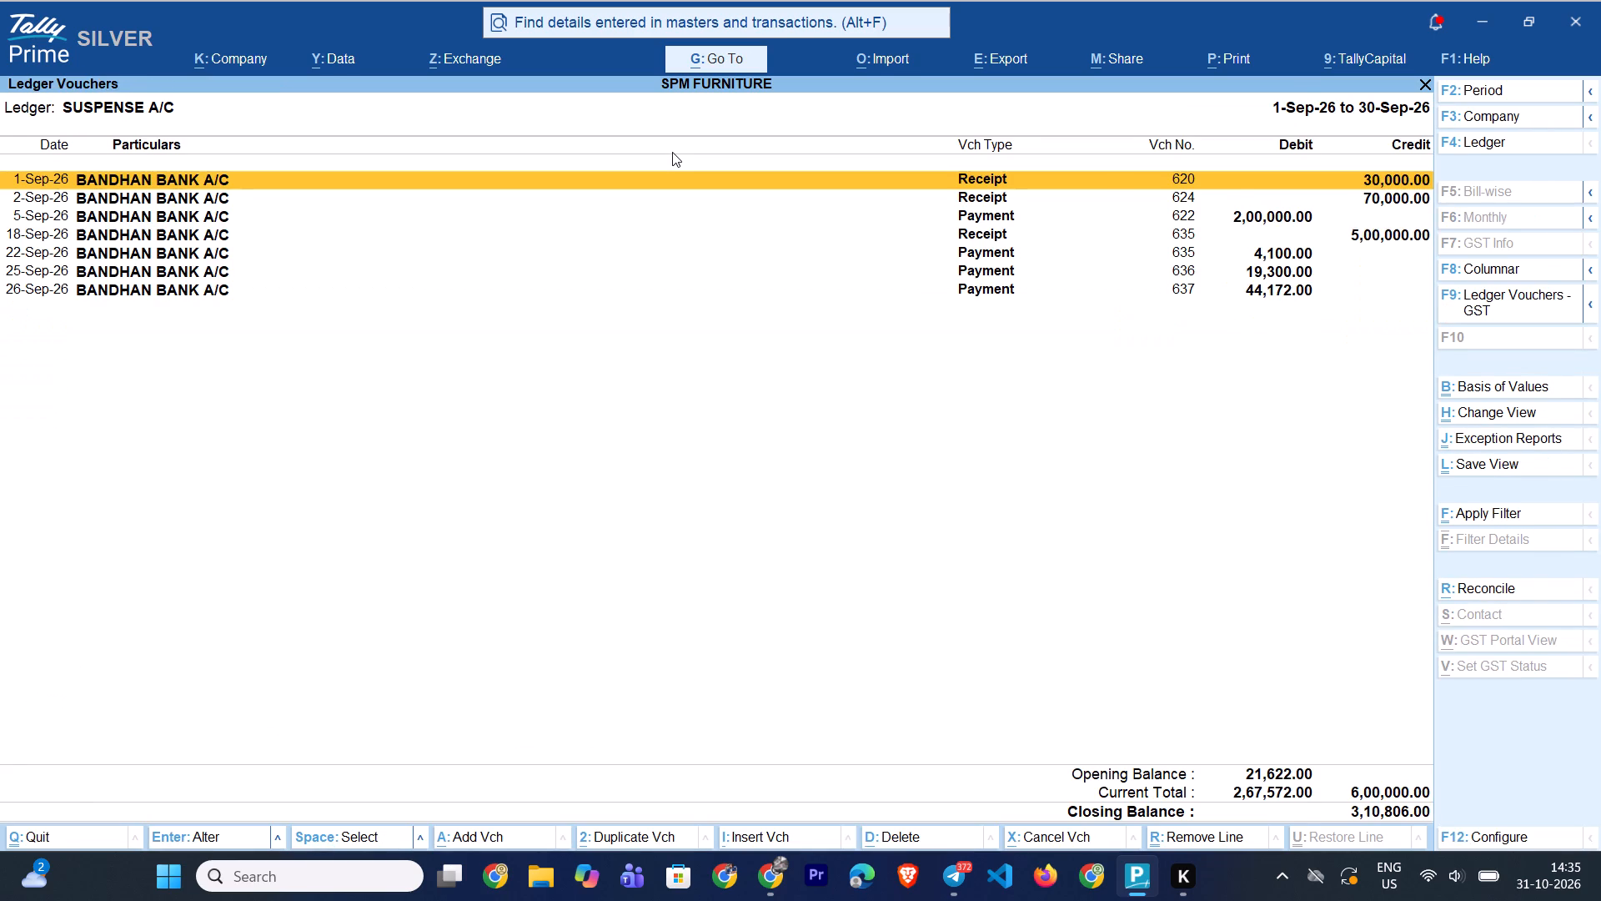
key("Escape")
In the 23-Oct-26 RITESH UPI payment 653, replace SUSPENSE A/C with the USHMAN ledger, allocating its 10,000.00 On Account.
key("Down")
key("Return")
key("Down")
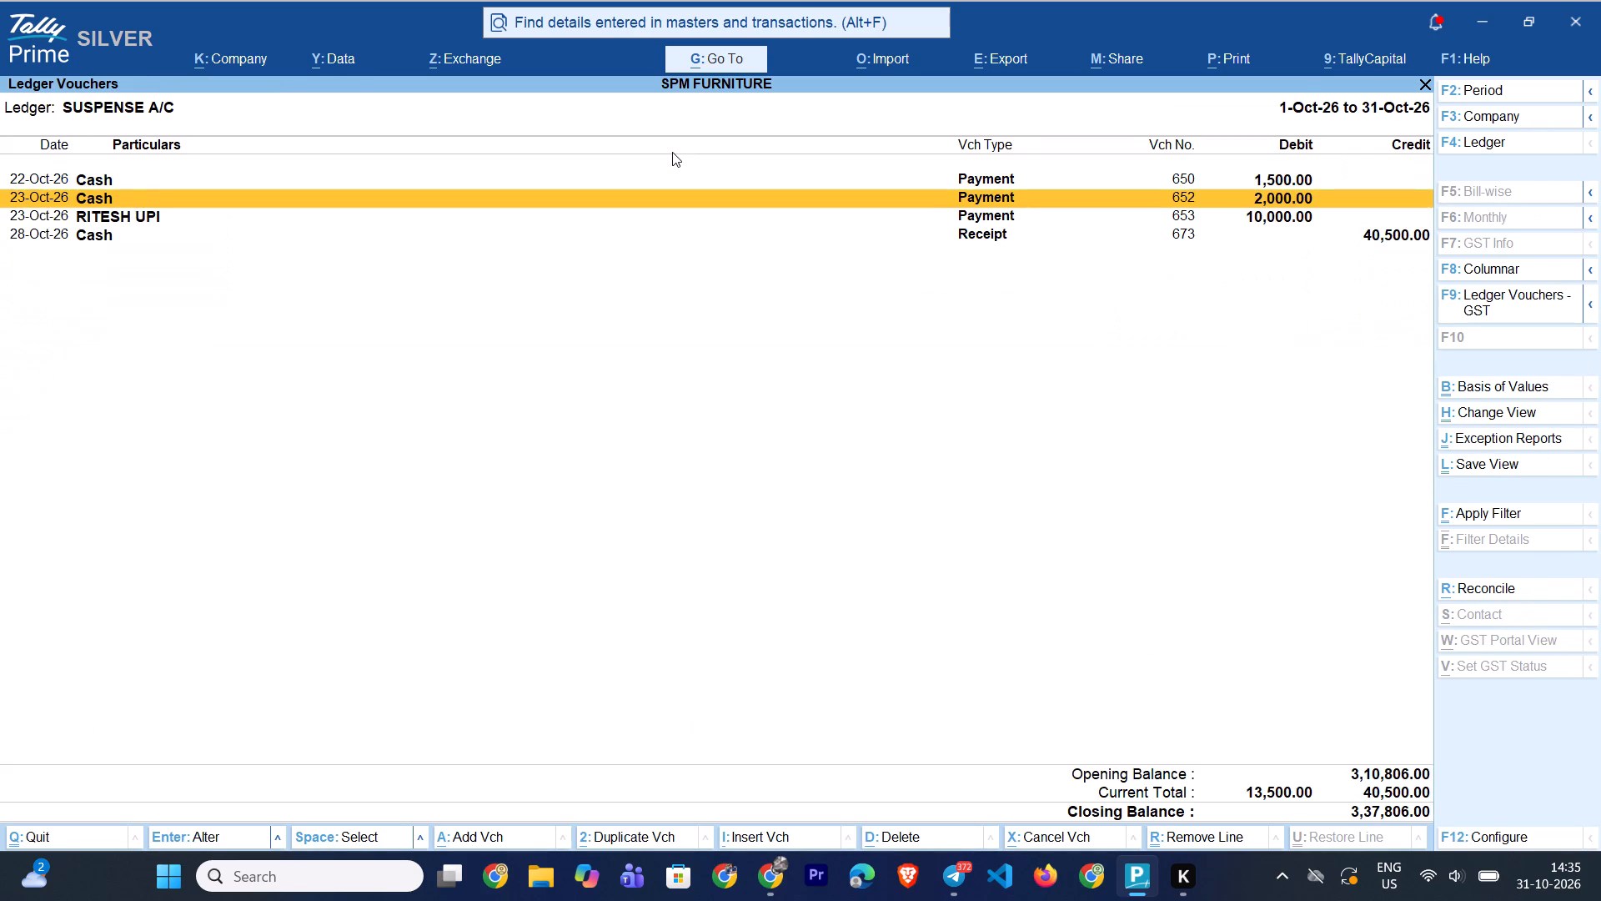
key("Down")
key("Return")
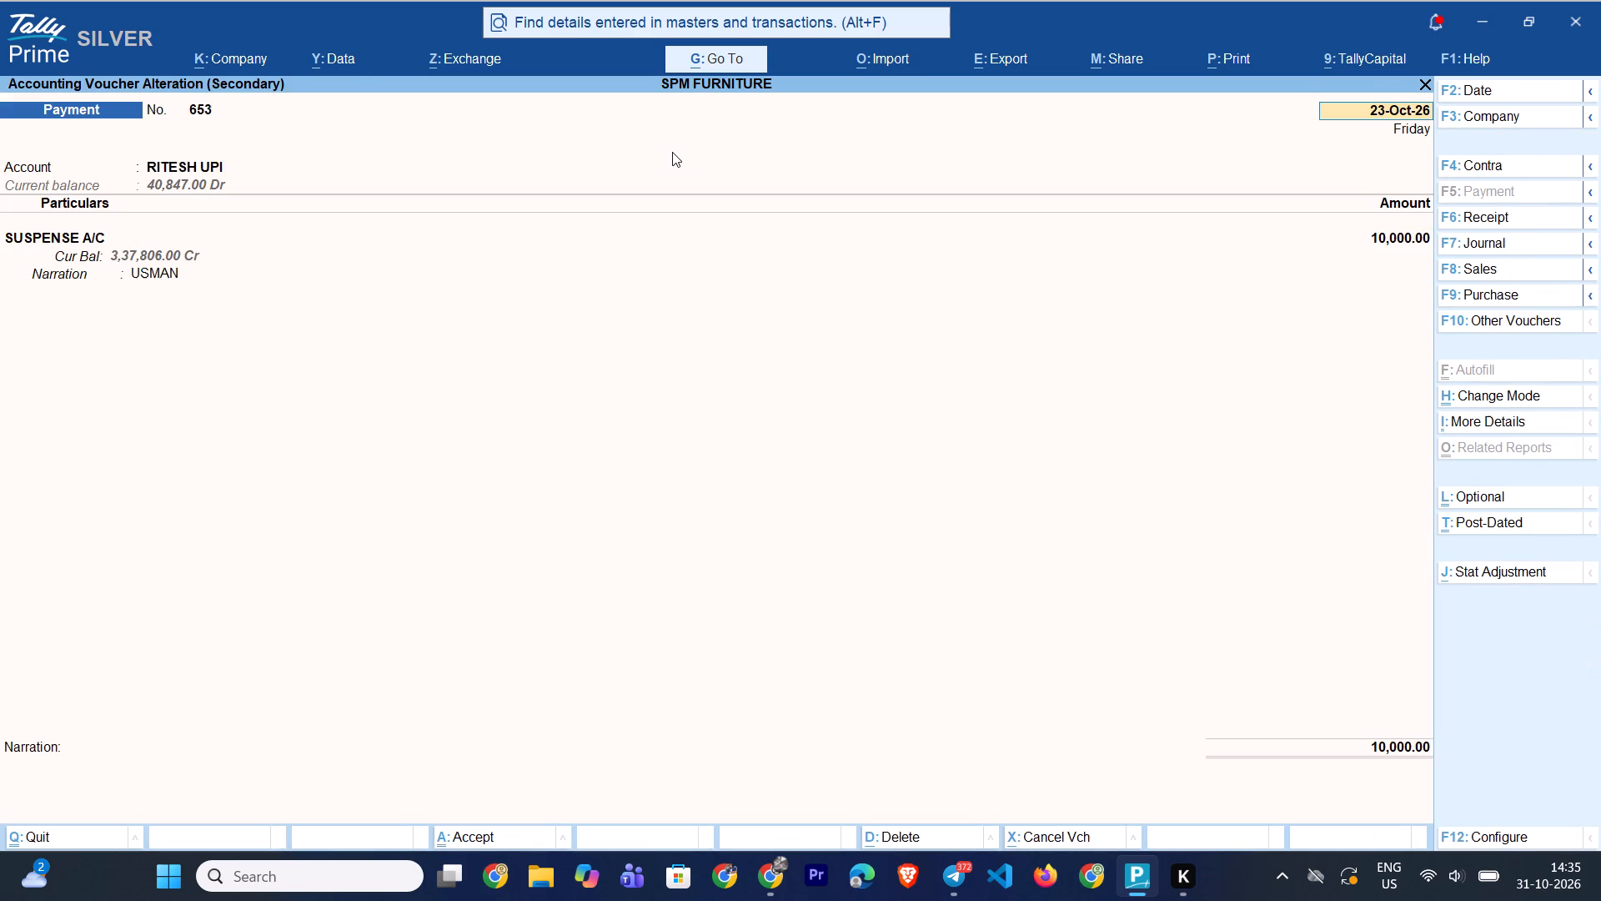
key("Return")
key("Return")
key("Return")
key("BackSpace")
type("UM")
key("h")
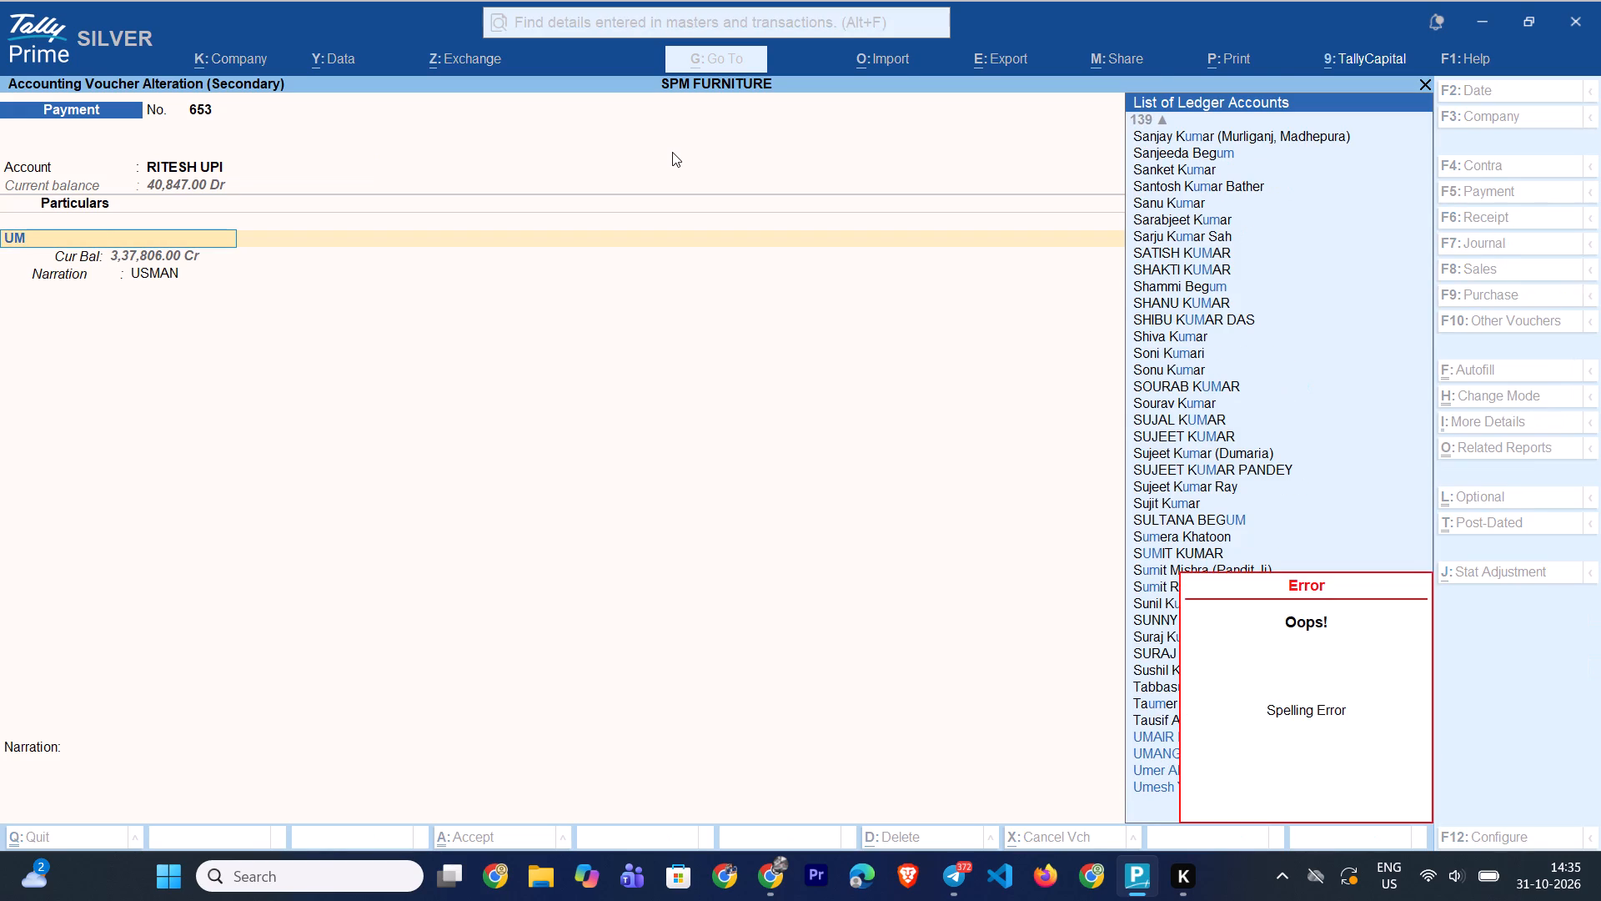
key("BackSpace")
key("BackSpace")
type("SHAM")
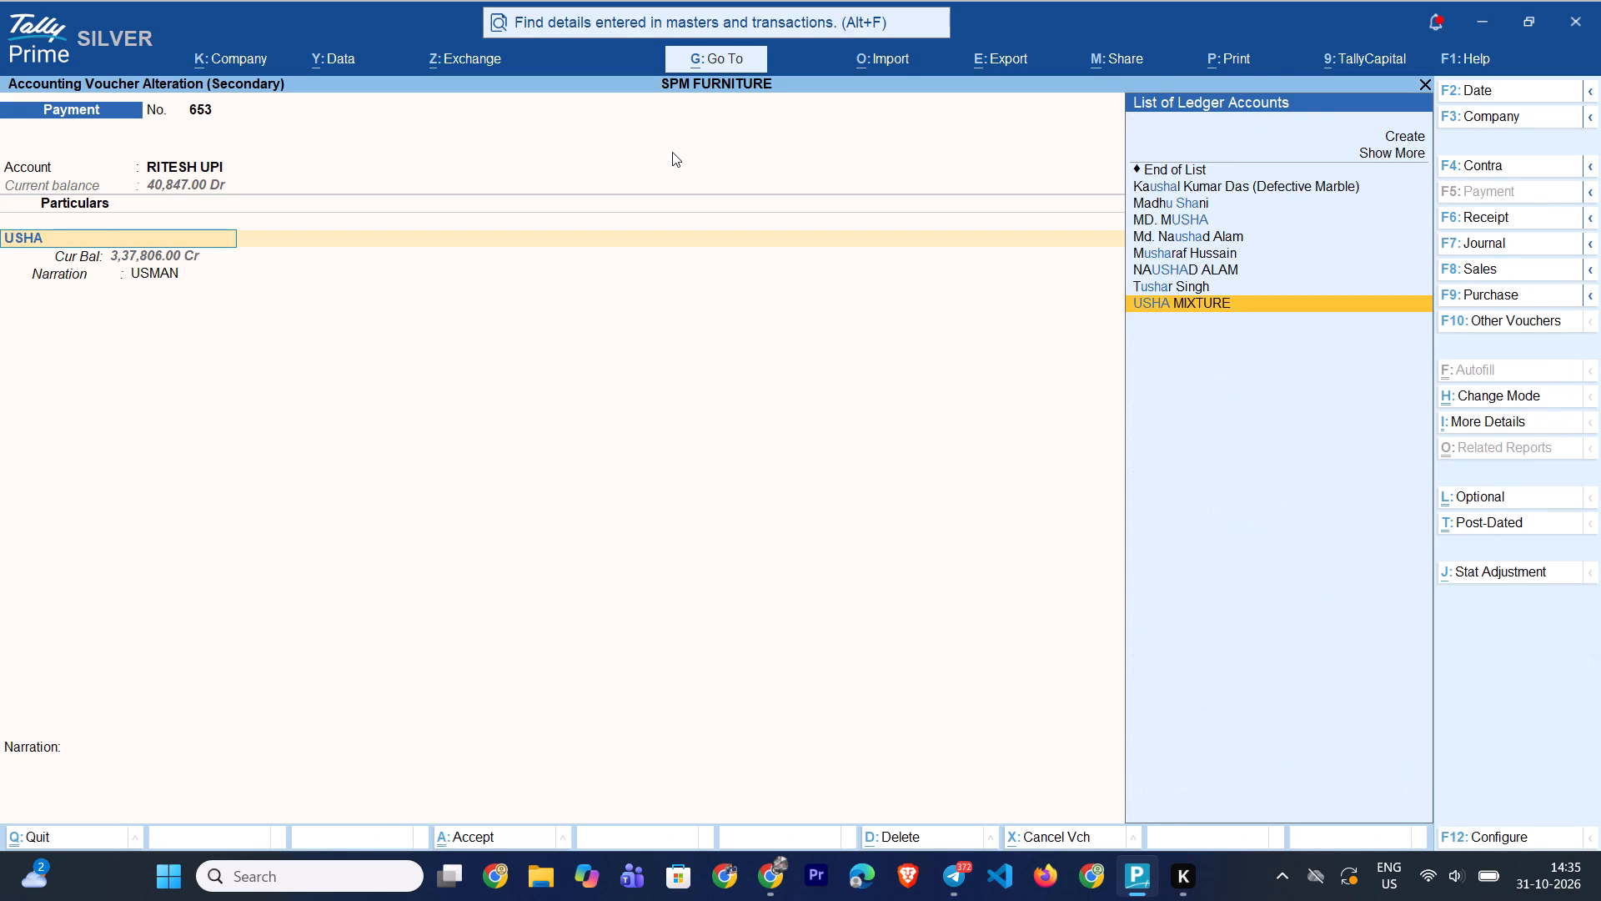
key("BackSpace")
key("BackSpace")
key("Down")
key("Down")
key("Return")
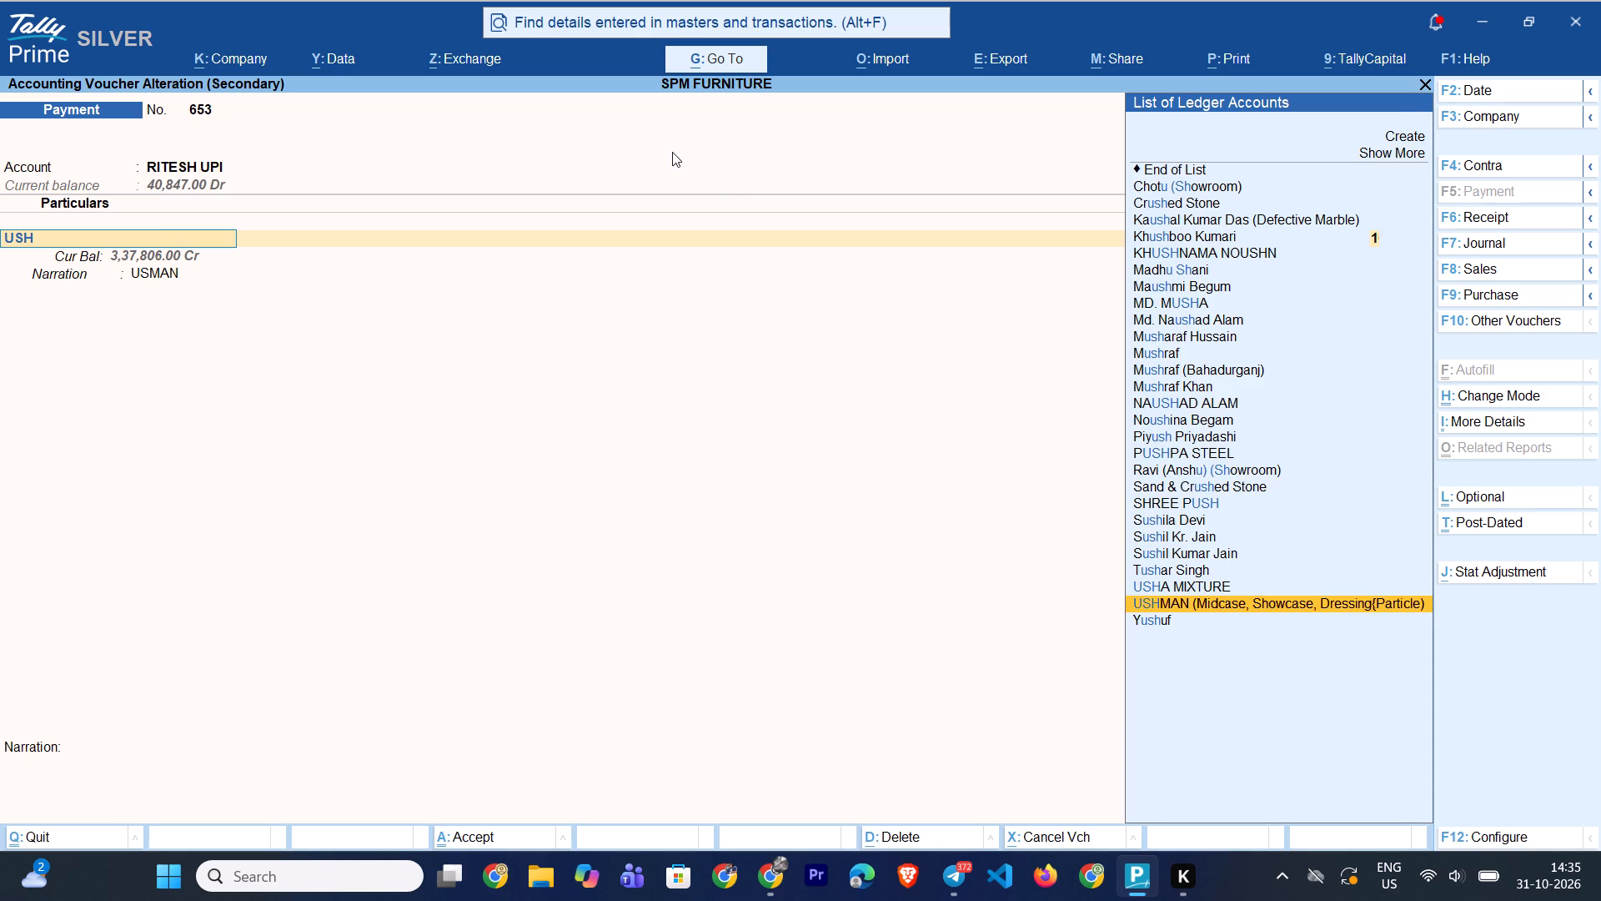
key("Return")
key("Return")
key("Return")
key("Return")
key("Return")
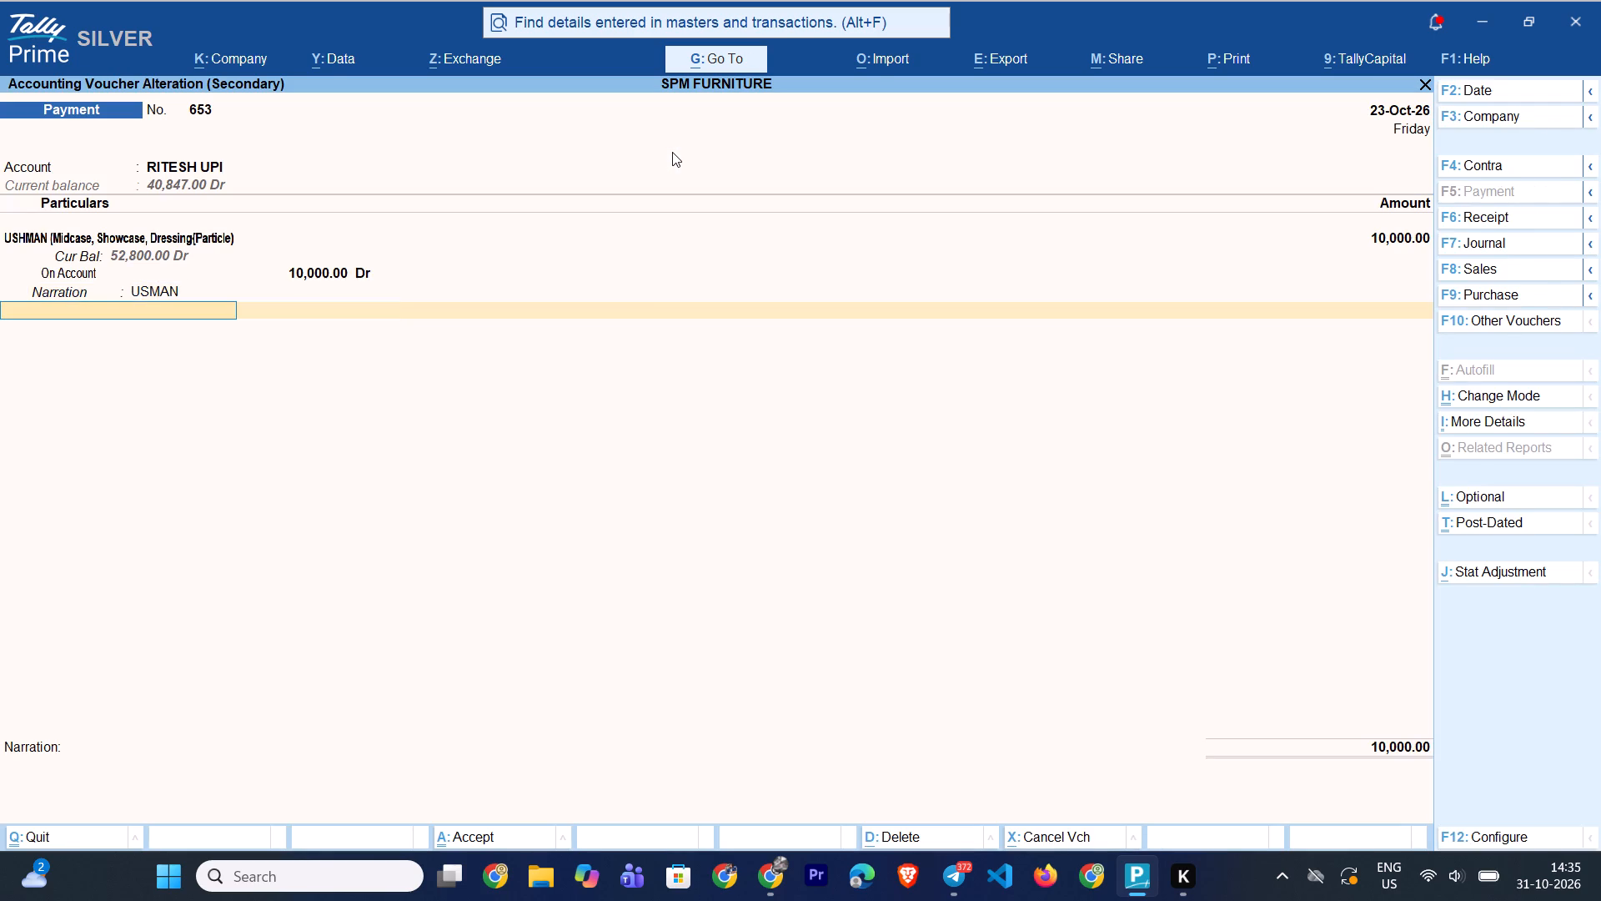
Accept the RITESH UPI bank allocation against USHMAN and save payment 653.
key("ctrl+a")
key("Return")
key("Return")
key("ctrl+a")
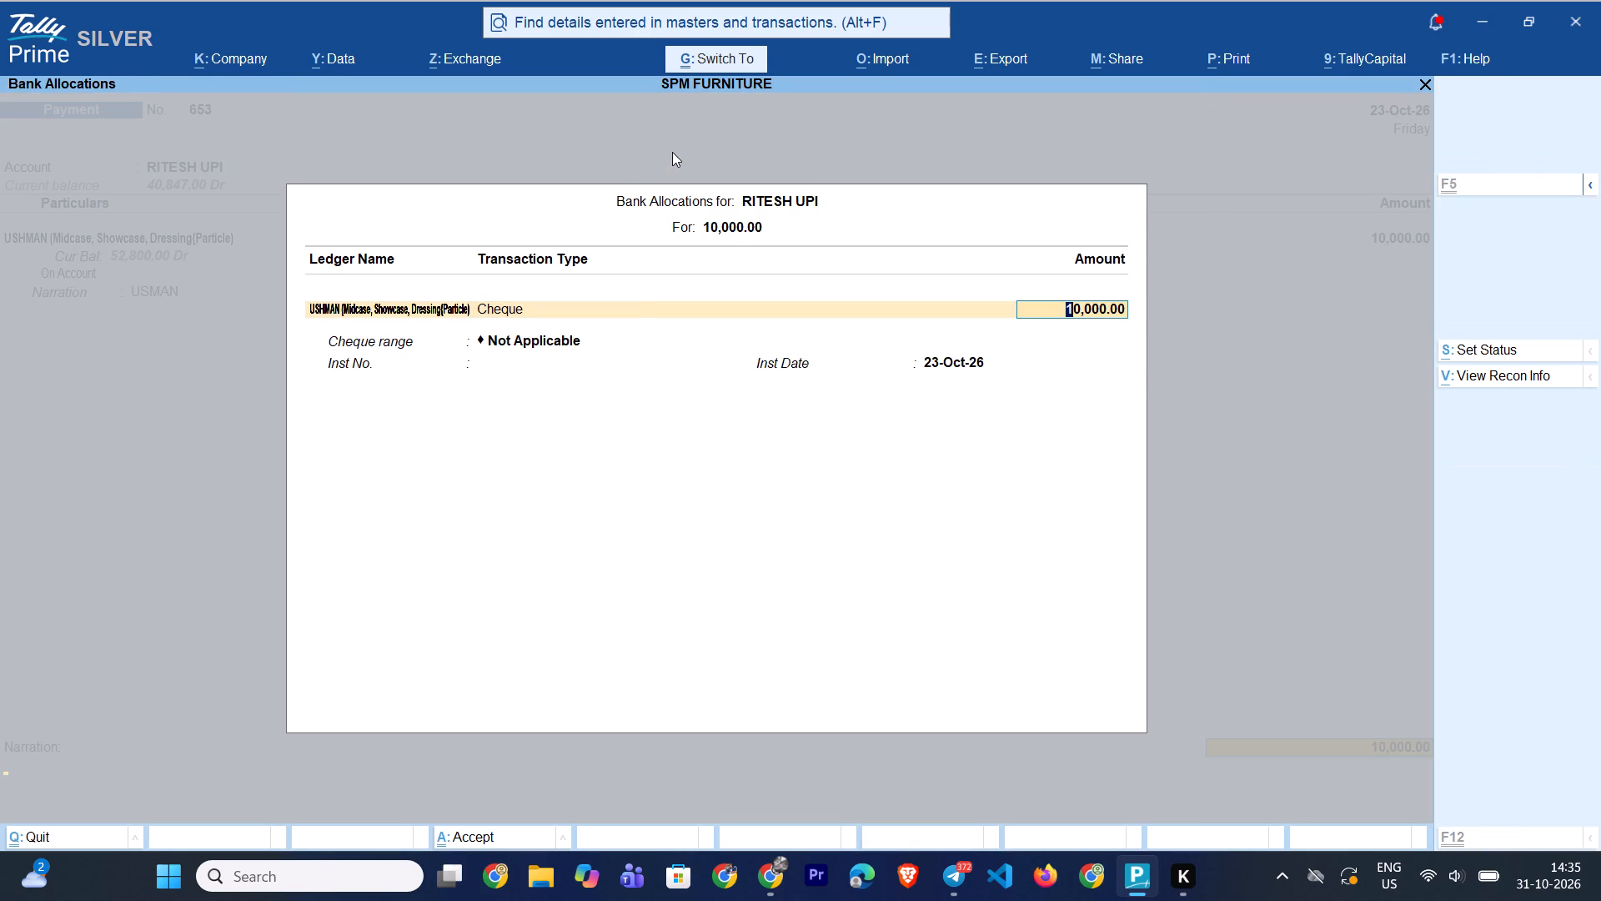
key("ctrl+a")
Reopen the SUSPENSE A/C ledger's October voucher list from the monthly summary.
key("Escape")
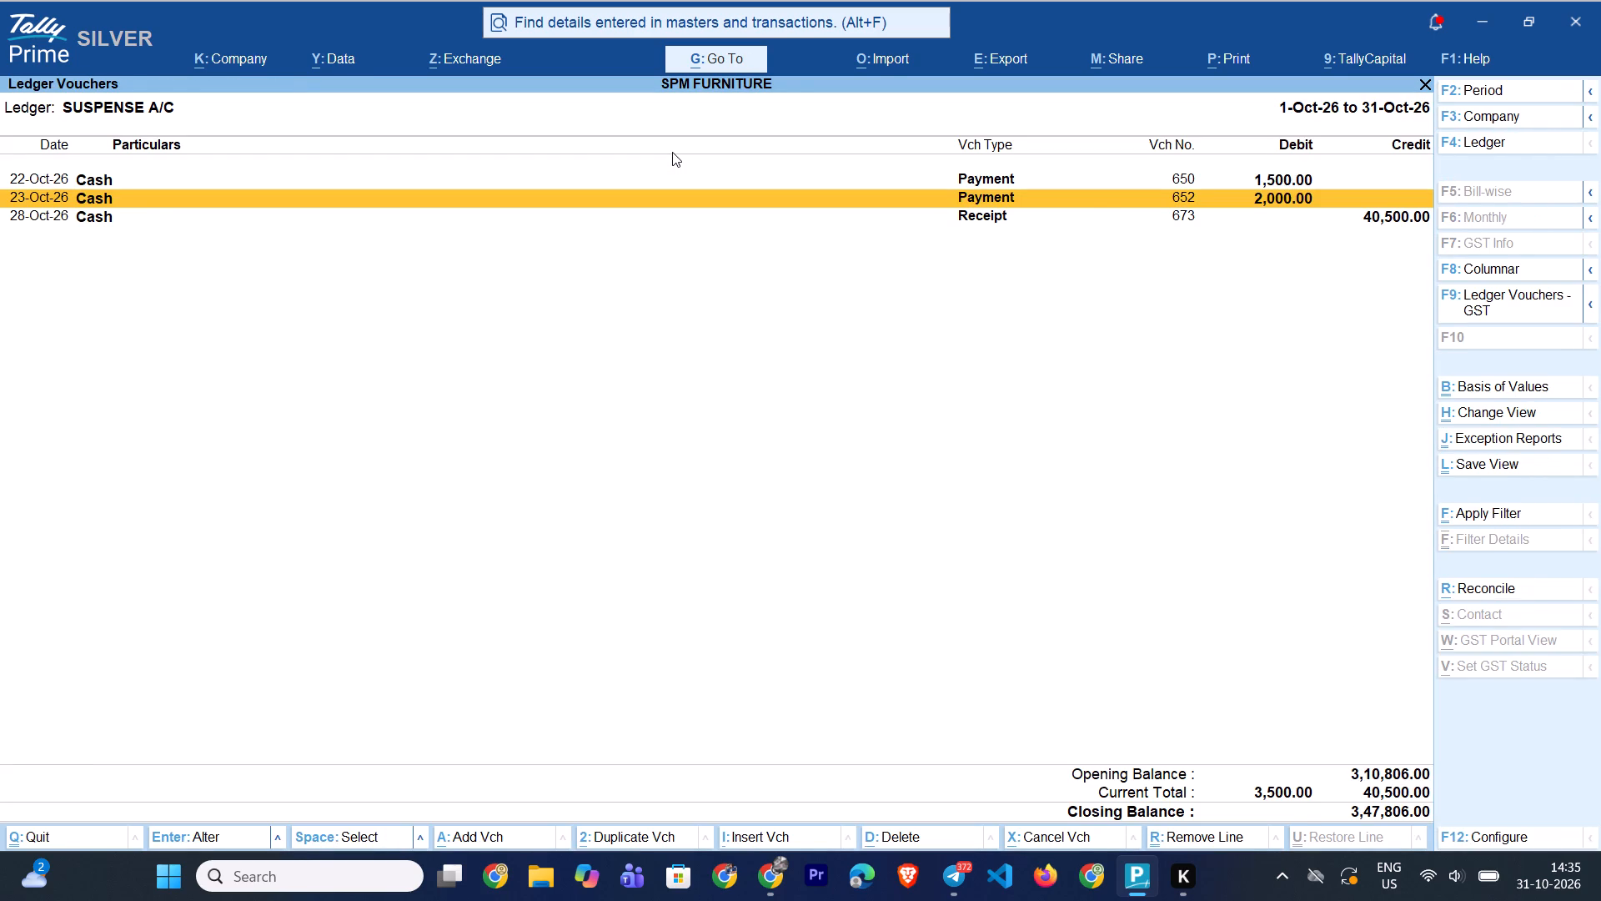
key("Return")
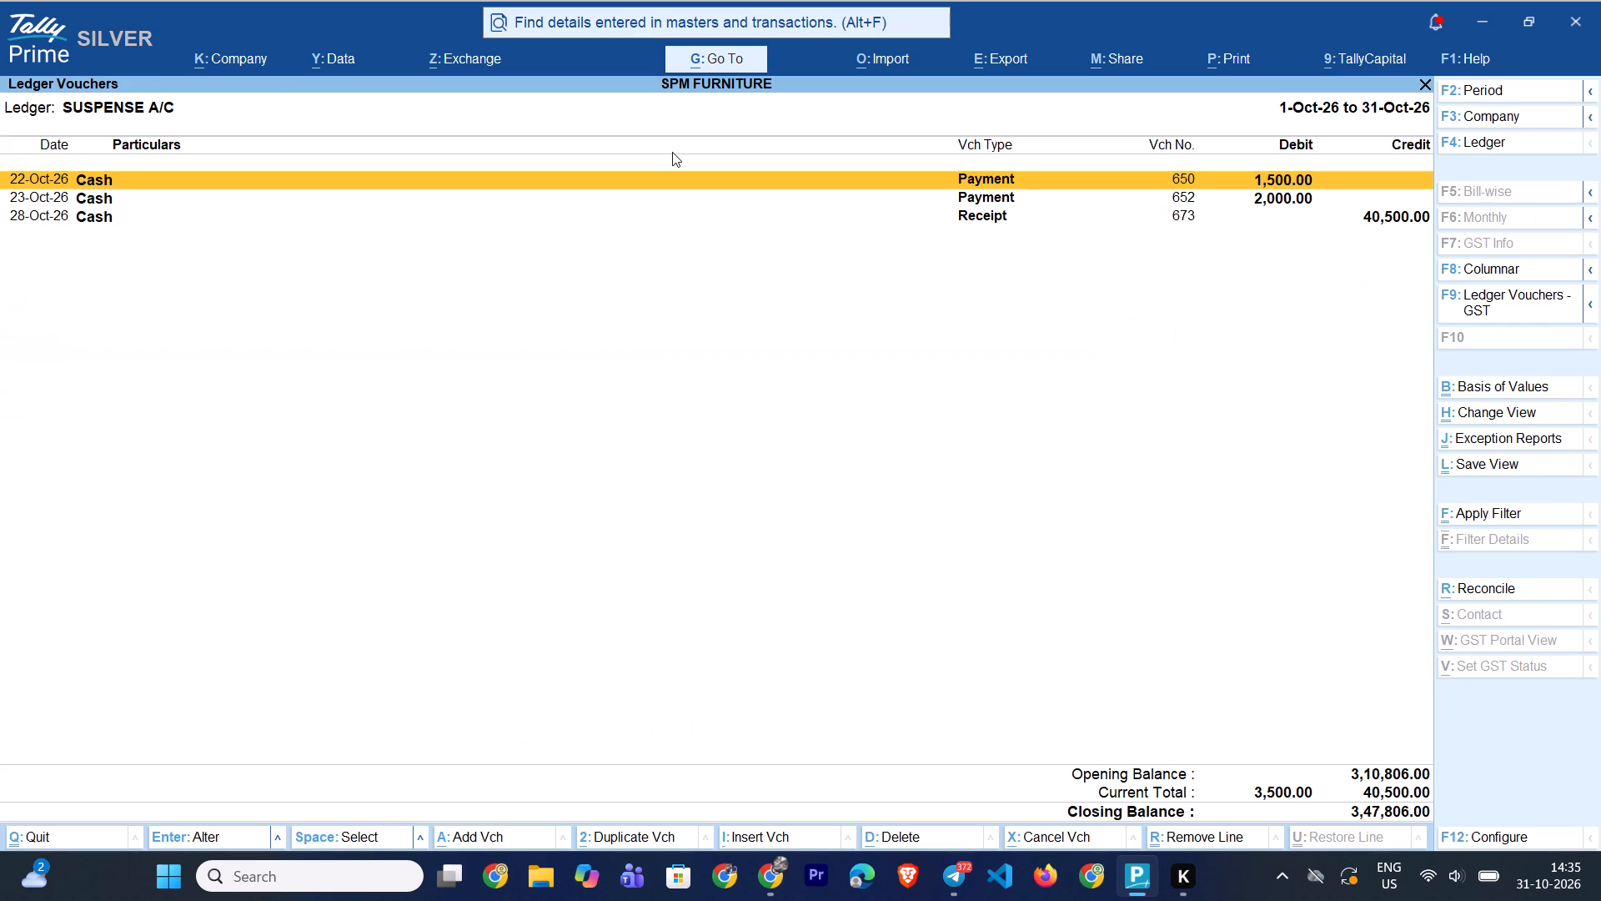
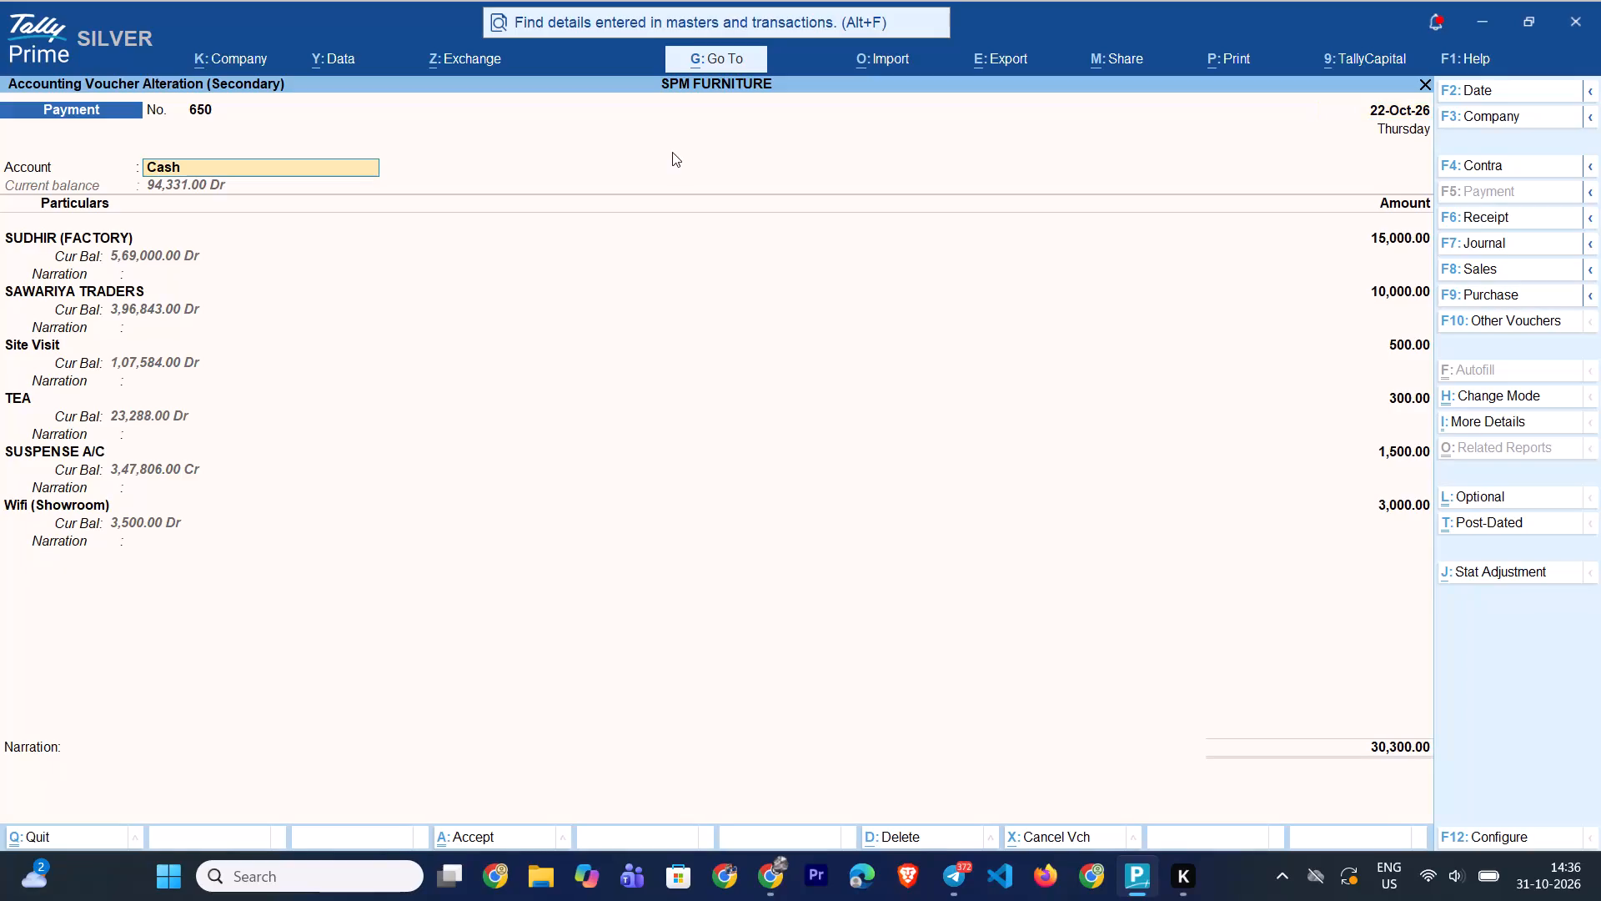
In the 22-Oct-26 Cash payment 650, advance to the SUSPENSE A/C line, accepting SAWARIYA TRADERS' 10,000.00 On Account and TEA's 300.00 under ADMINISTRATION OVERHEADS.
key("Return")
key("Return")
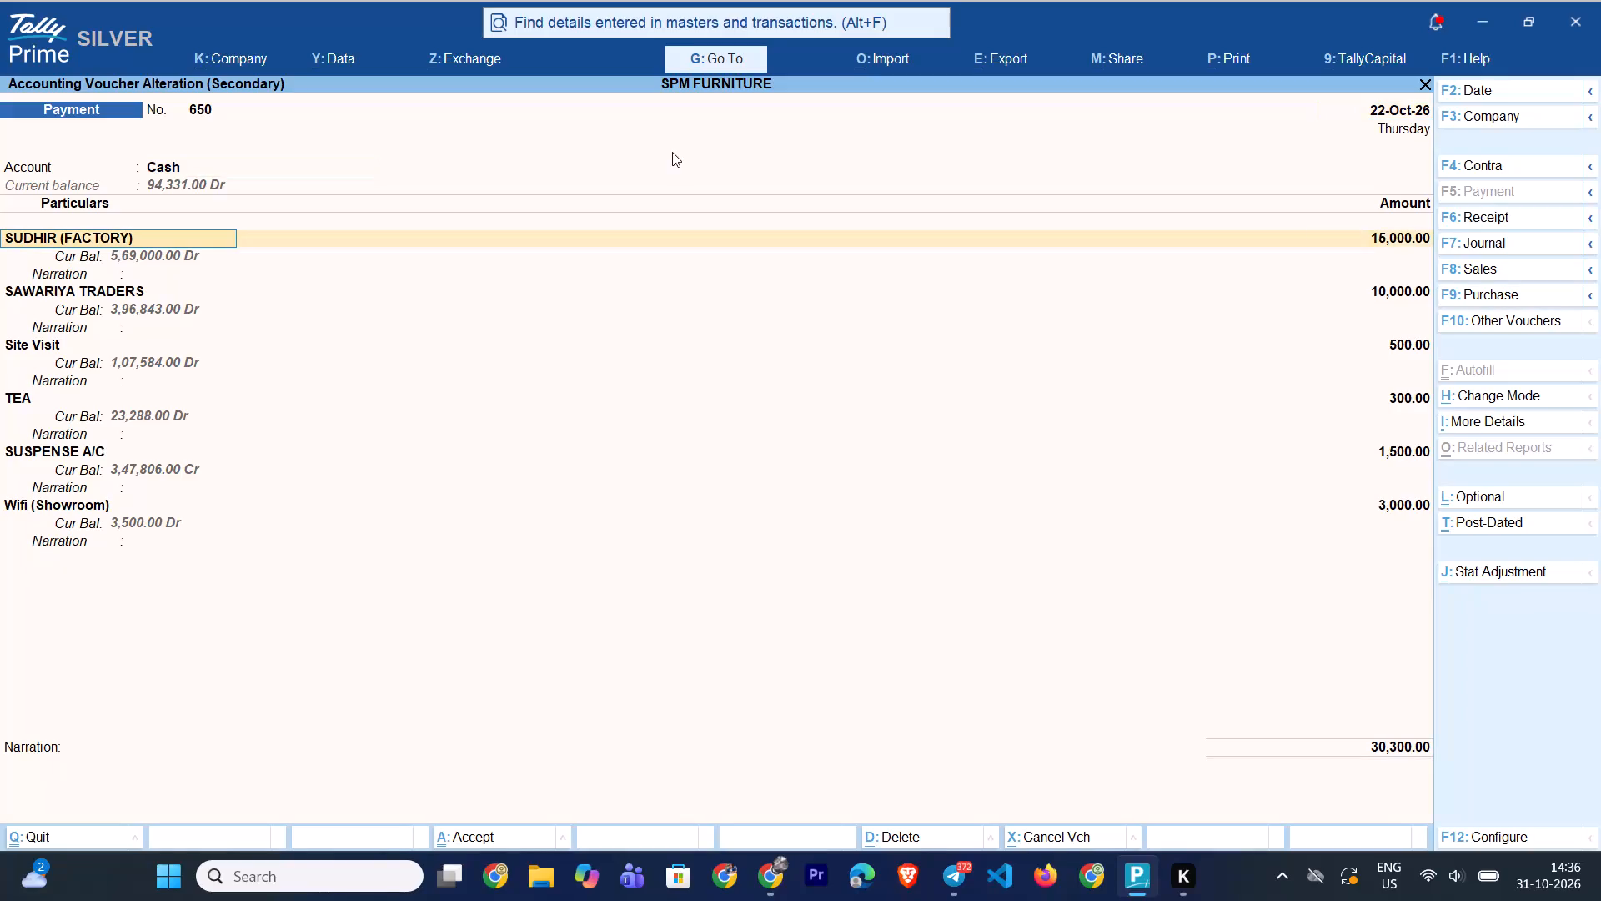
key("Return")
key("Return")
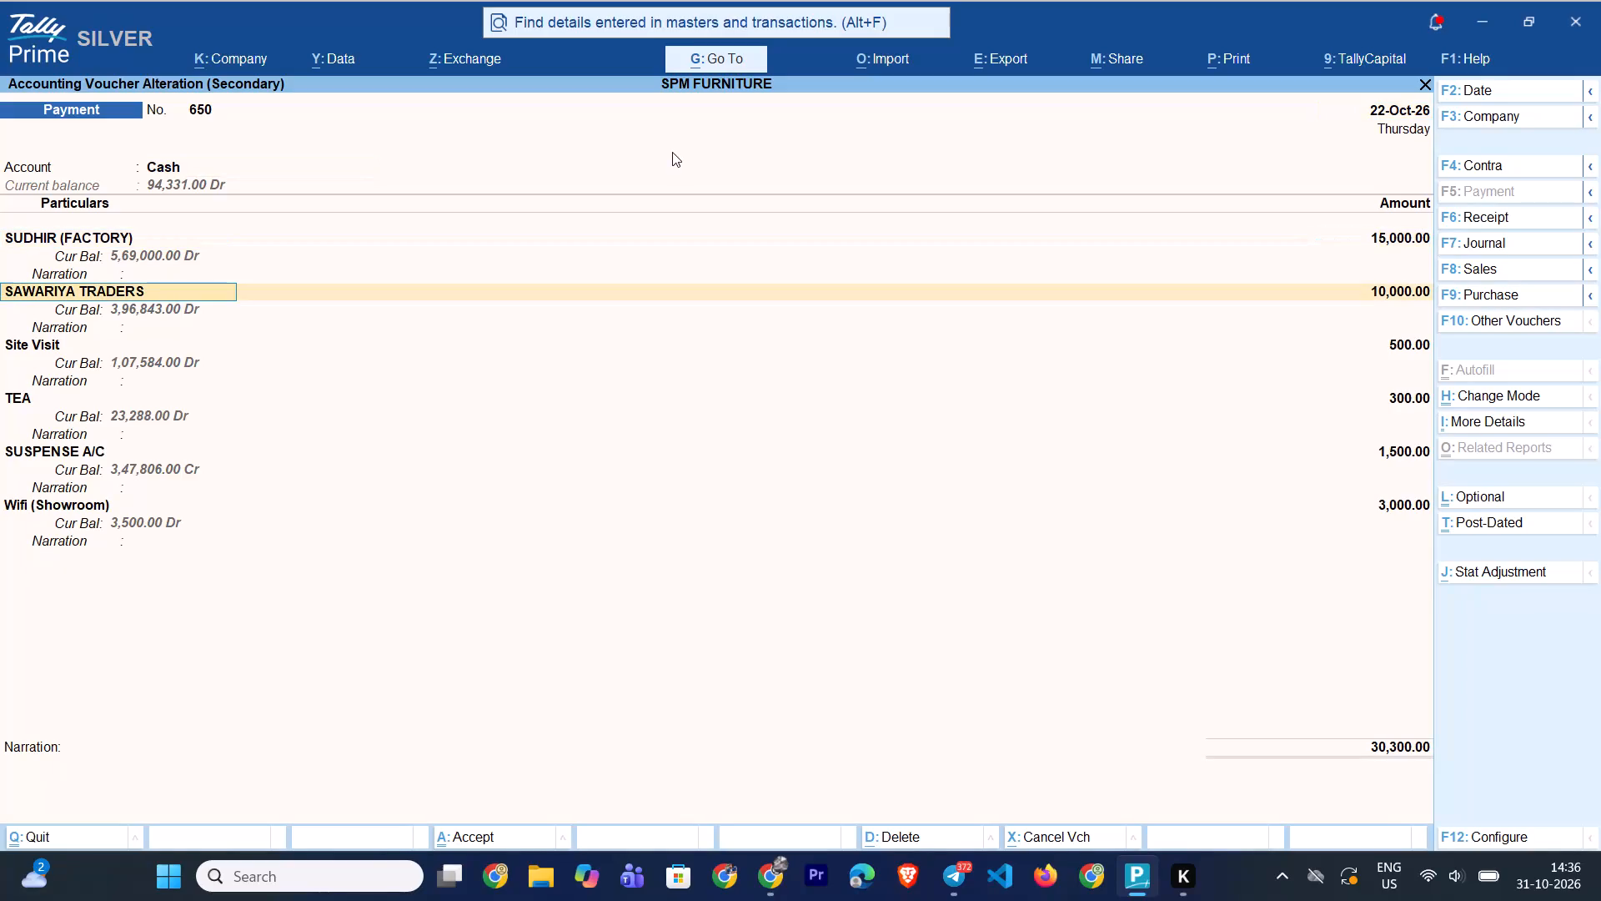
key("Return")
key("Return")
key("Return")
key("Return")
key("Return")
key("Return")
key("Return")
key("Return")
key("Return")
key("Return")
key("Return")
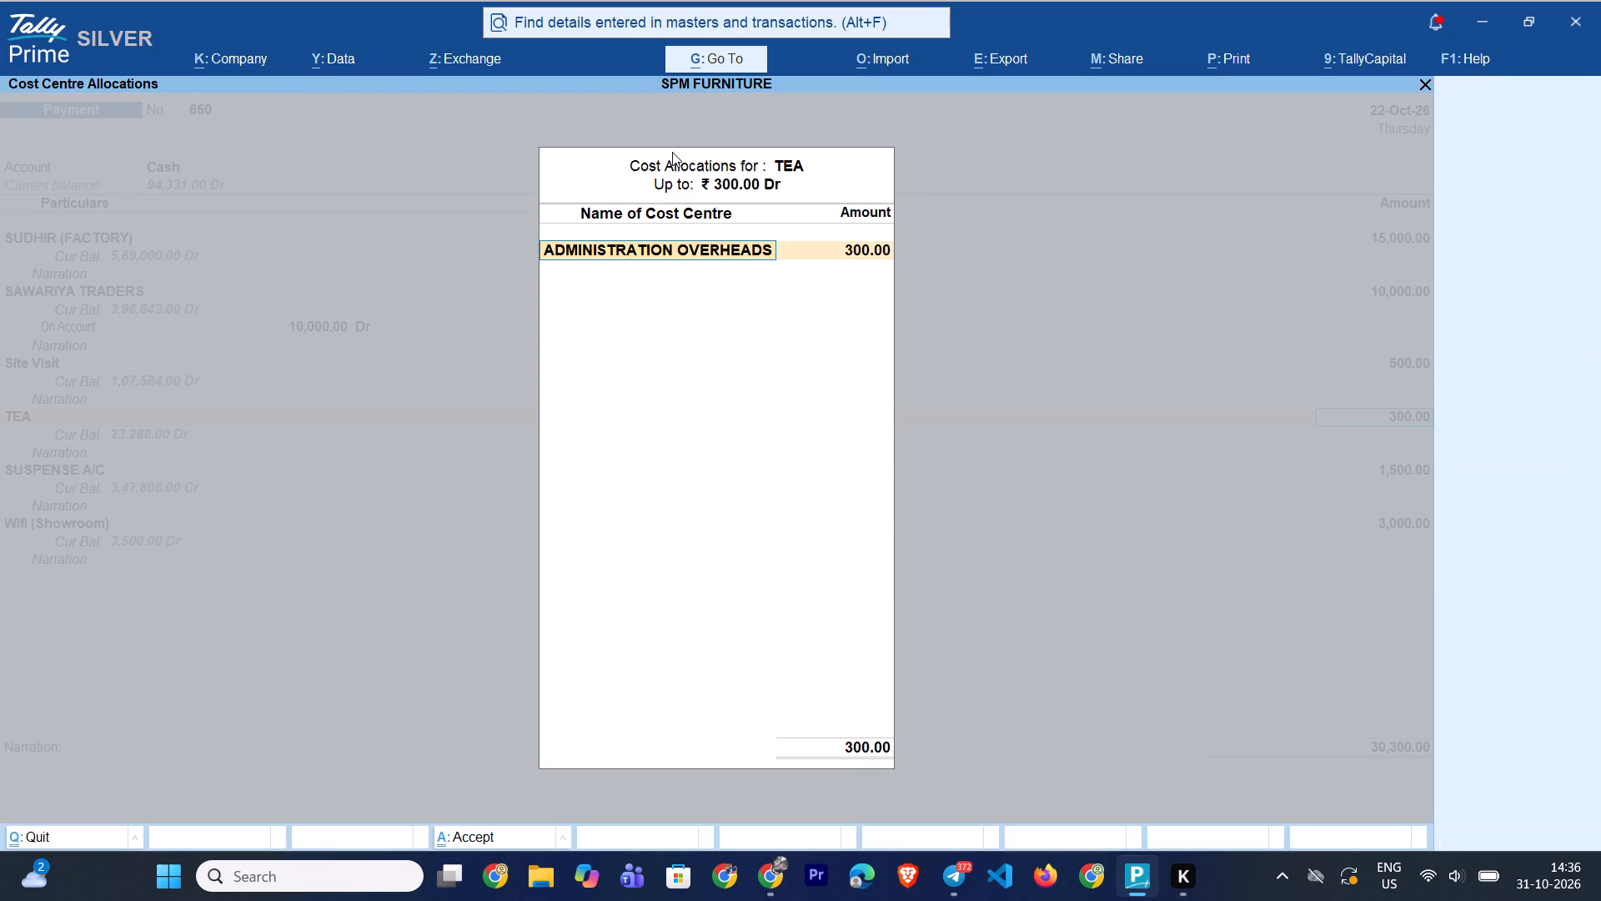
key("Return")
key("Return")
key("Return")
key("Return")
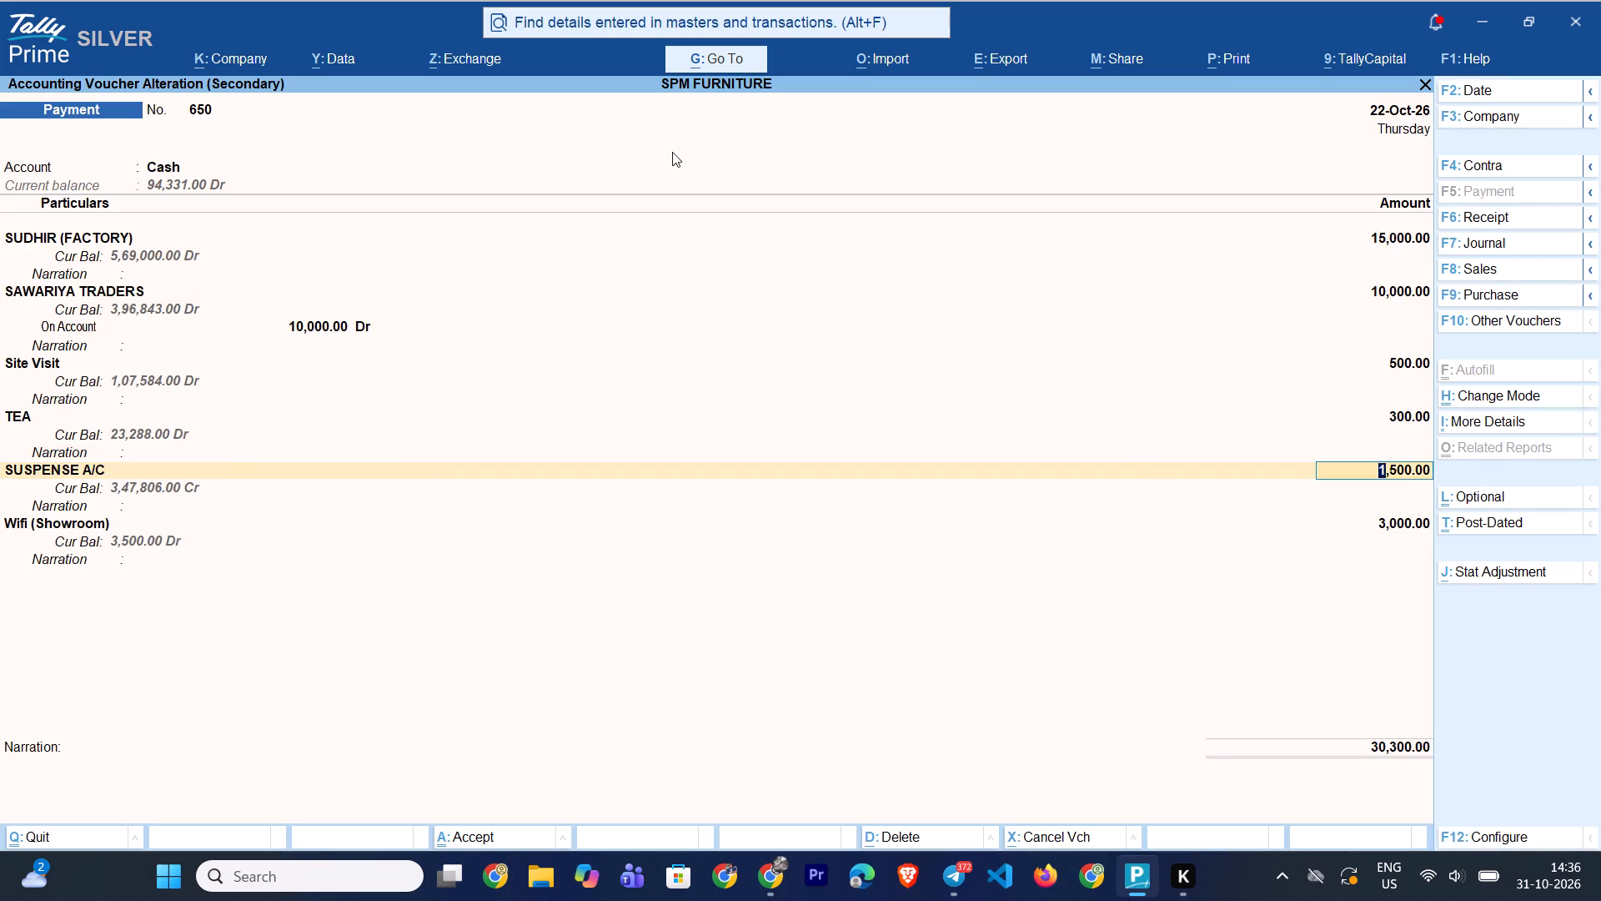
Search the ledger accounts for CNC, also trying MASI, as a replacement for SUSPENSE A/C in payment 650.
key("BackSpace")
type("CNC")
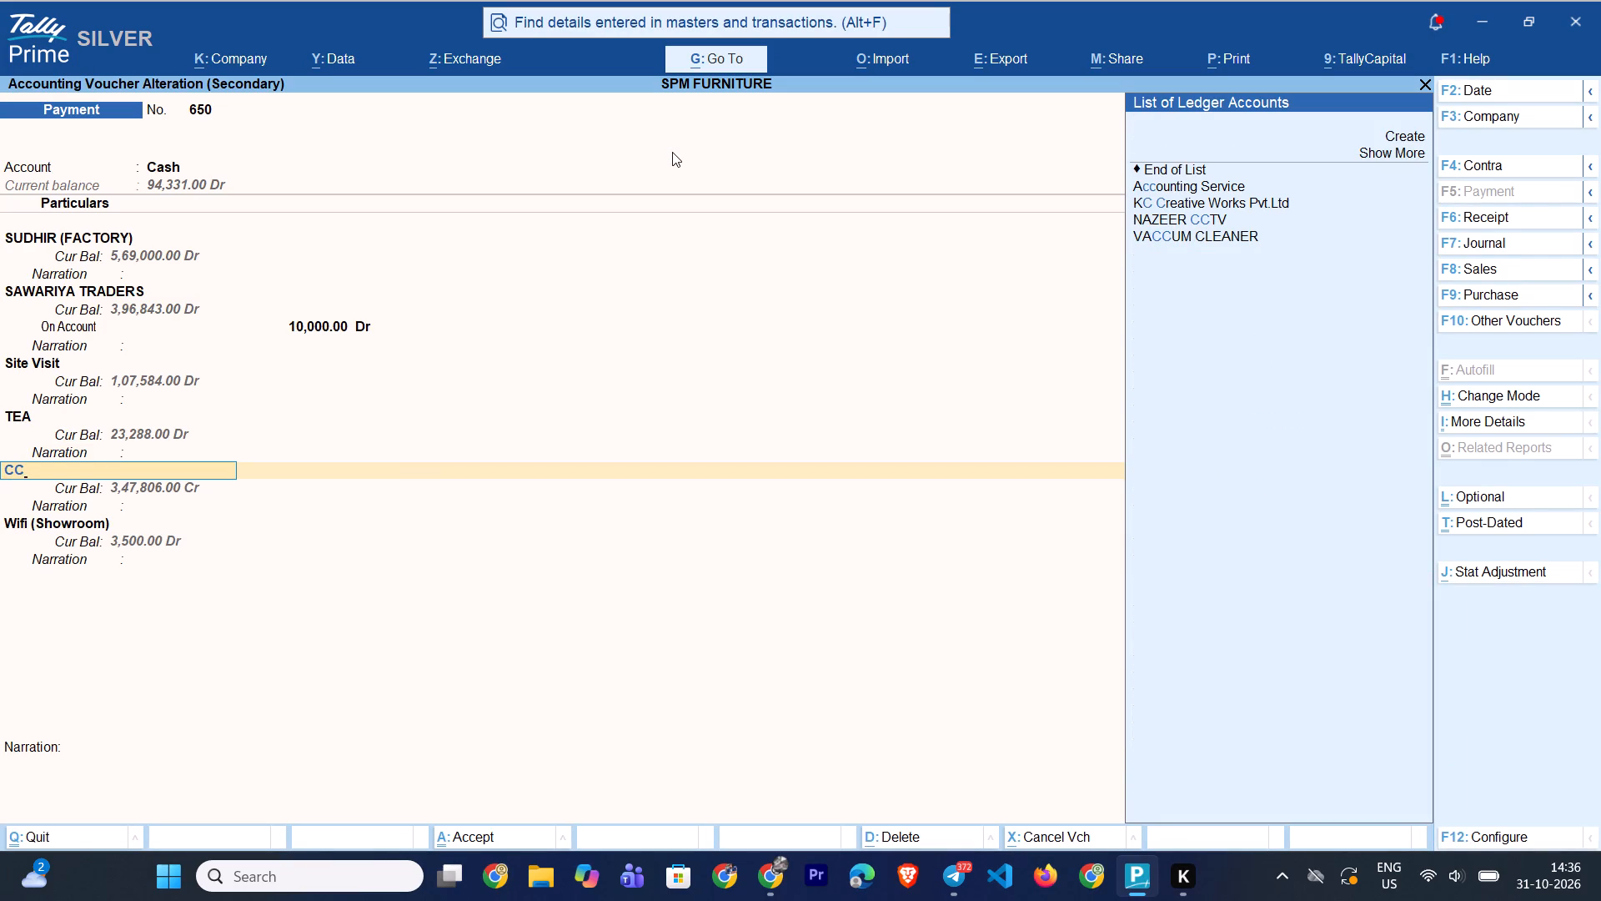
key("BackSpace")
key("n")
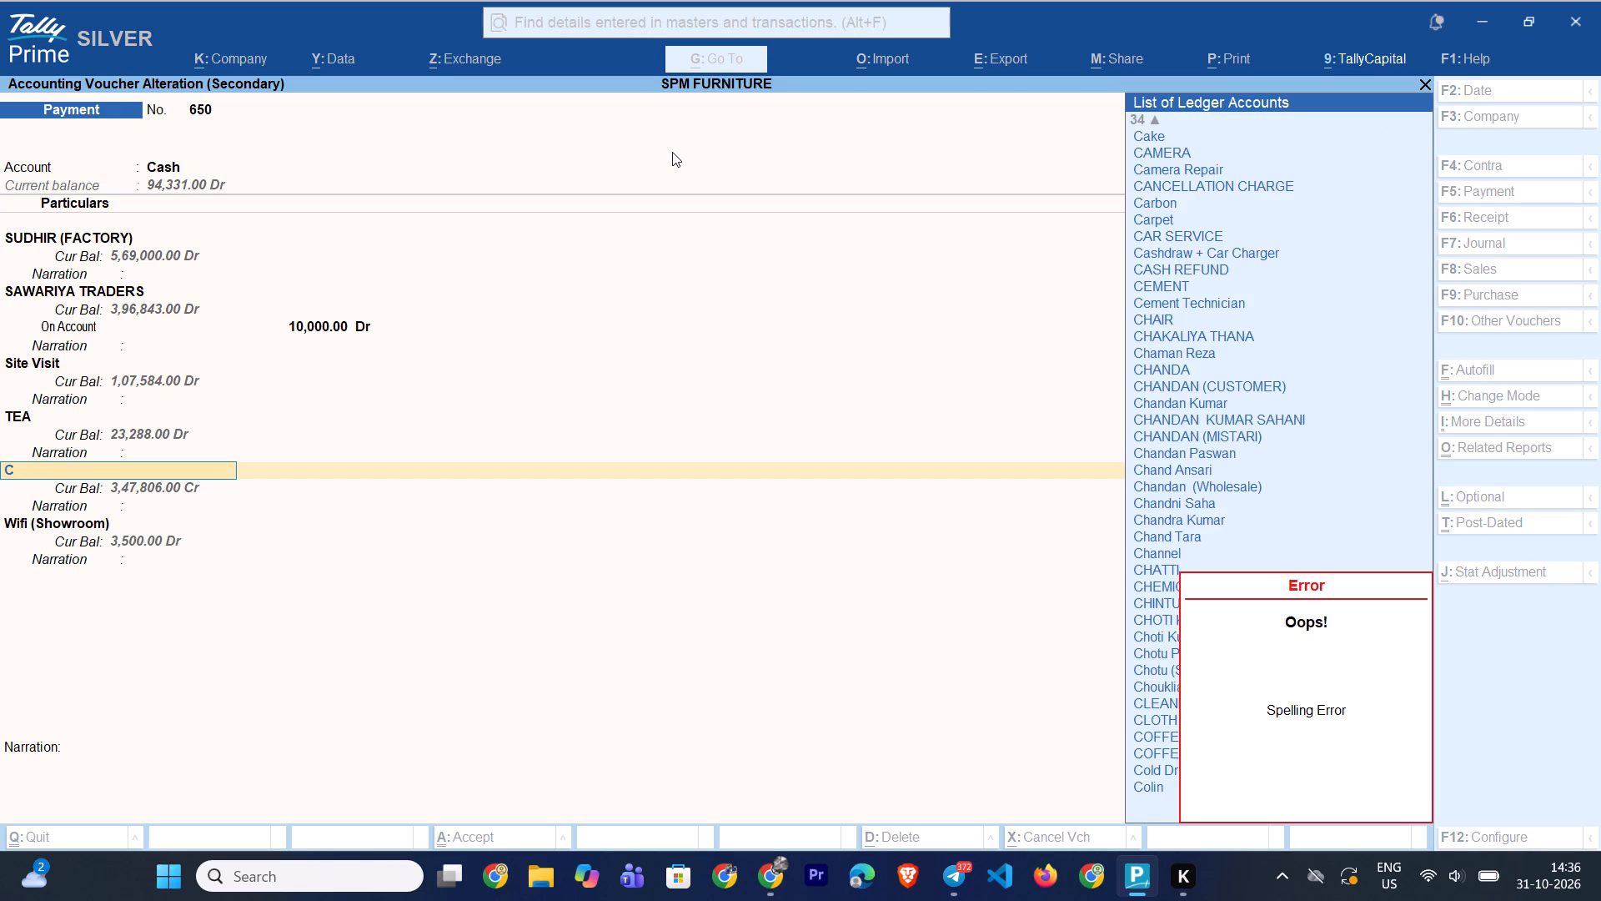
key("BackSpace")
key("BackSpace")
type("MASI")
key("BackSpace")
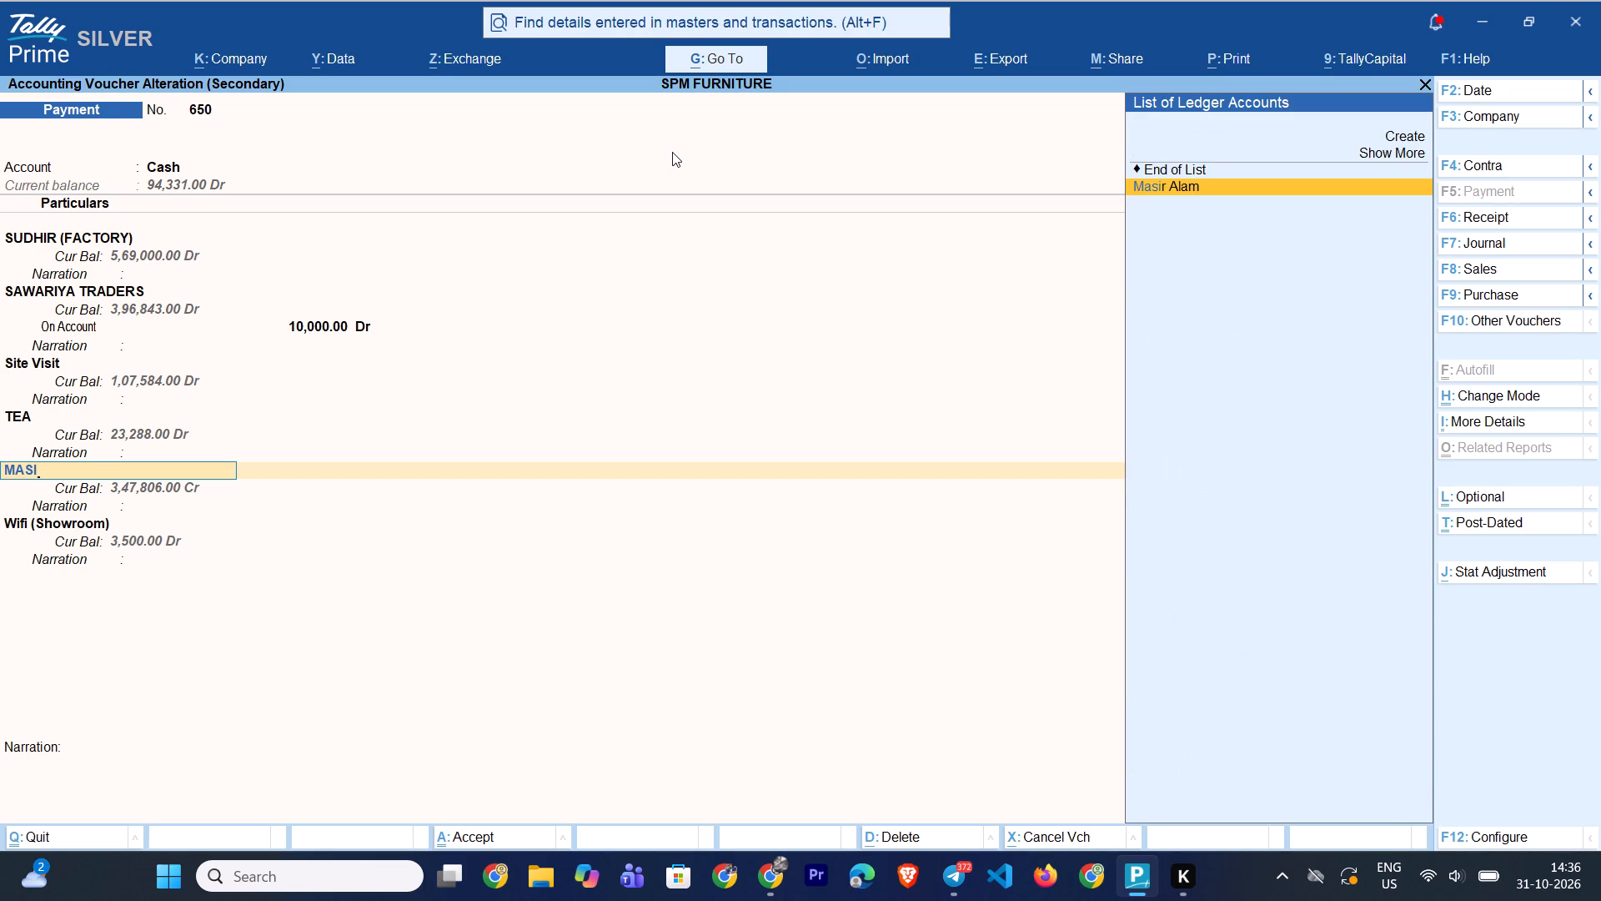
key("BackSpace")
key("BackSpace")
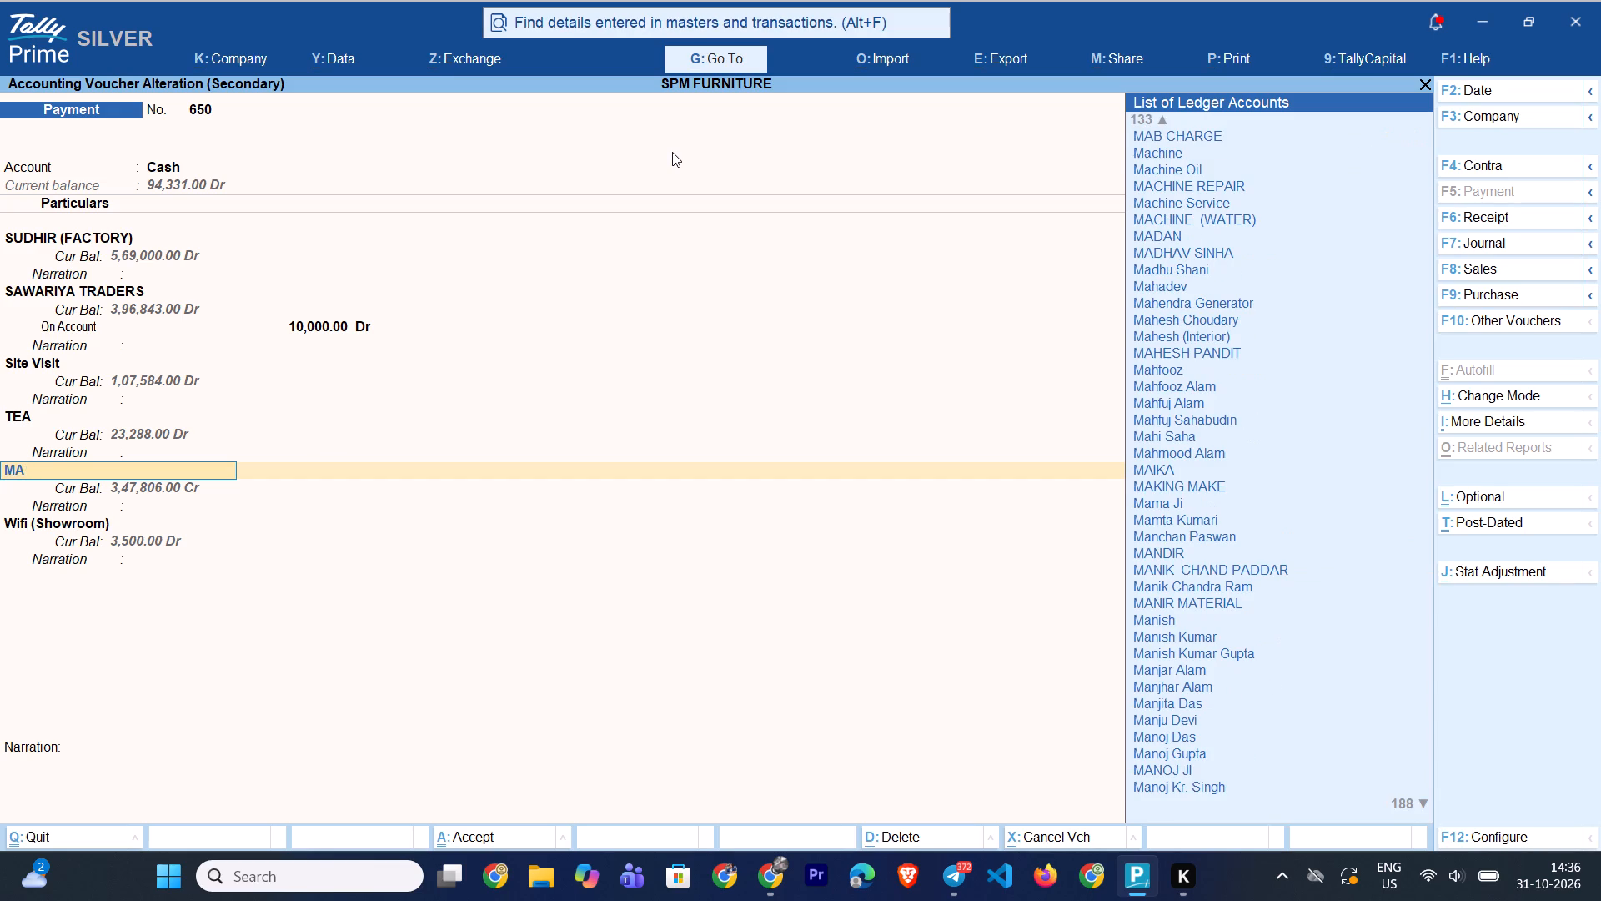
key("BackSpace")
key("m")
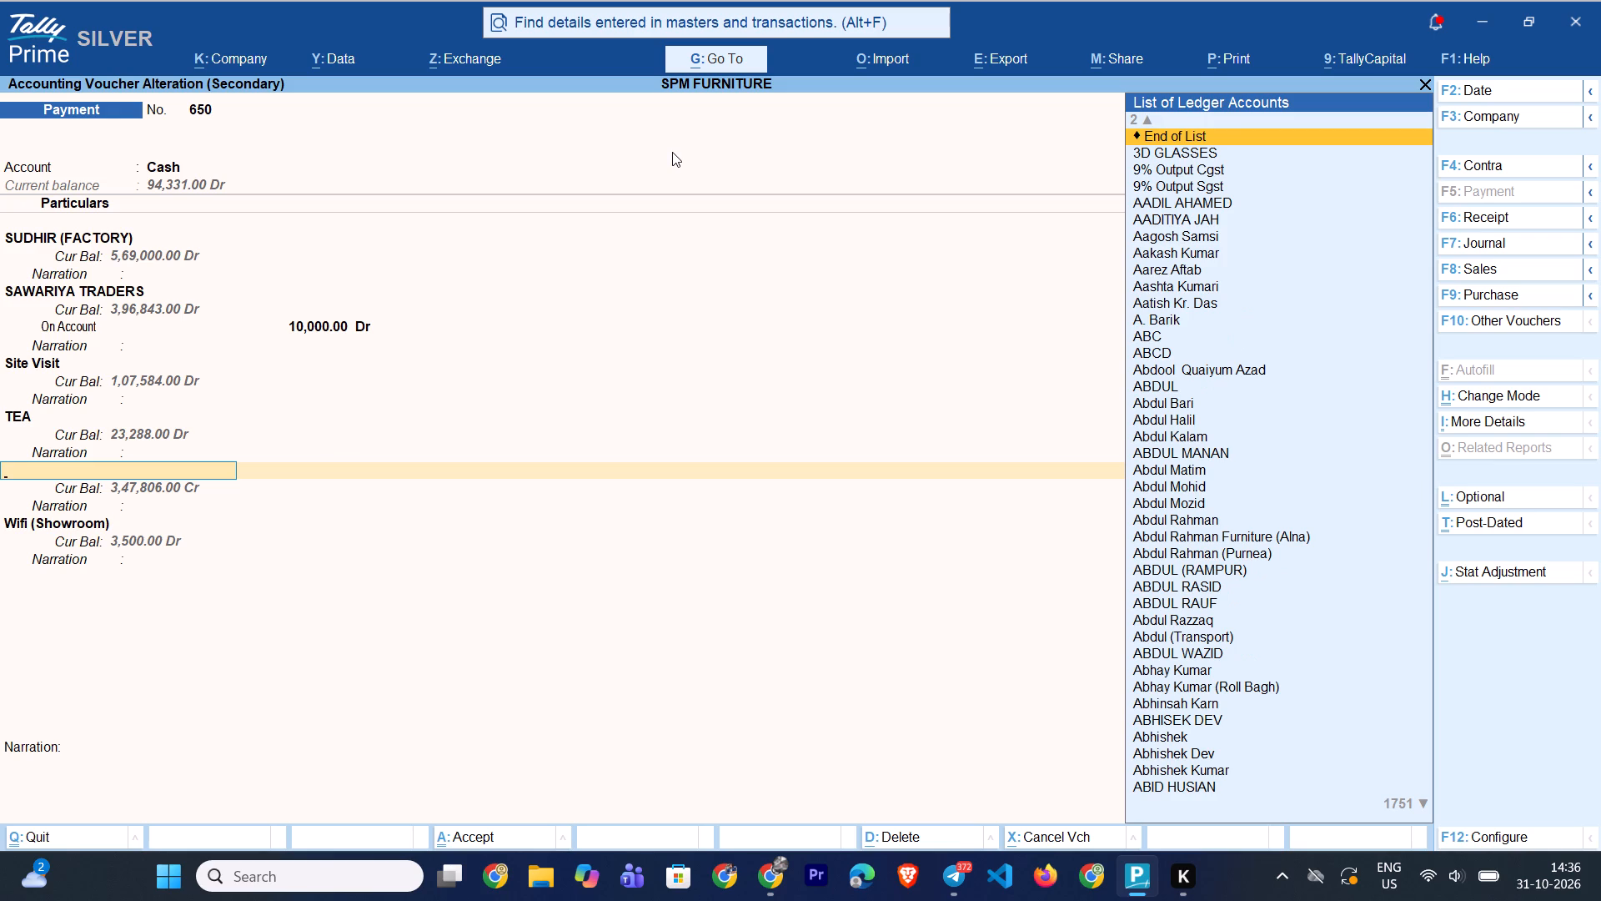
key("BackSpace")
type("CN")
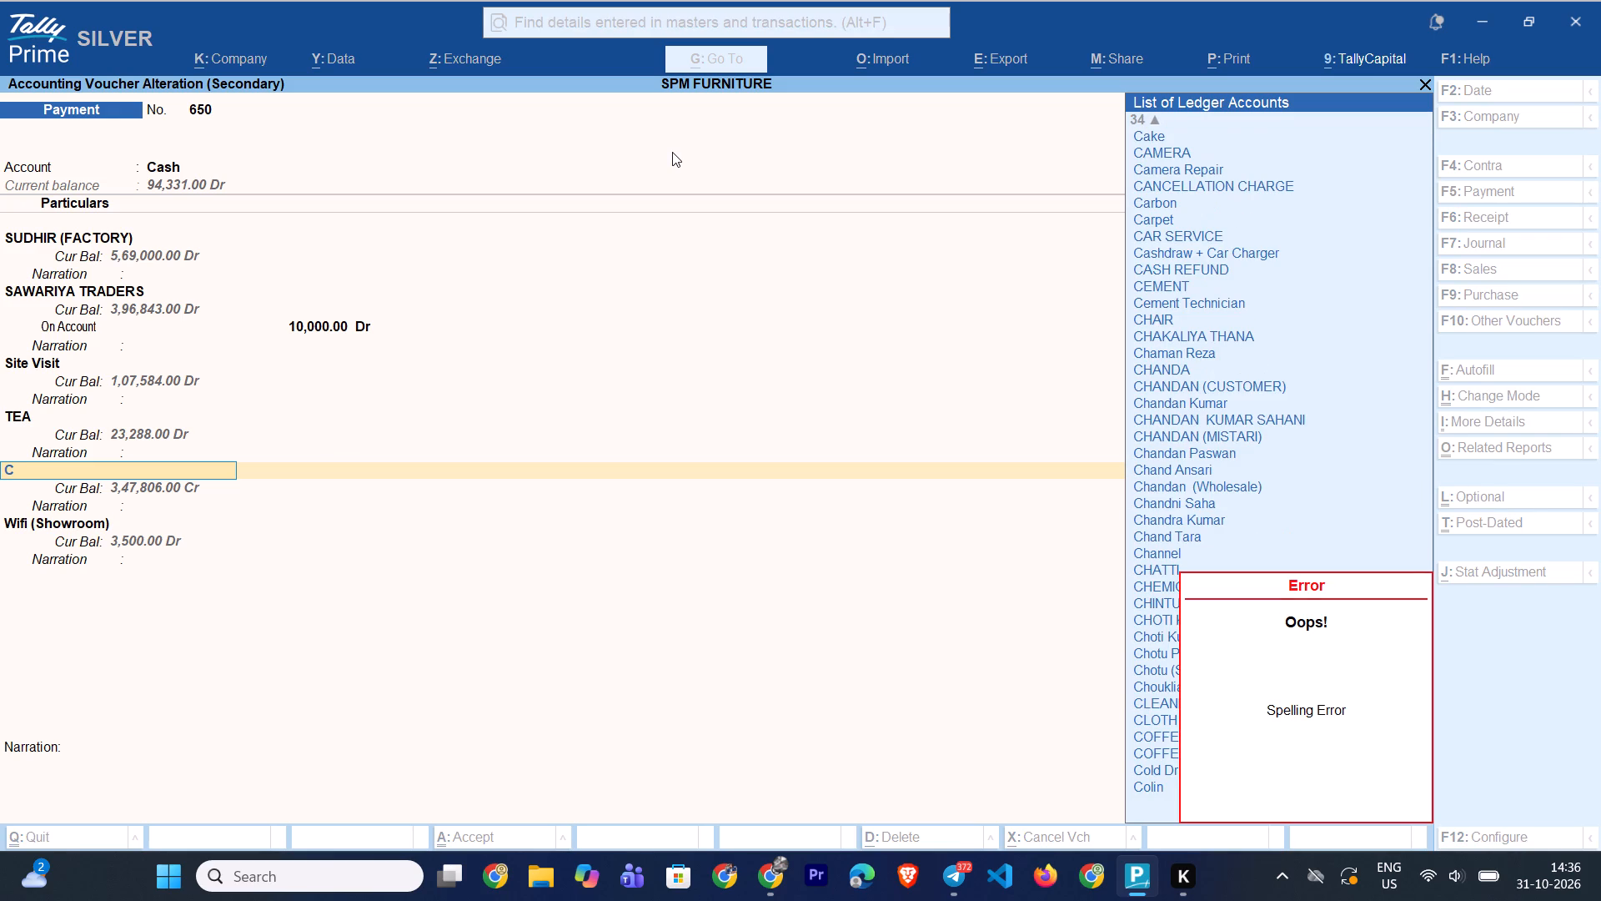
type("NC")
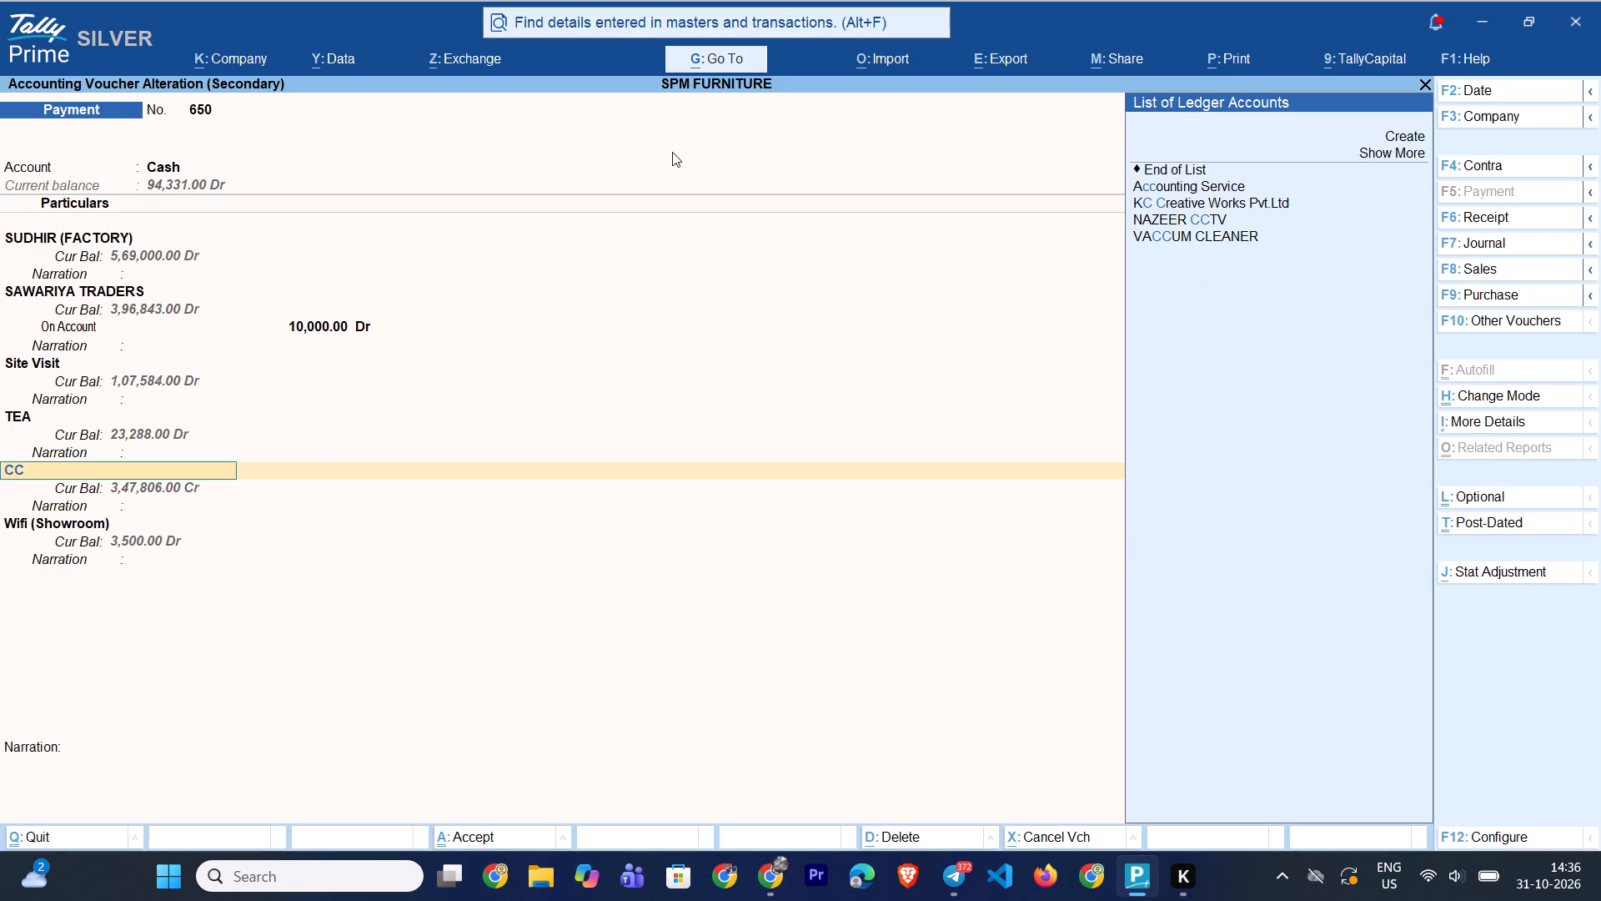
key("BackSpace")
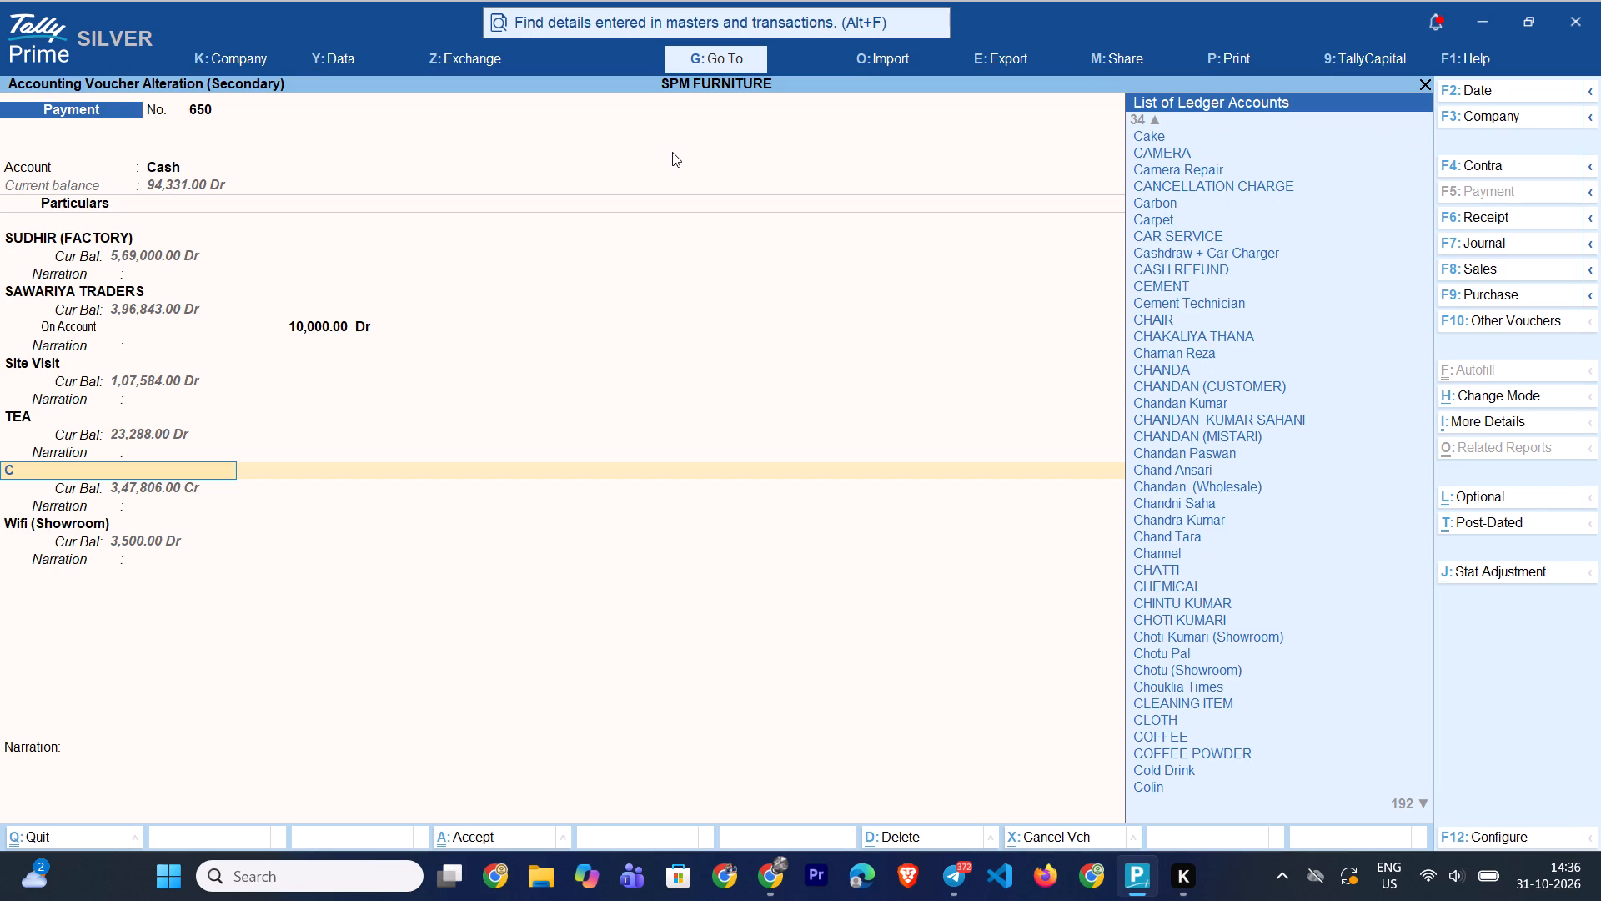
type("NC")
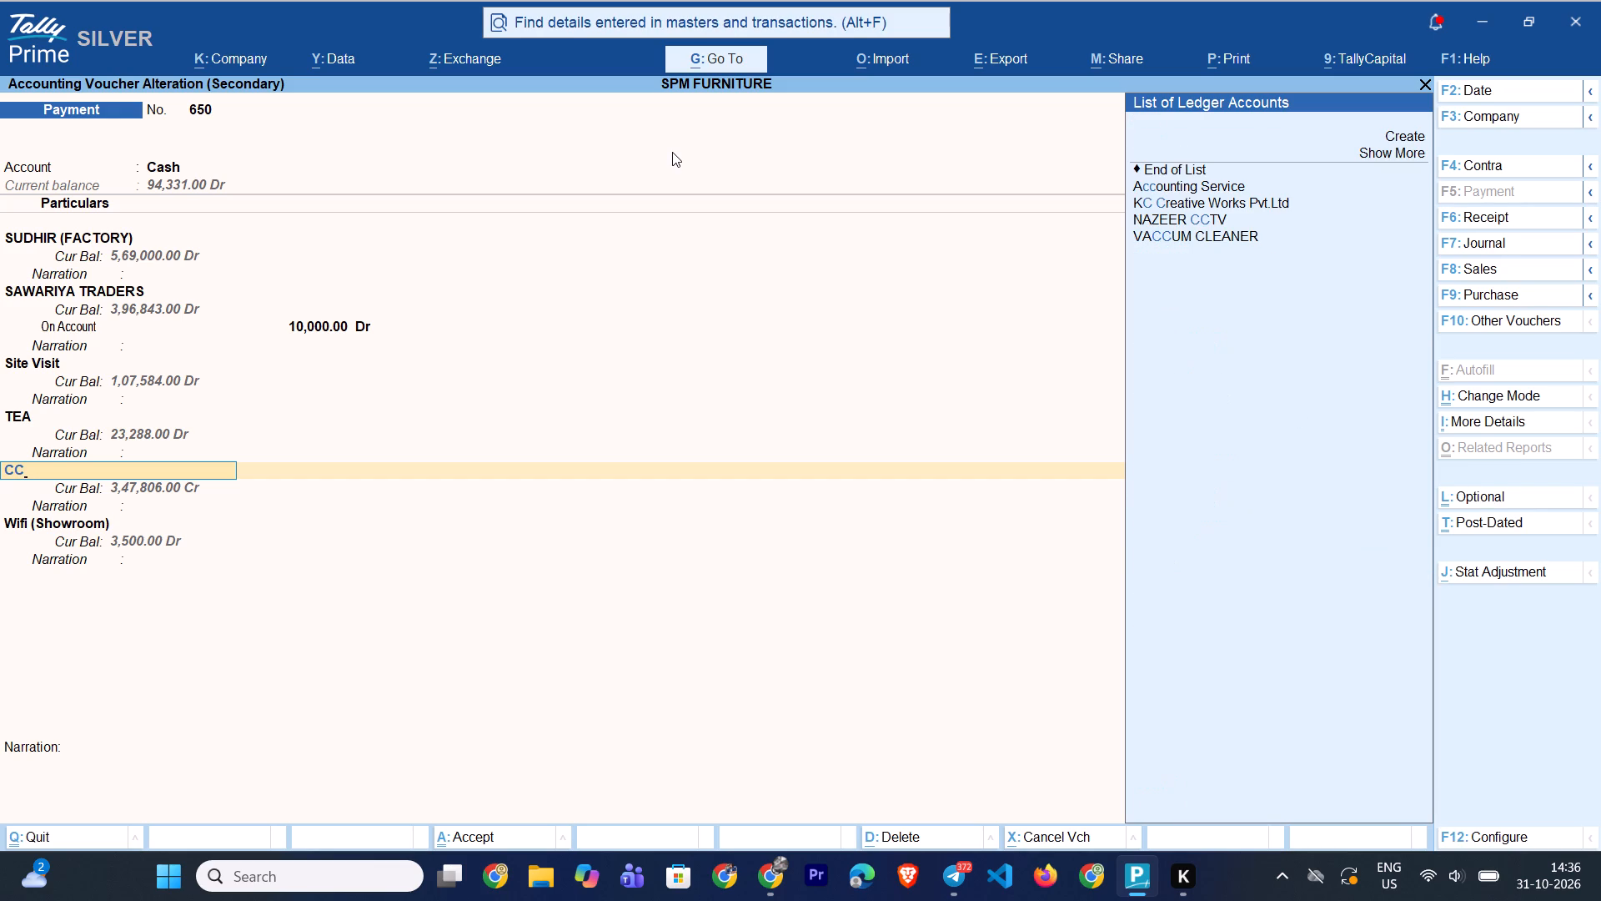
key("BackSpace")
key("BackSpace")
Start creating a new ledger from the voucher and name it CNC, leaving the alias blank.
key("alt+c")
type("CN")
key("c")
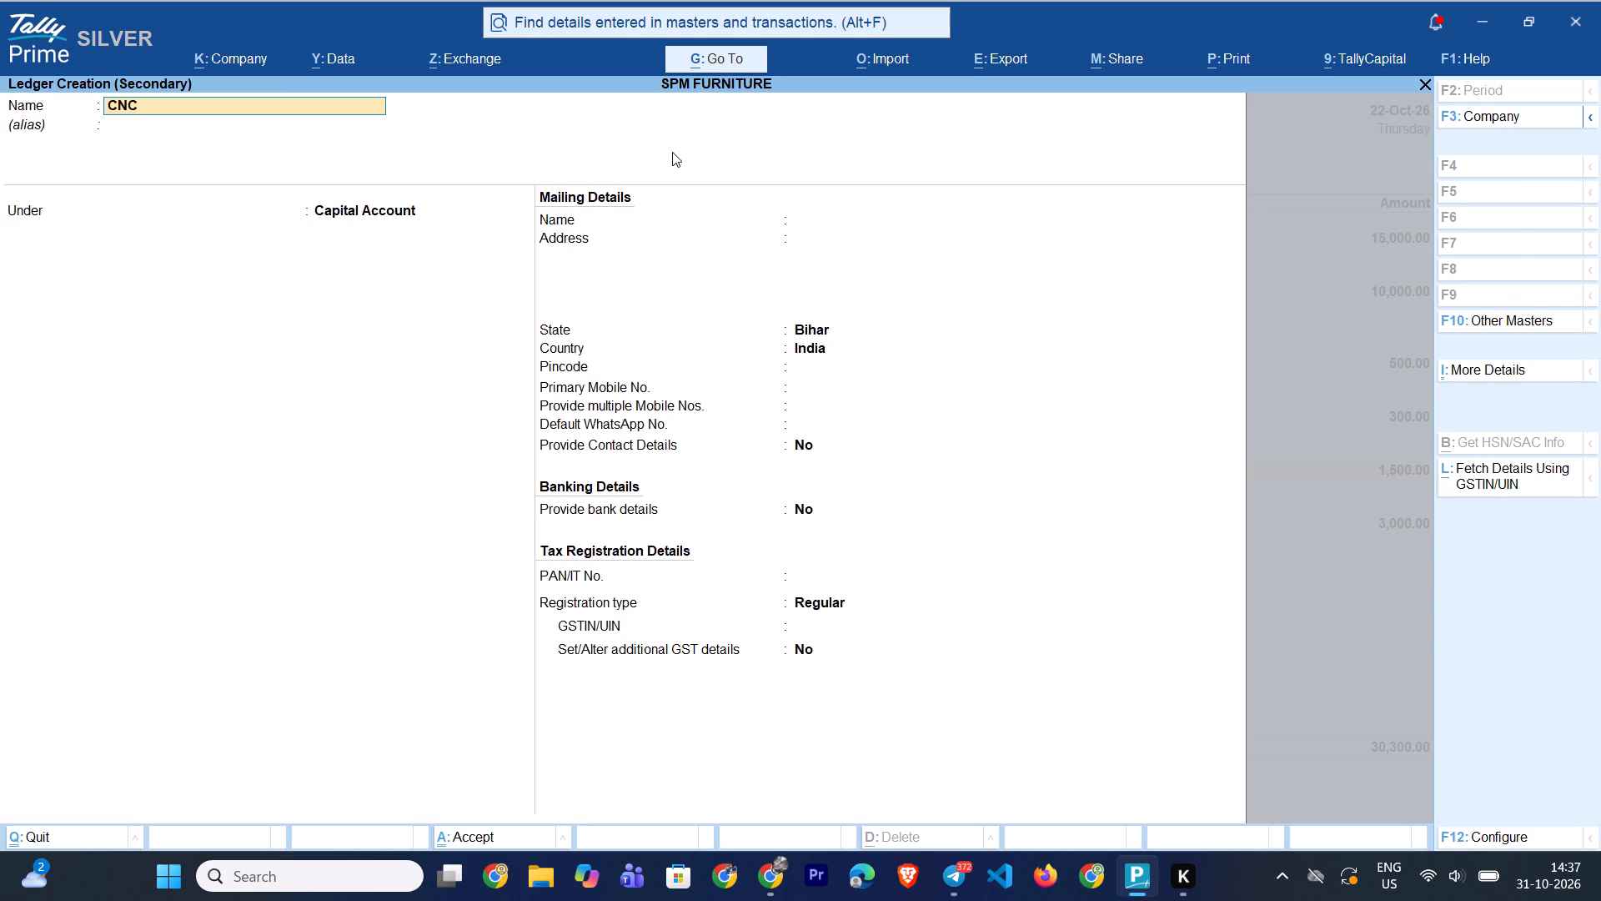
key("space")
type("MA")
key("s")
type("HIN")
key("space")
key("BackSpace")
key("BackSpace")
key("BackSpace")
key("BackSpace")
key("BackSpace")
key("BackSpace")
key("BackSpace")
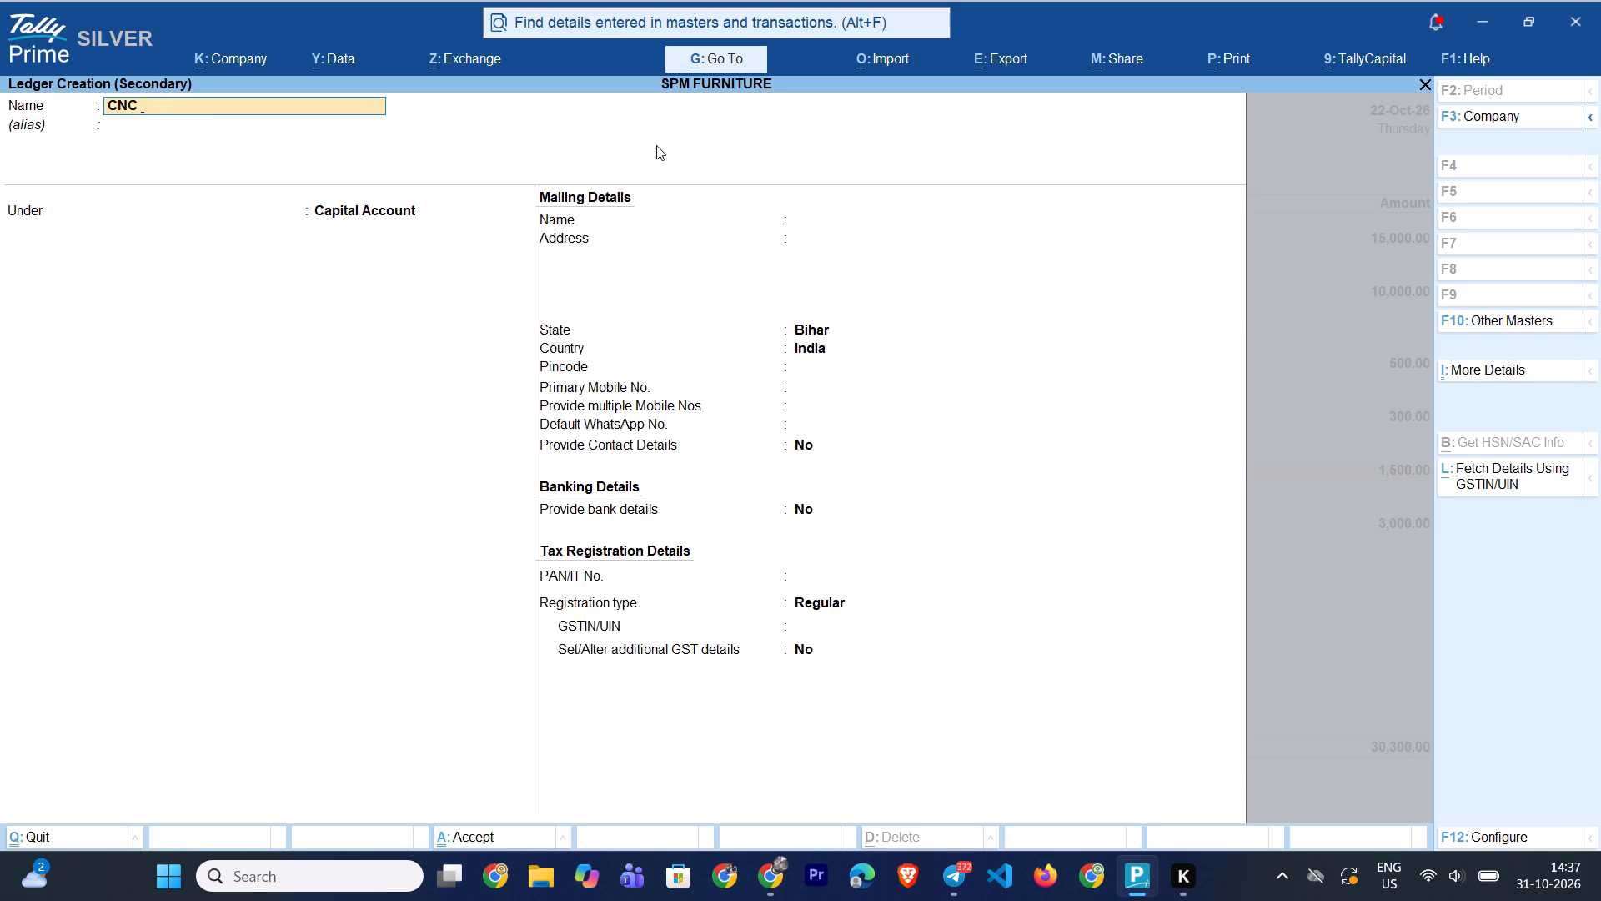
key("Return")
key("Return")
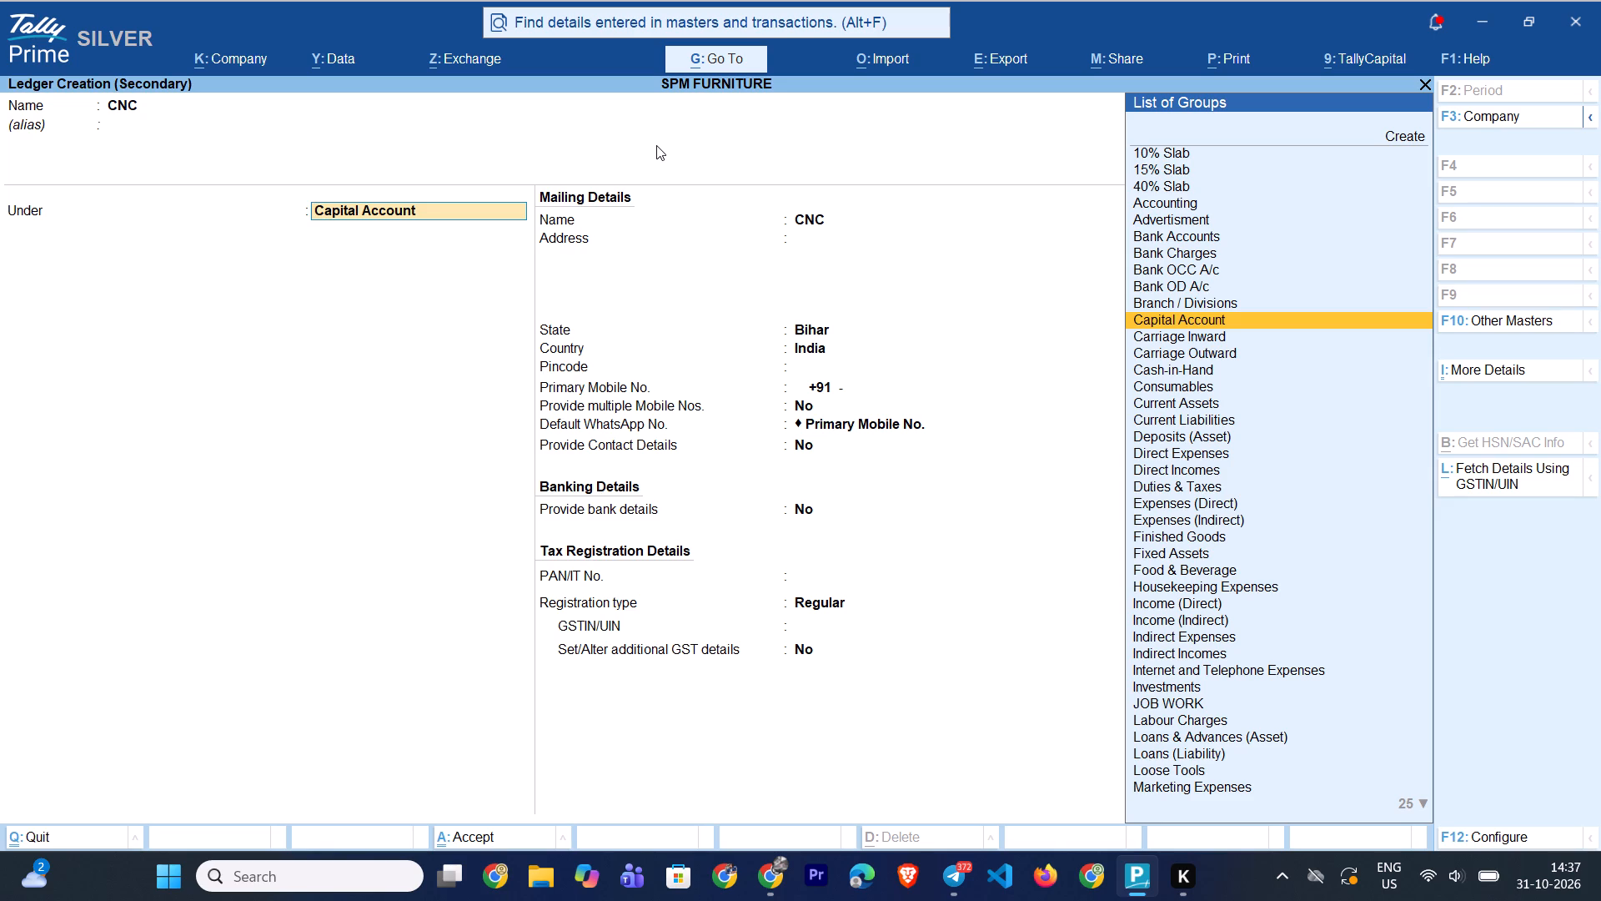
Search the groups for a parent for the CNC ledger, trying SER and SA.
type("SER")
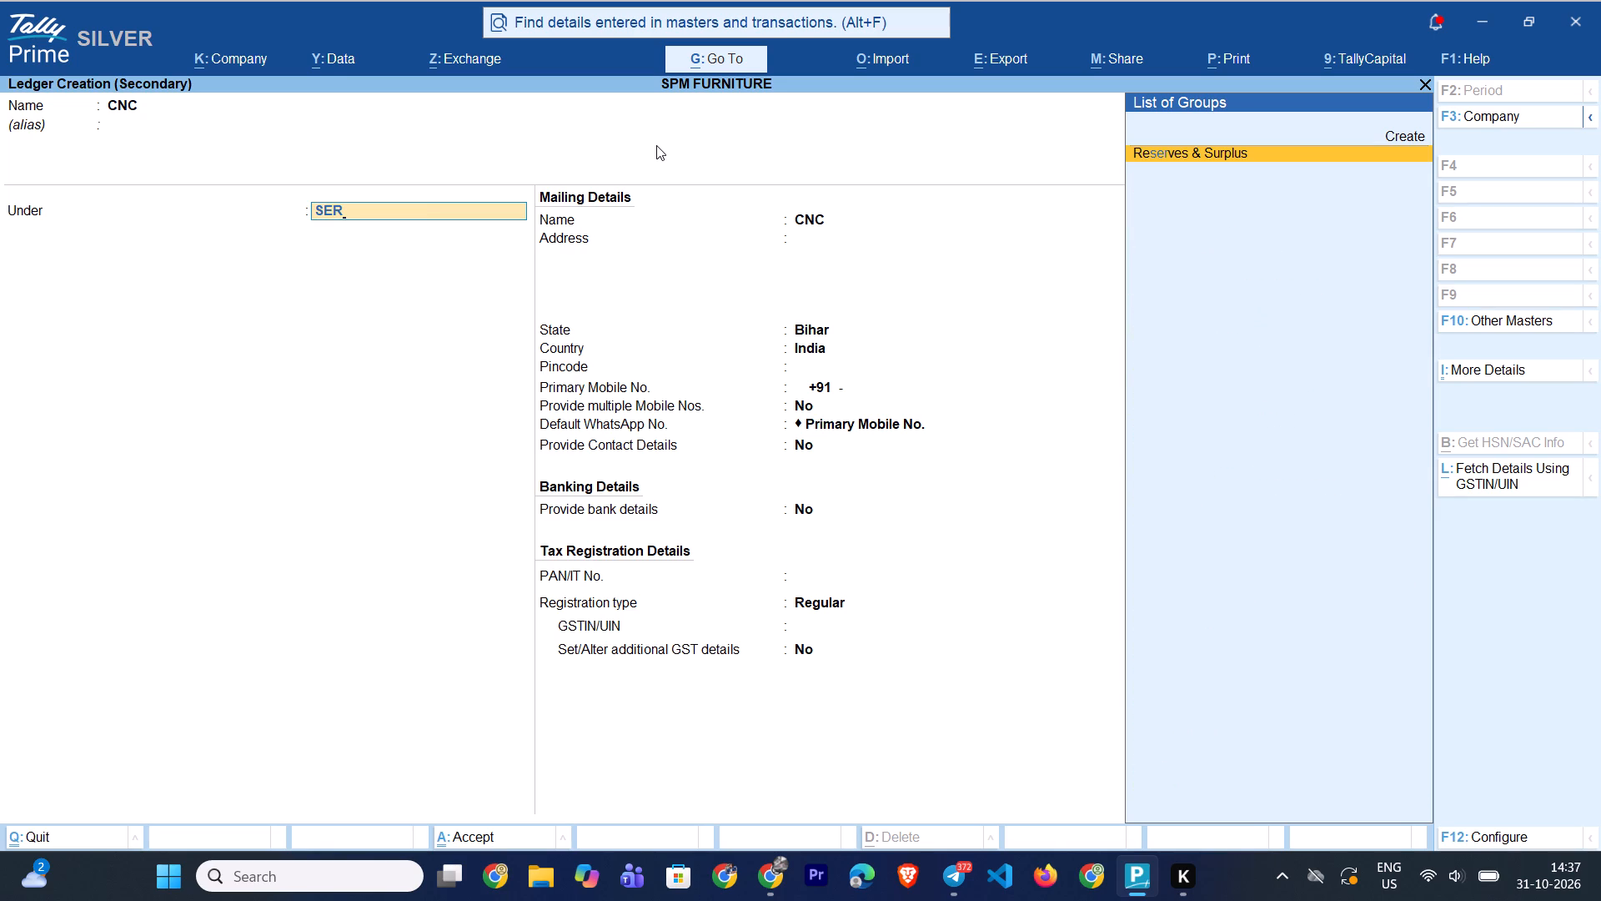
key("BackSpace")
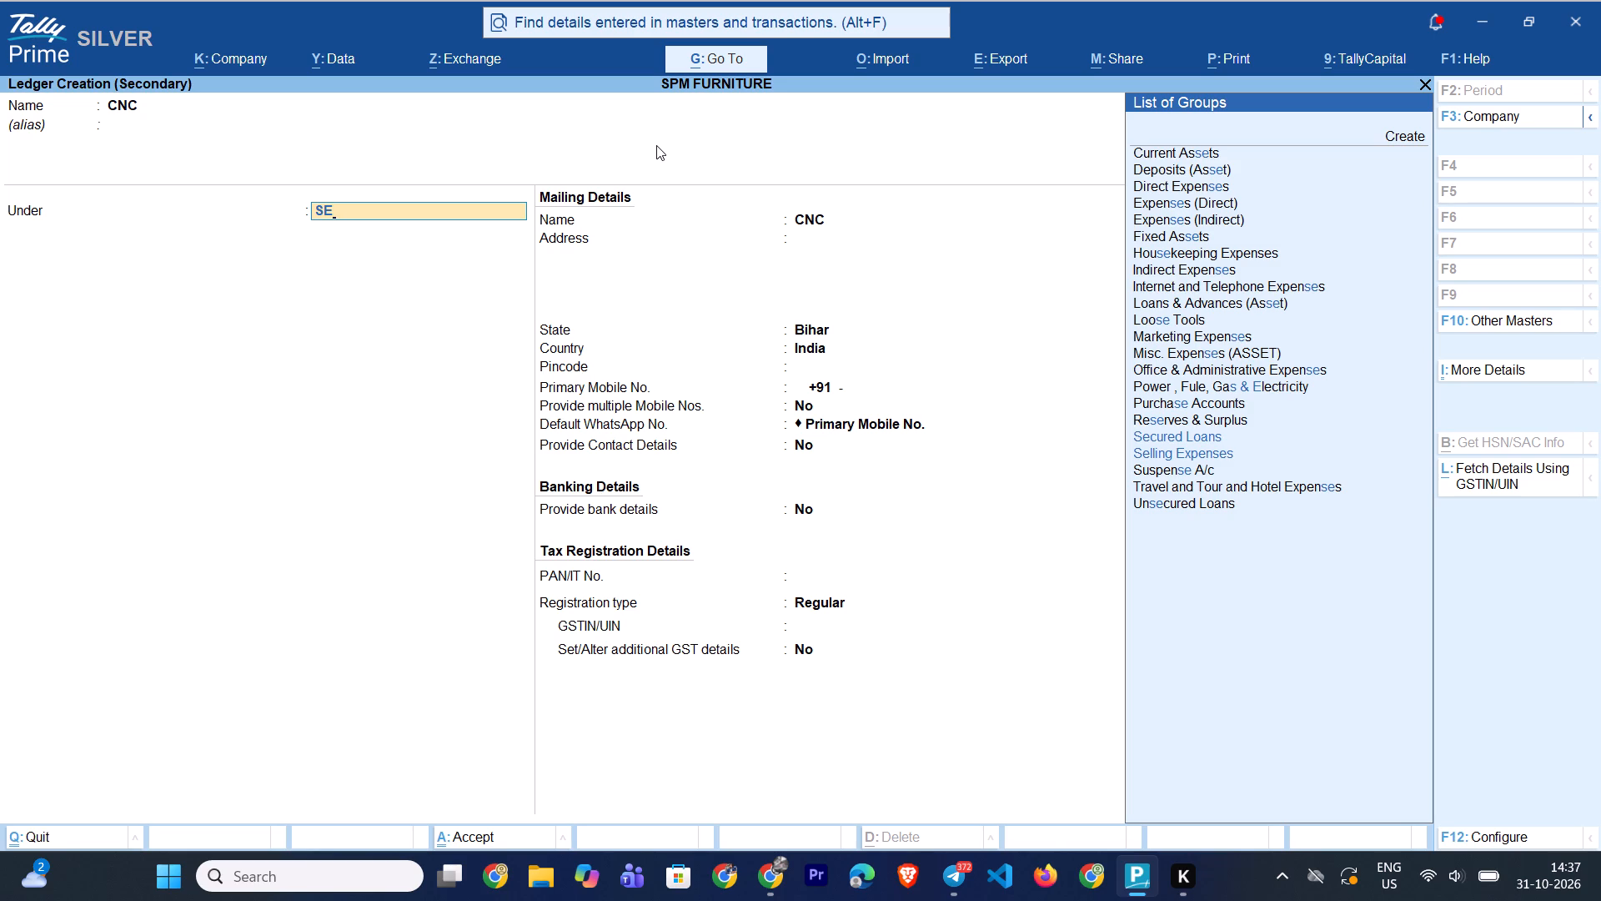
key("Down")
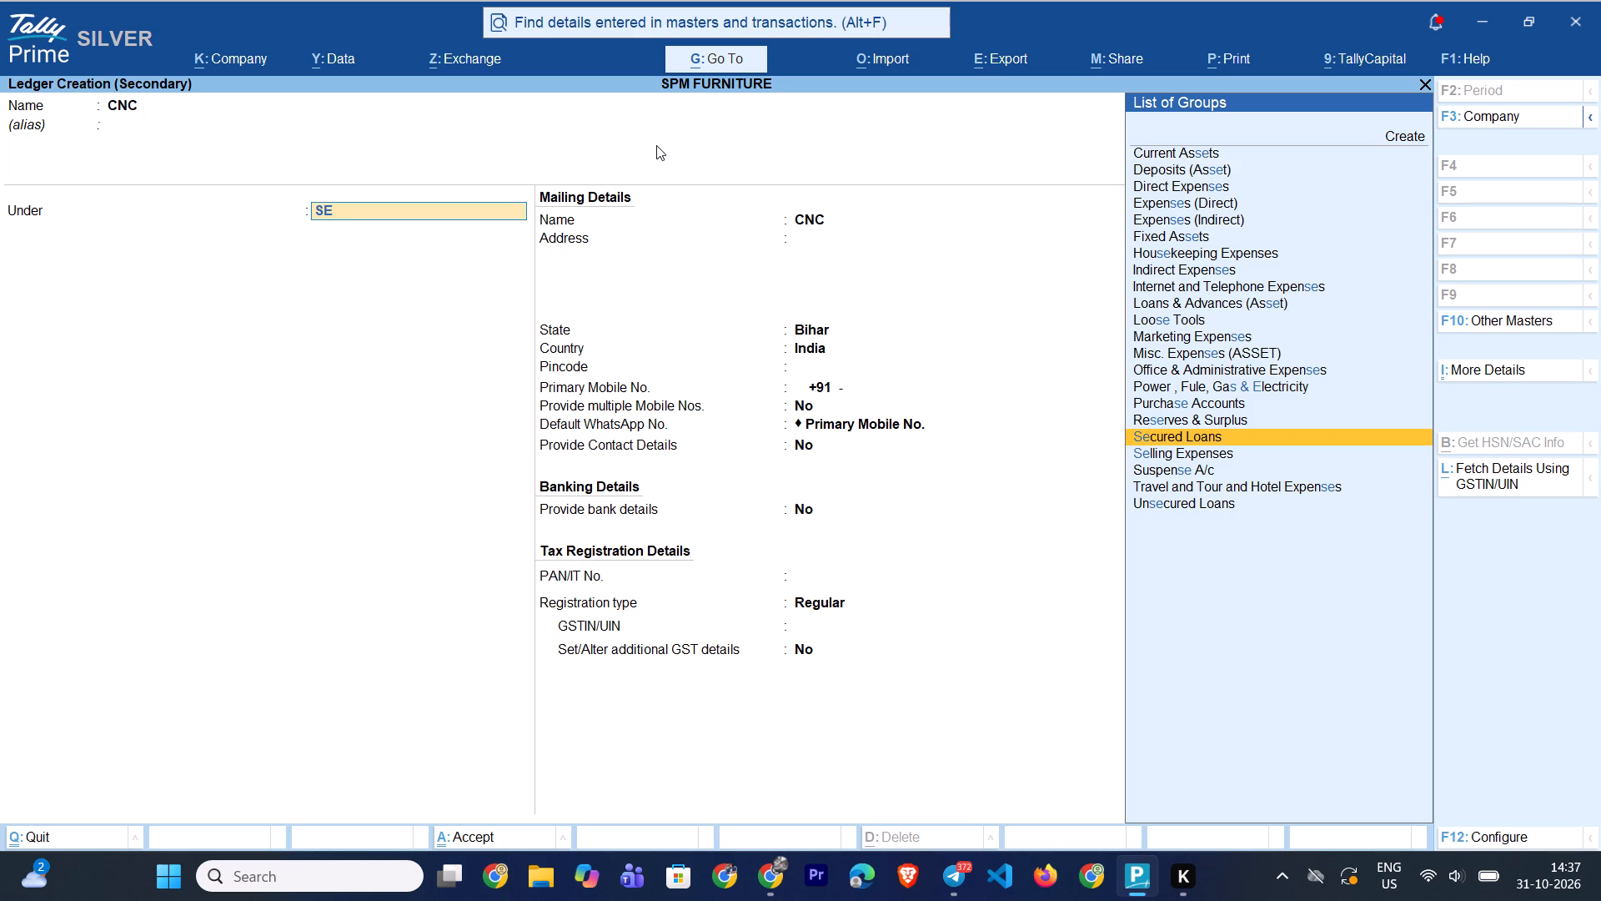
key("BackSpace")
key("a")
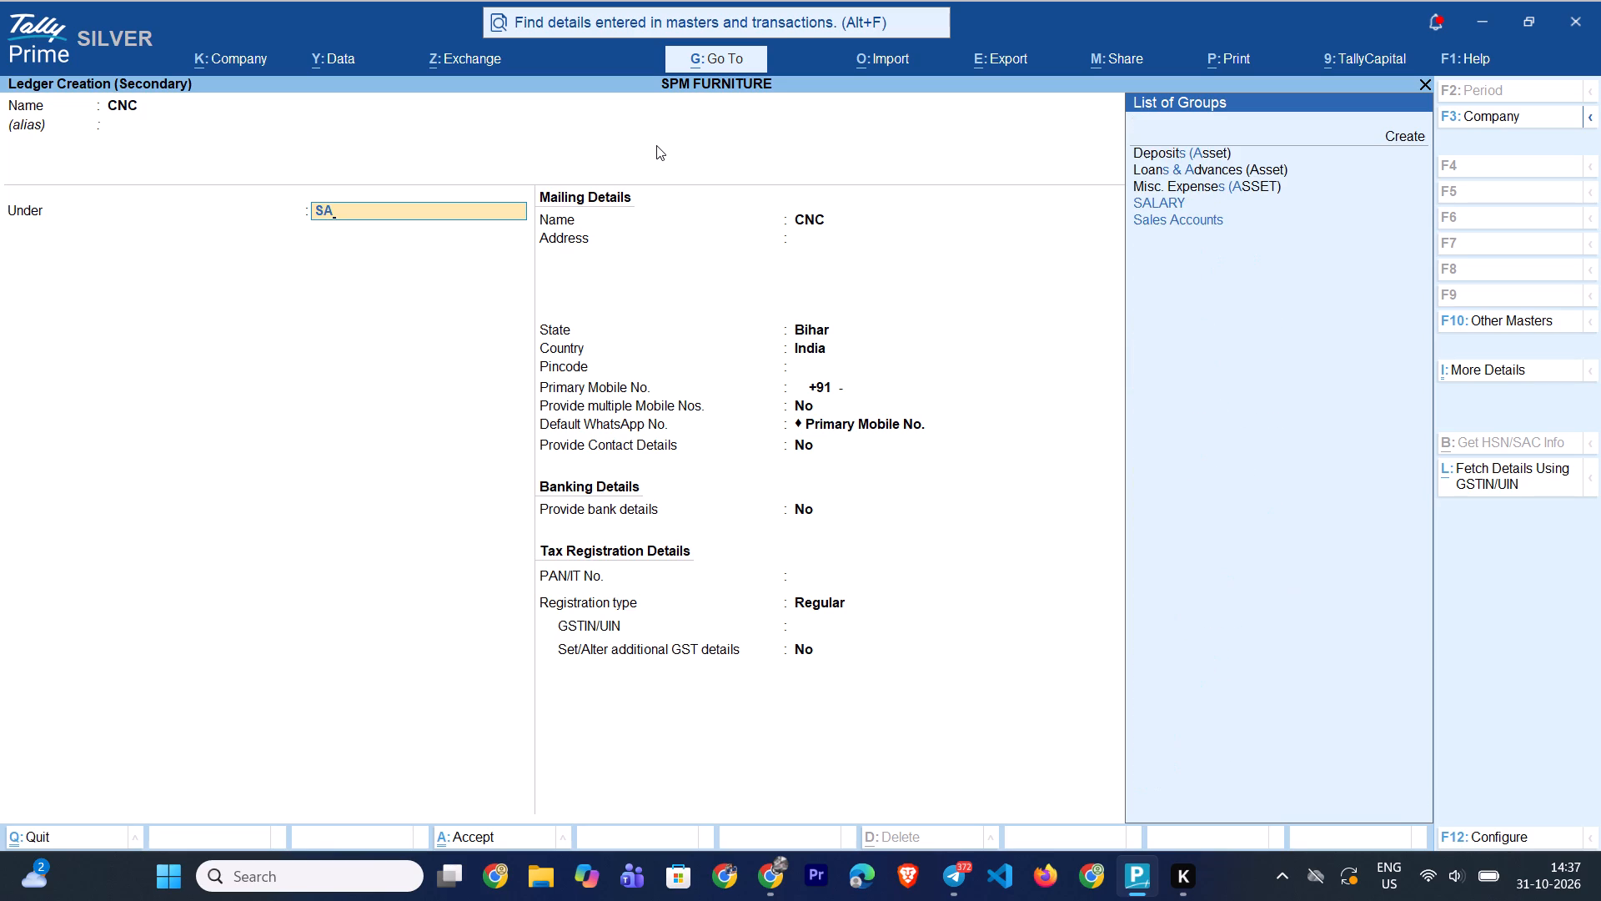
key("r")
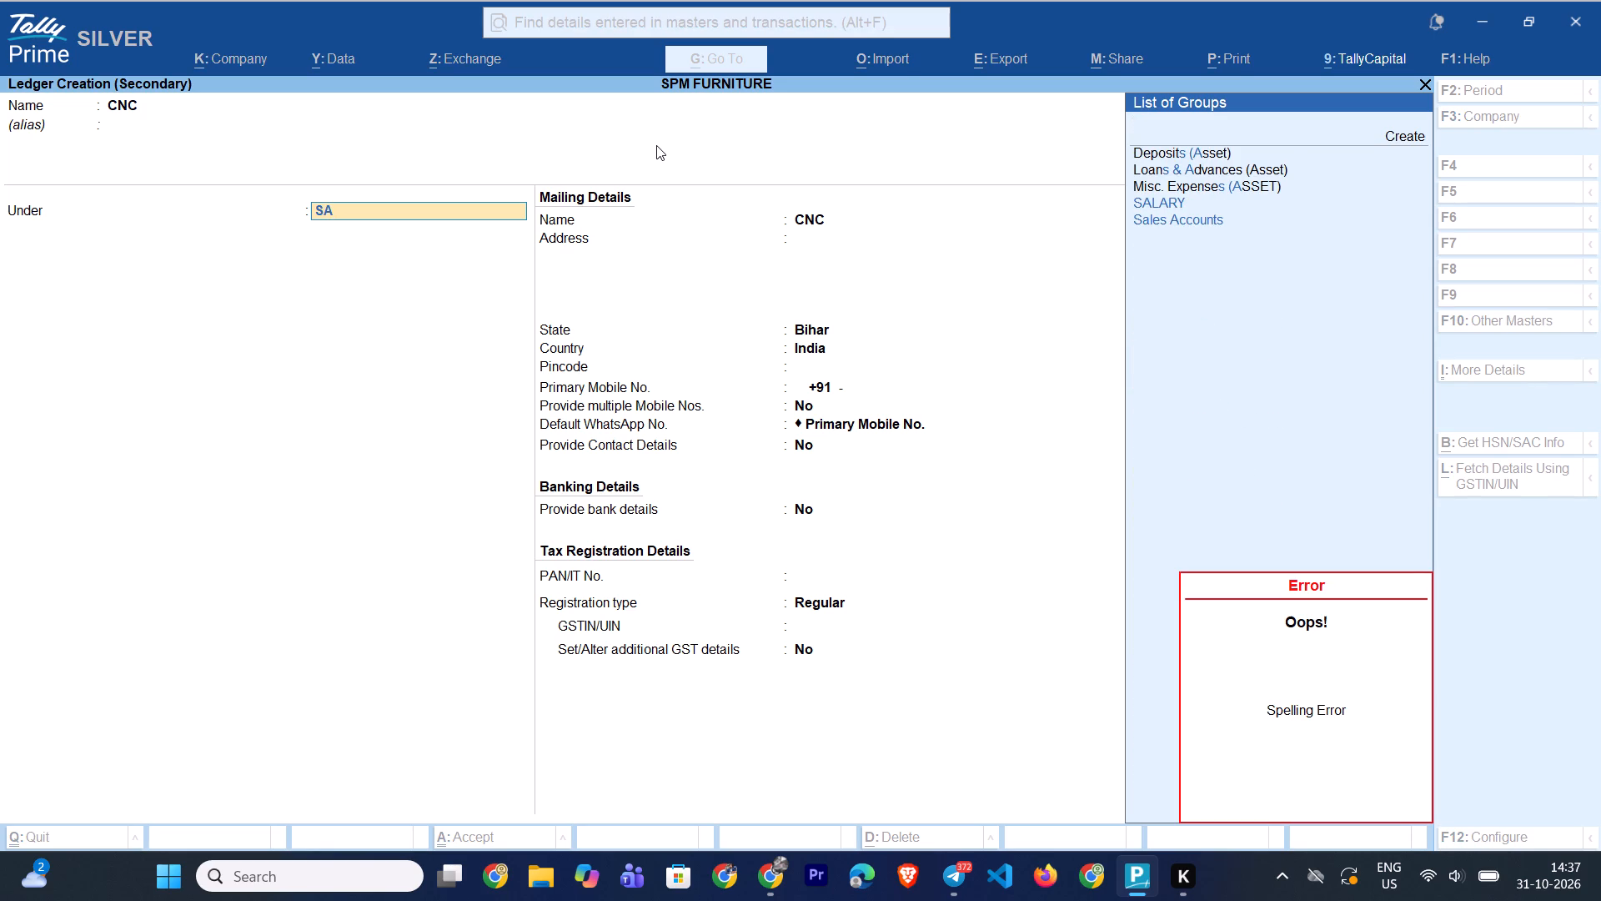
key("BackSpace")
key("BackSpace")
key("BackSpace")
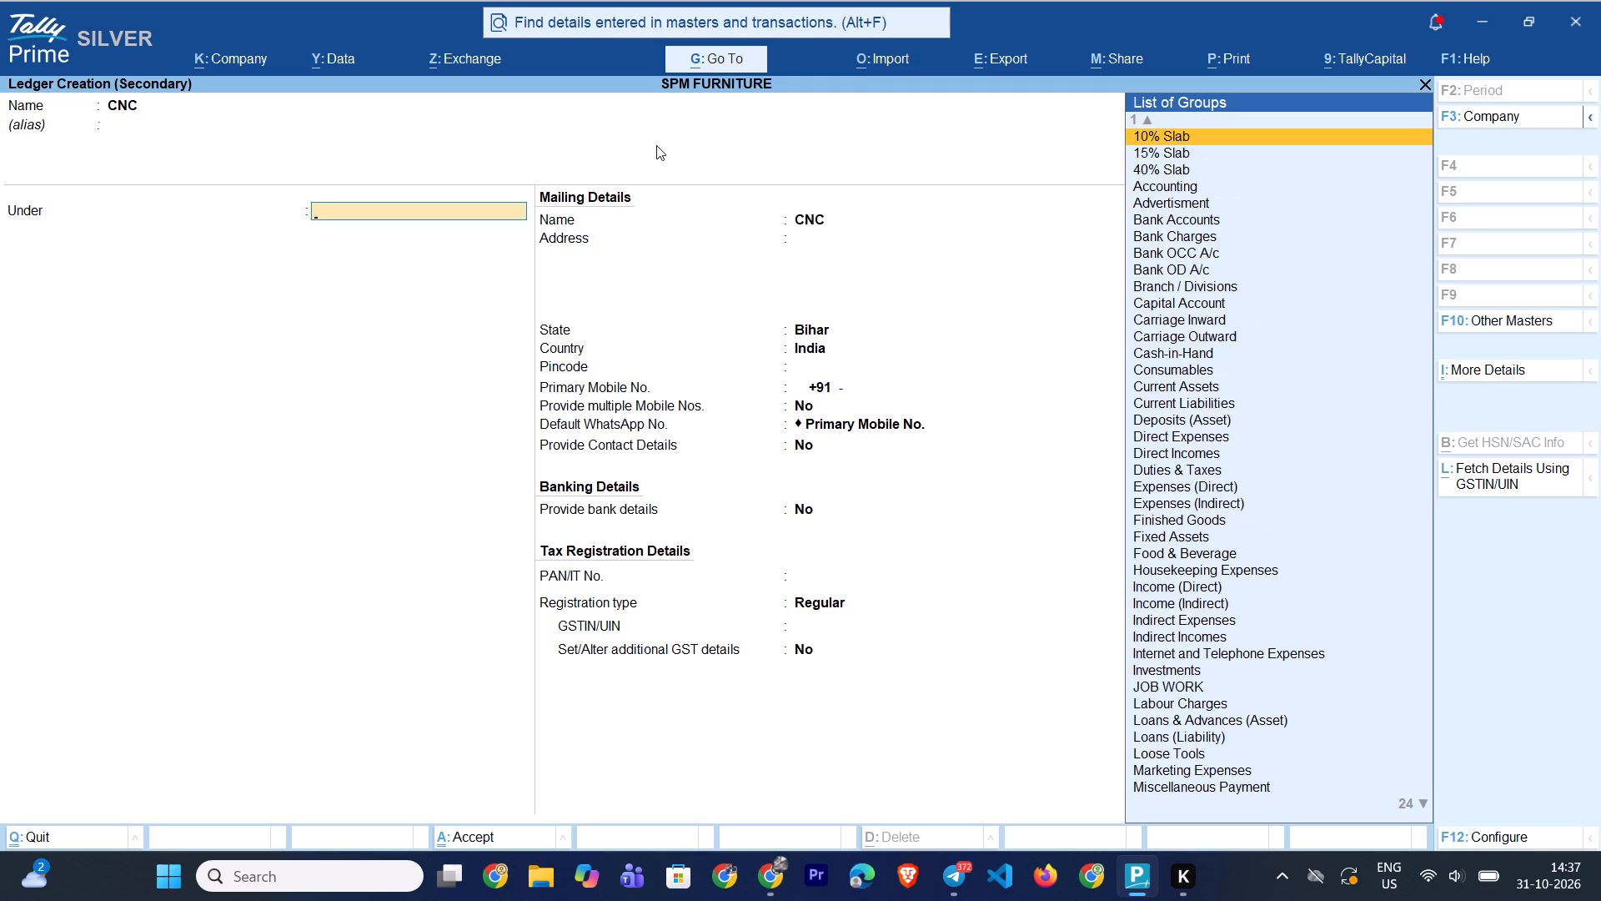
Look through the group list and place the new CNC ledger under the Repair and Maintenance group.
key("Down")
key("Down")
key("Down")
key("Down")
key("Down")
key("Down")
key("Down")
key("Down")
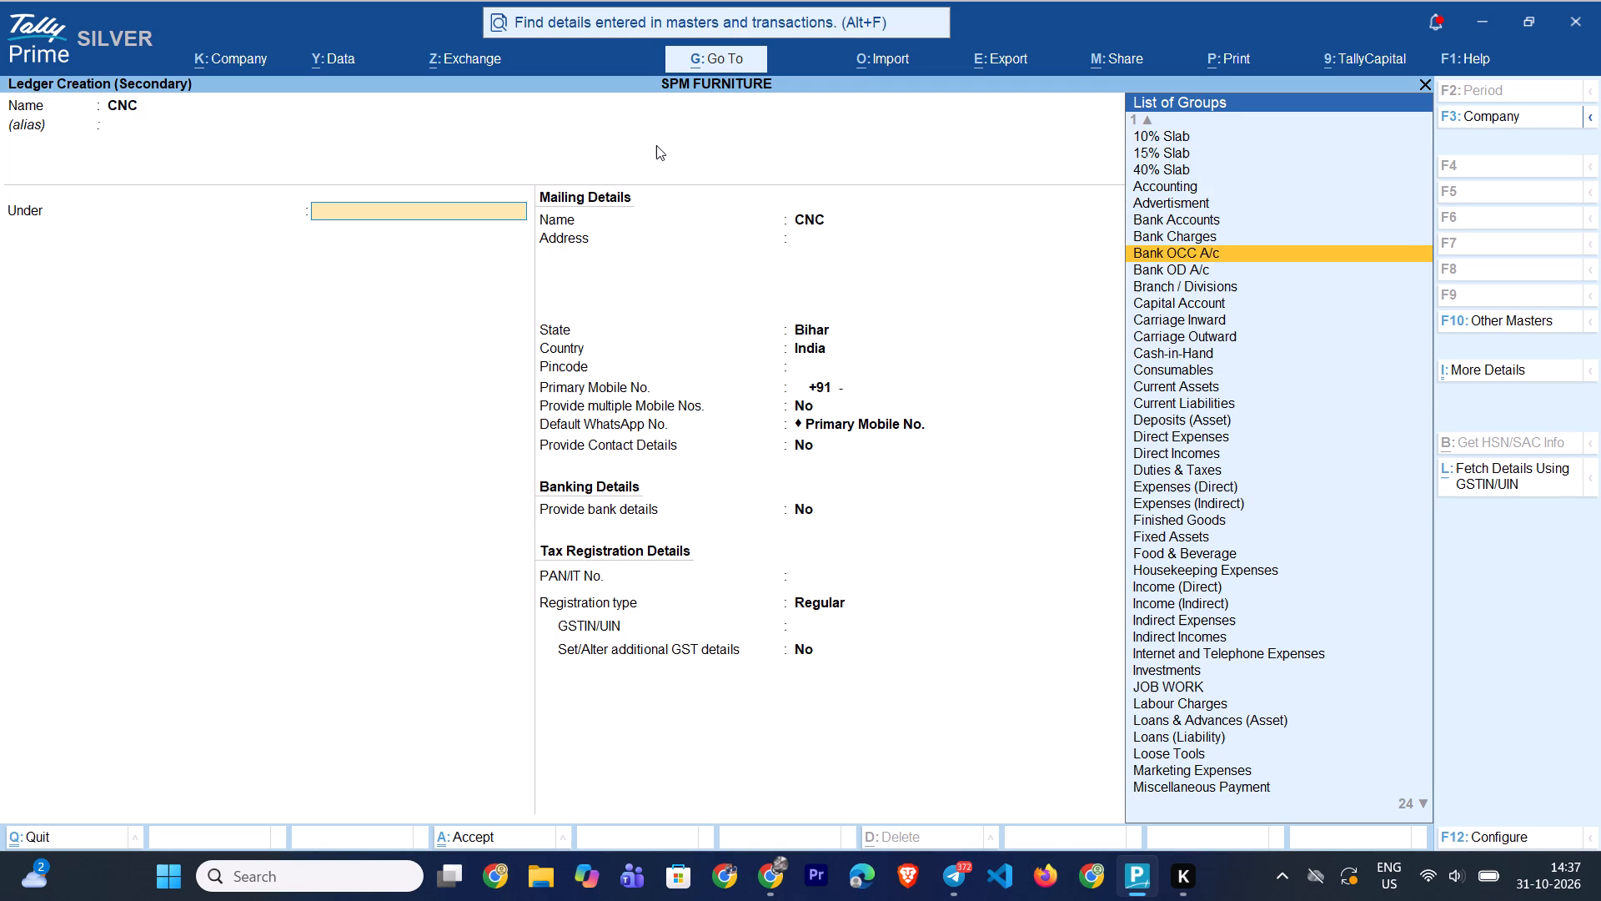
key("Down")
key("Down")
key("Down")
key("Down")
key("Down")
key("Down")
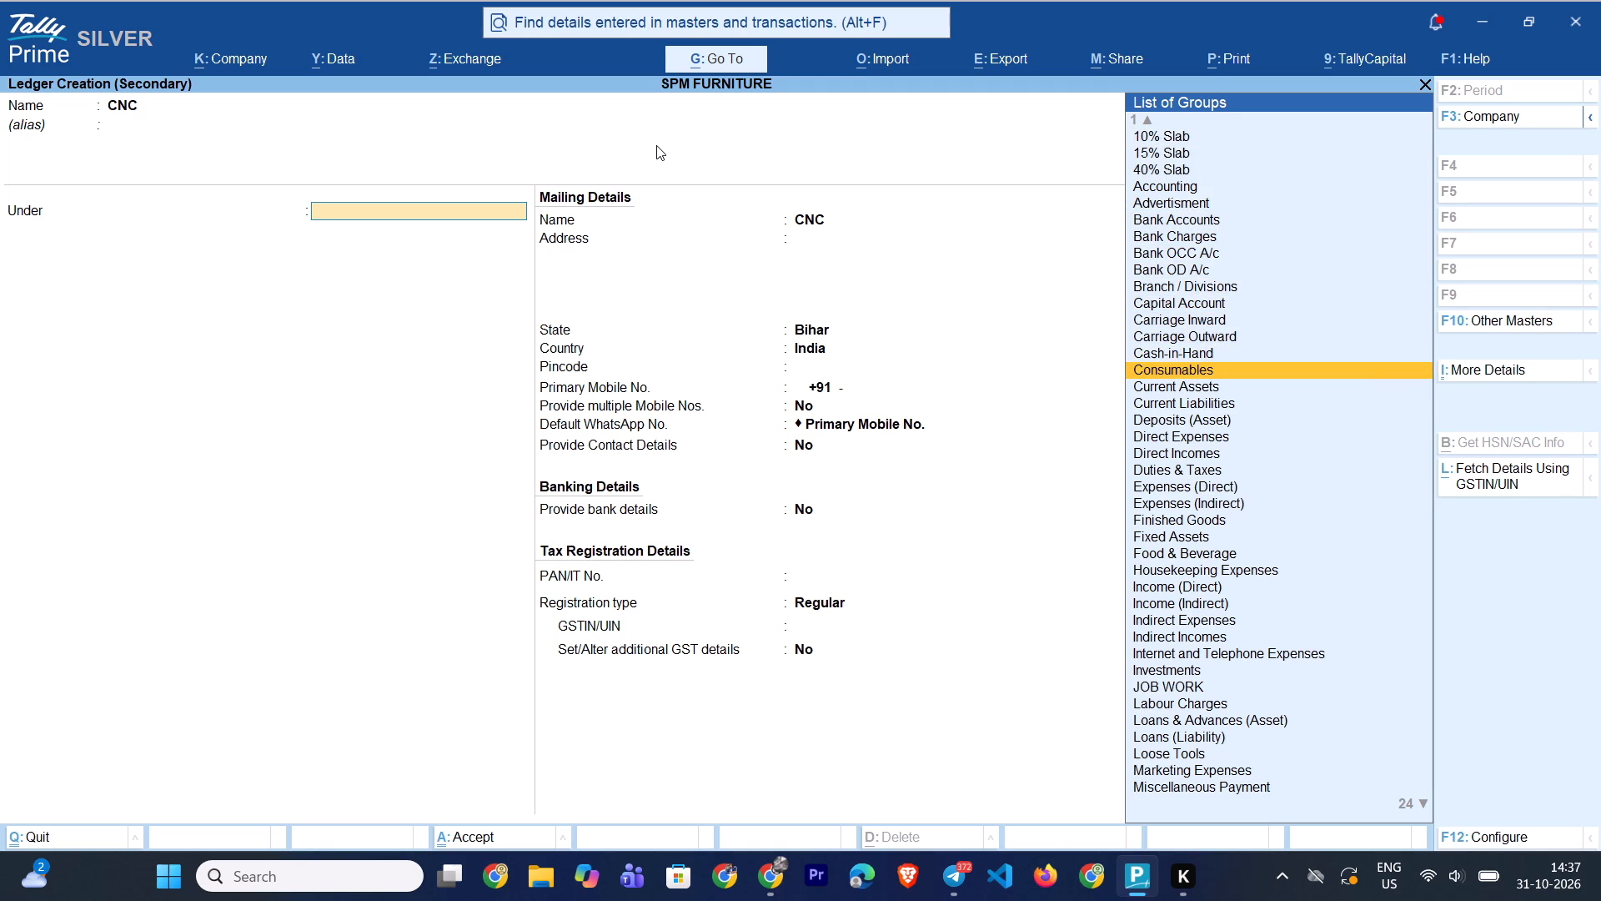
key("Down")
key("Down")
key("Down")
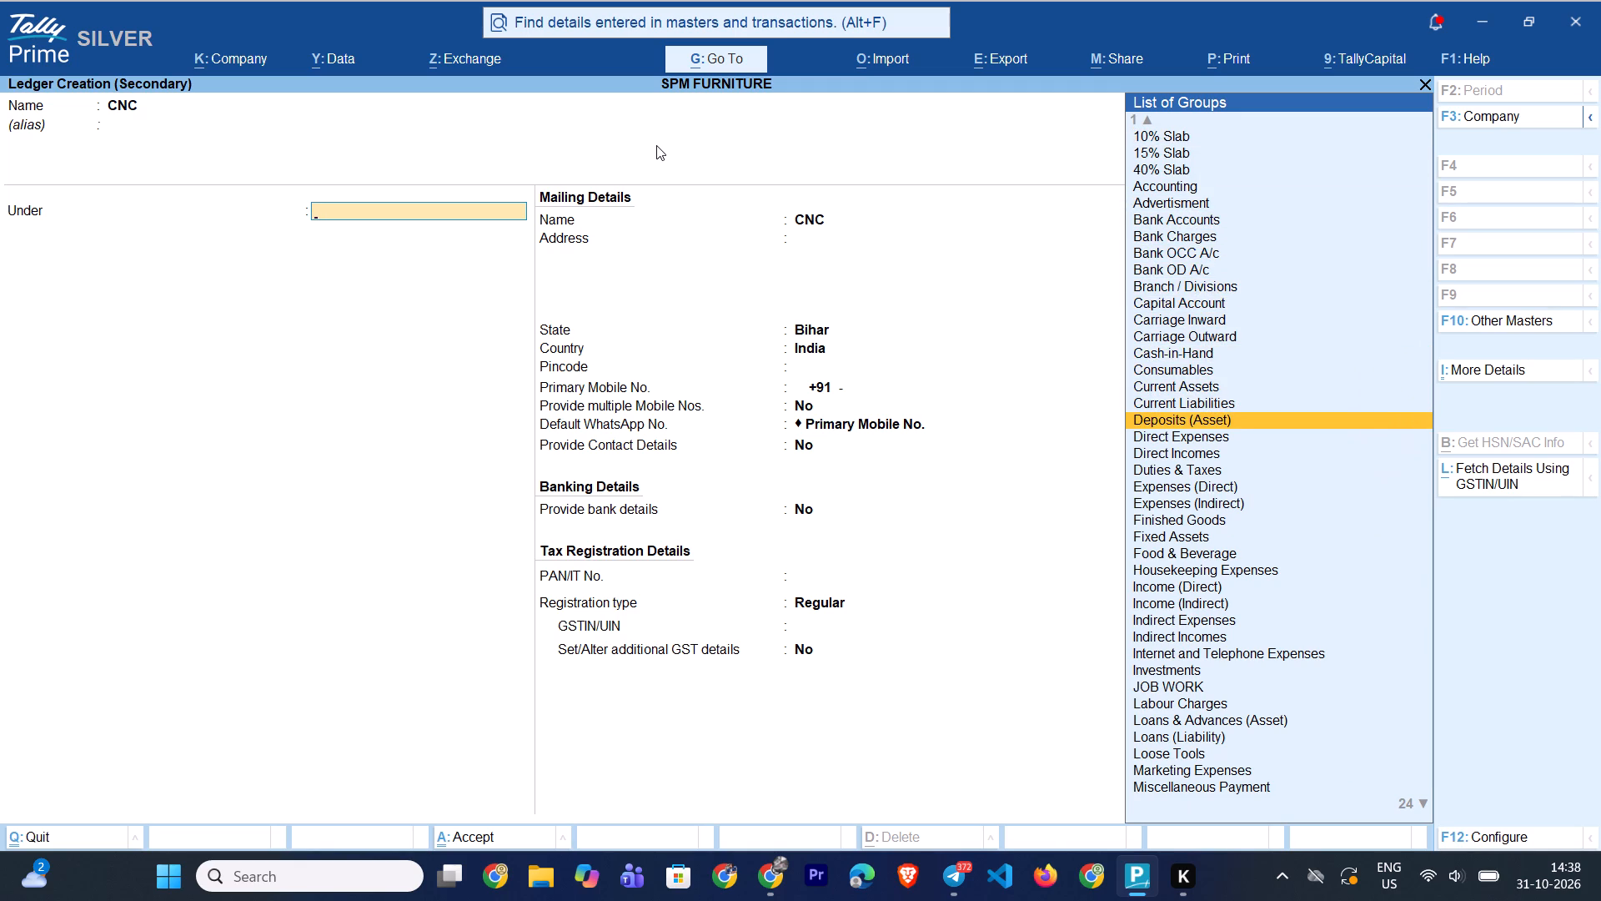
key("Down")
key("Down")
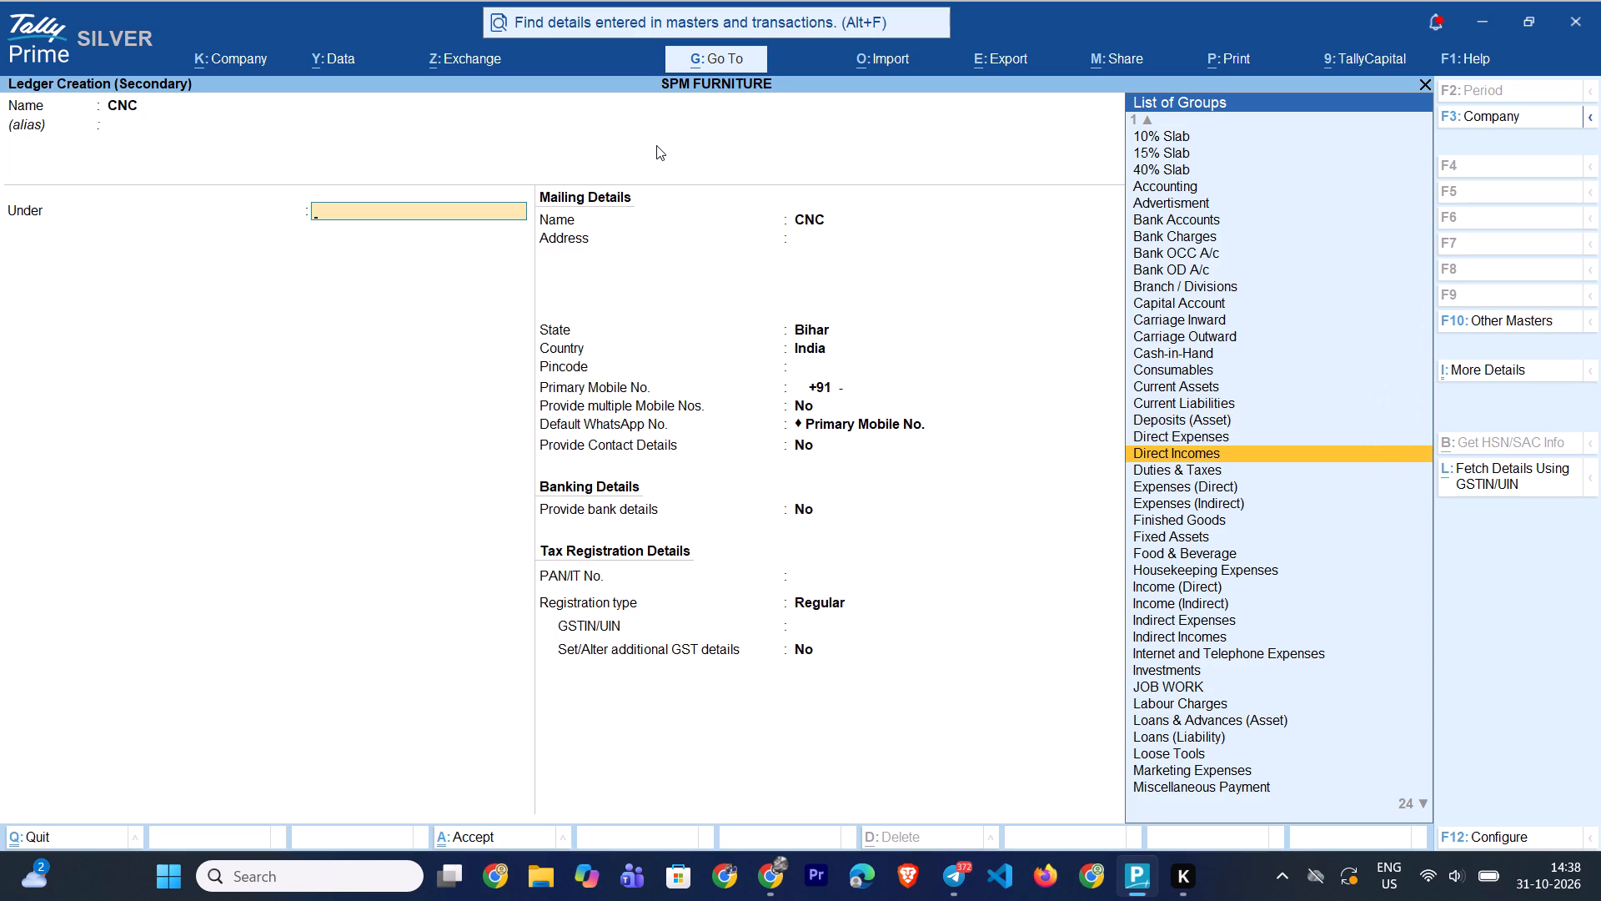
key("Down")
key("Down")
key("Down")
key("Down")
key("Down")
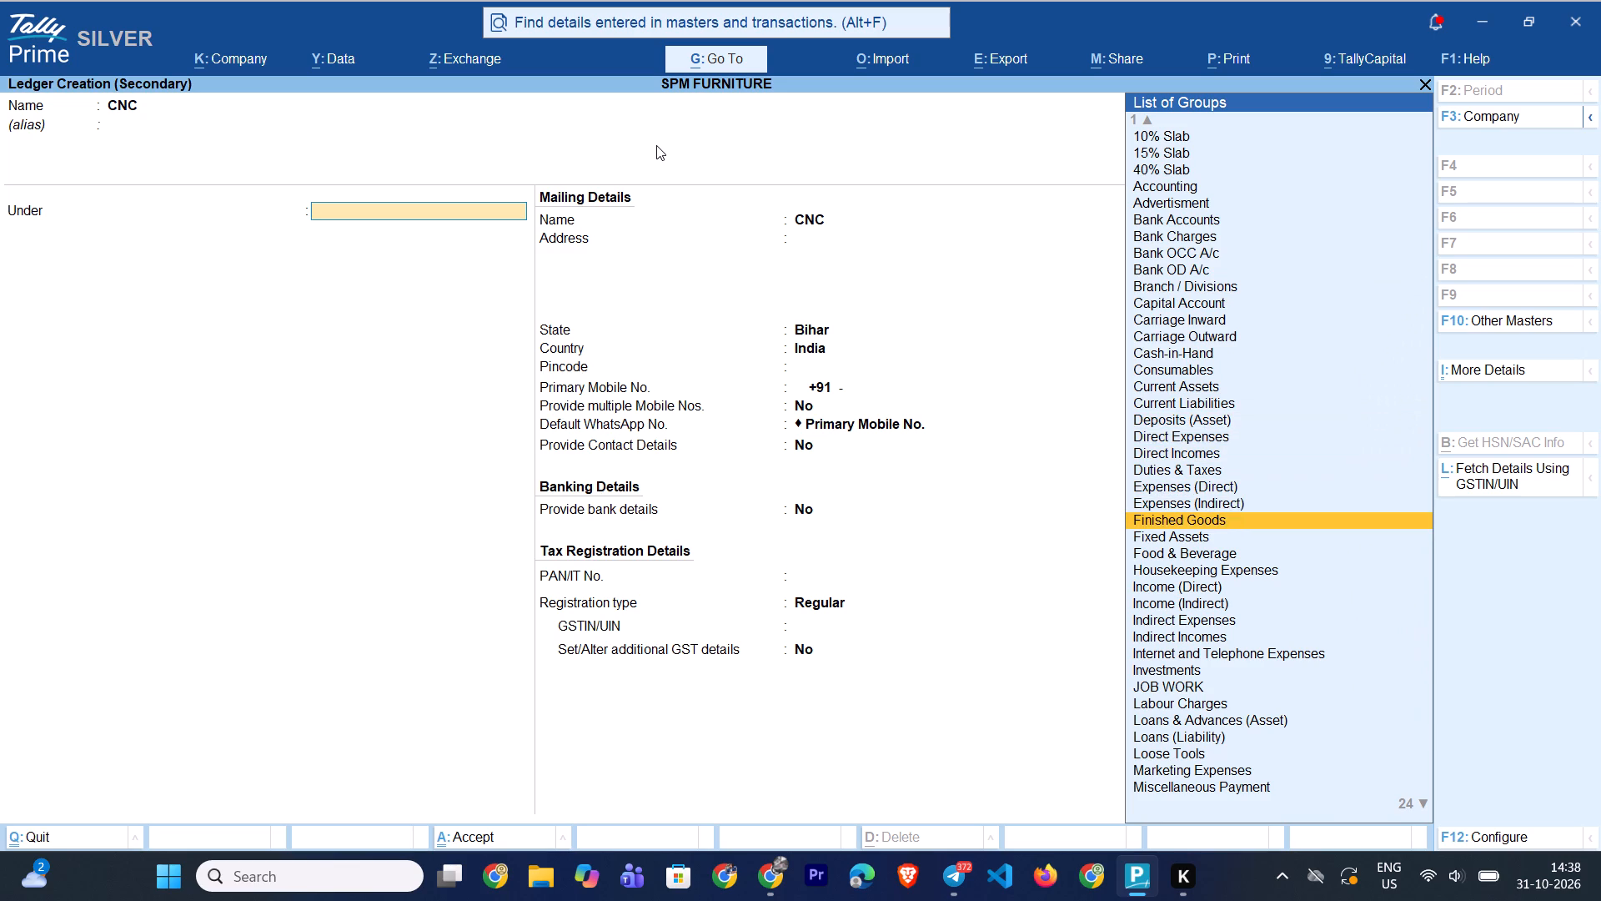
key("Down")
key("Down")
key("Down")
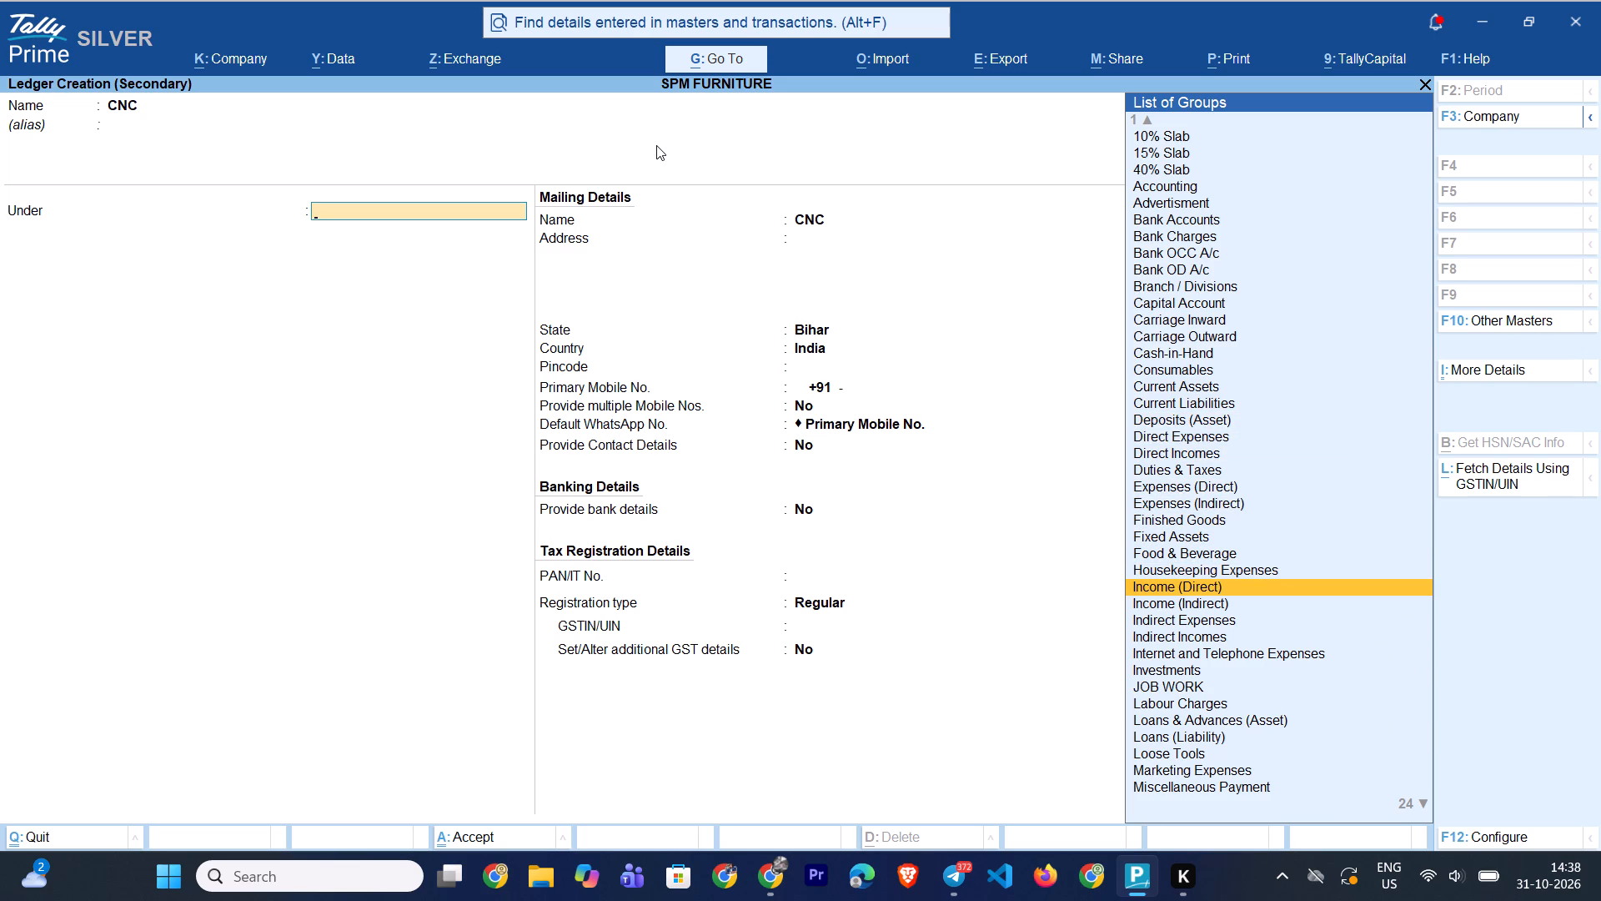
key("Down")
key("Up")
key("Down")
key("Down")
key("Down")
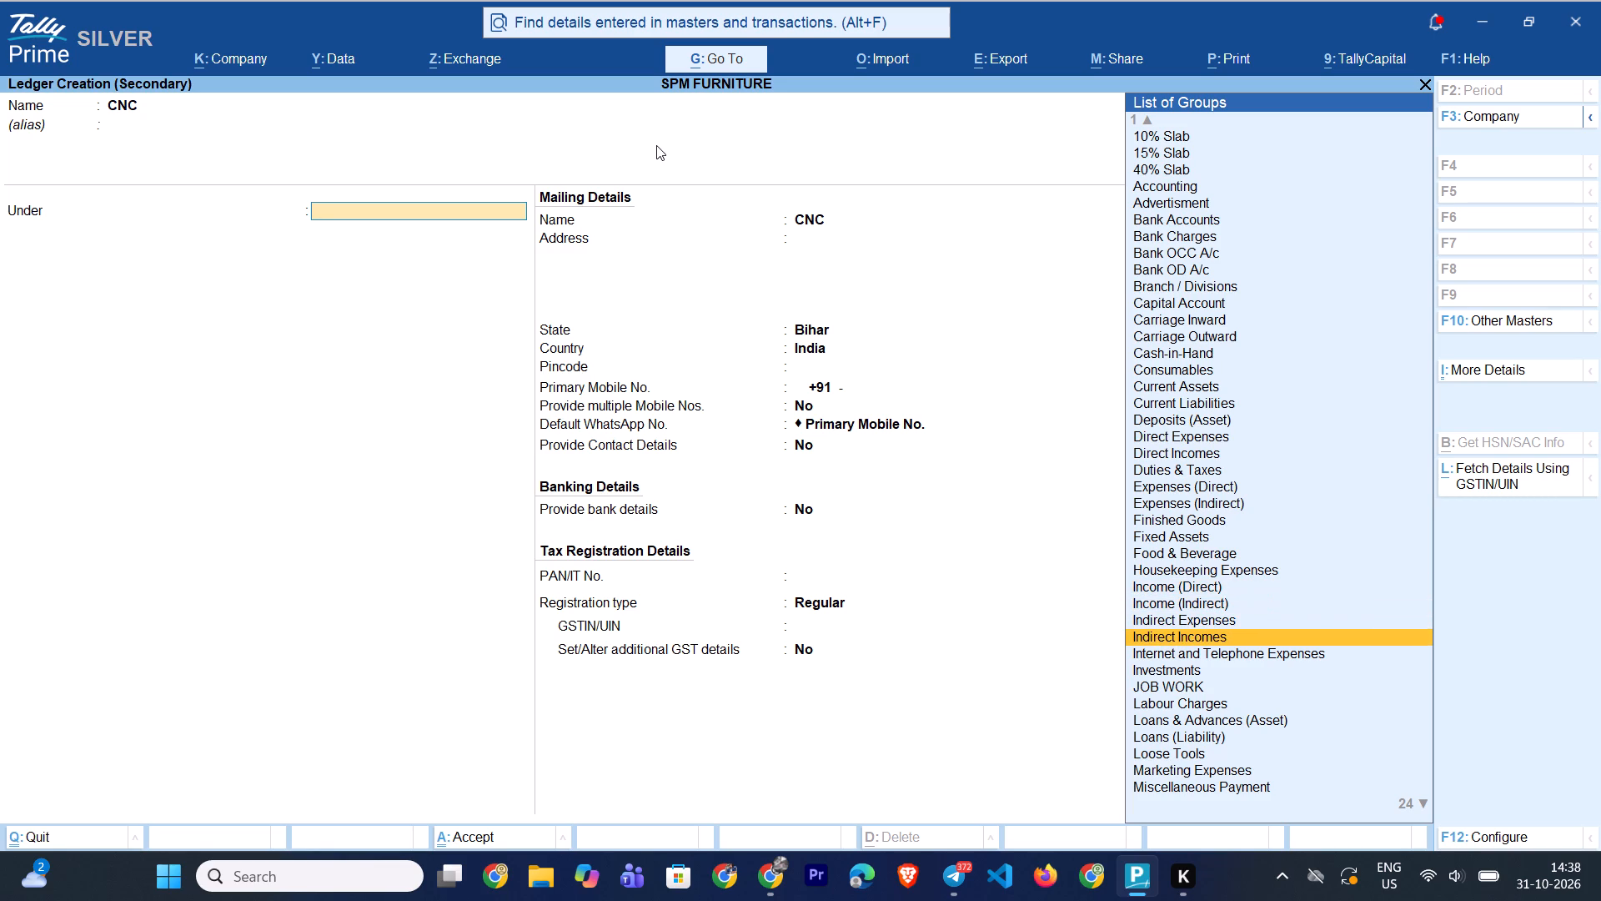
key("Down")
key("Down")
key("Down")
key("Down")
key("Down")
key("Down")
key("Down")
key("Down")
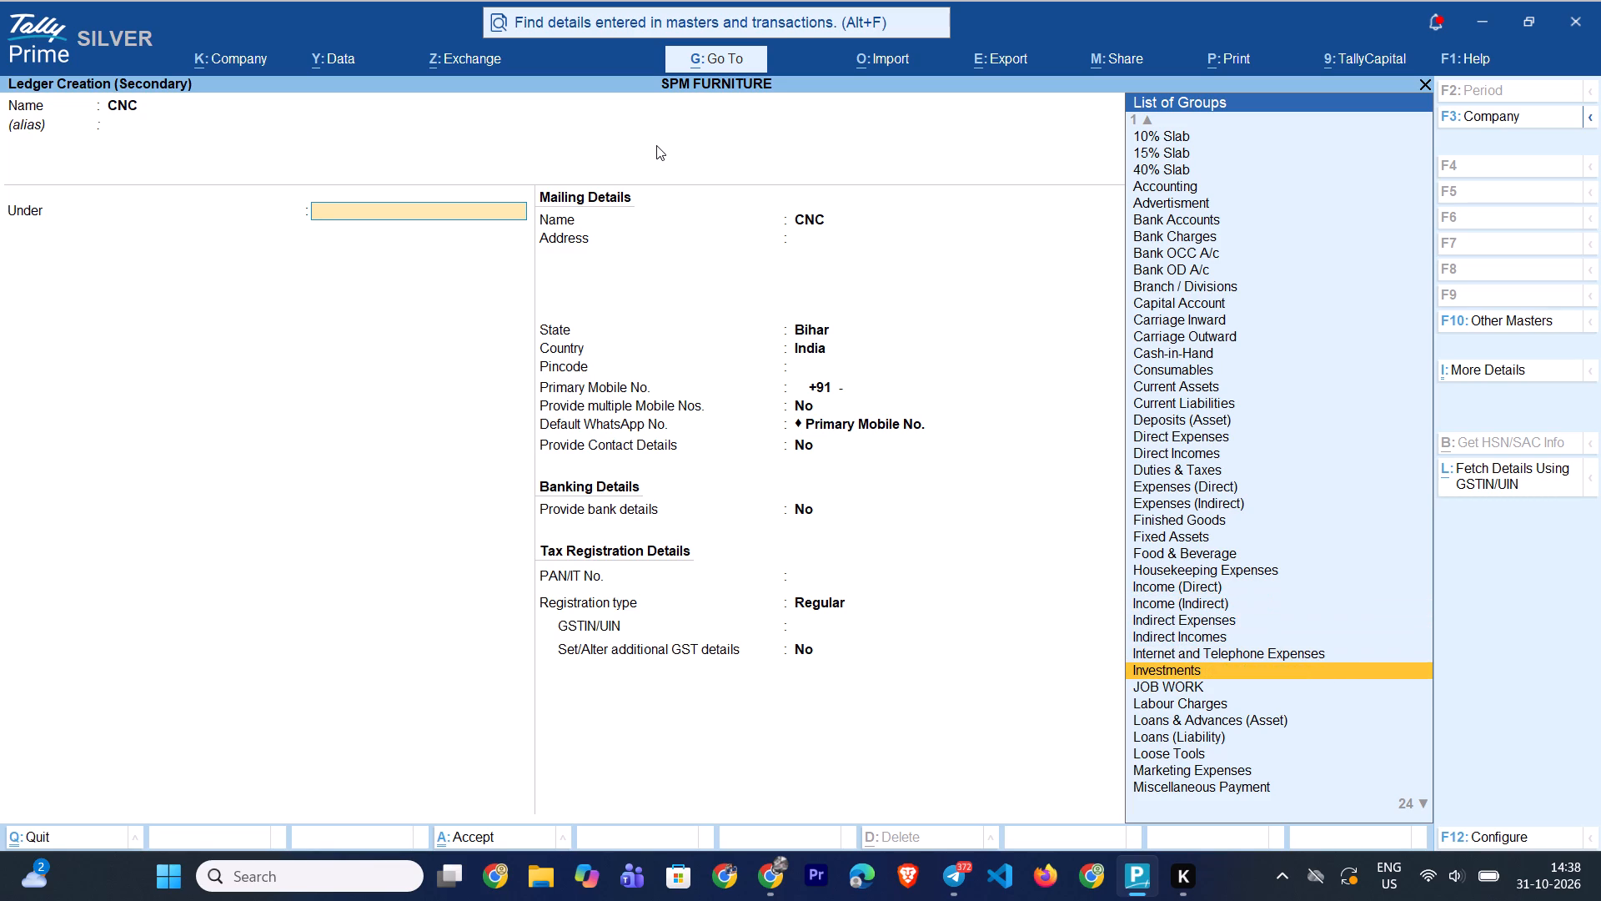
key("Down")
key("Down")
key("Down")
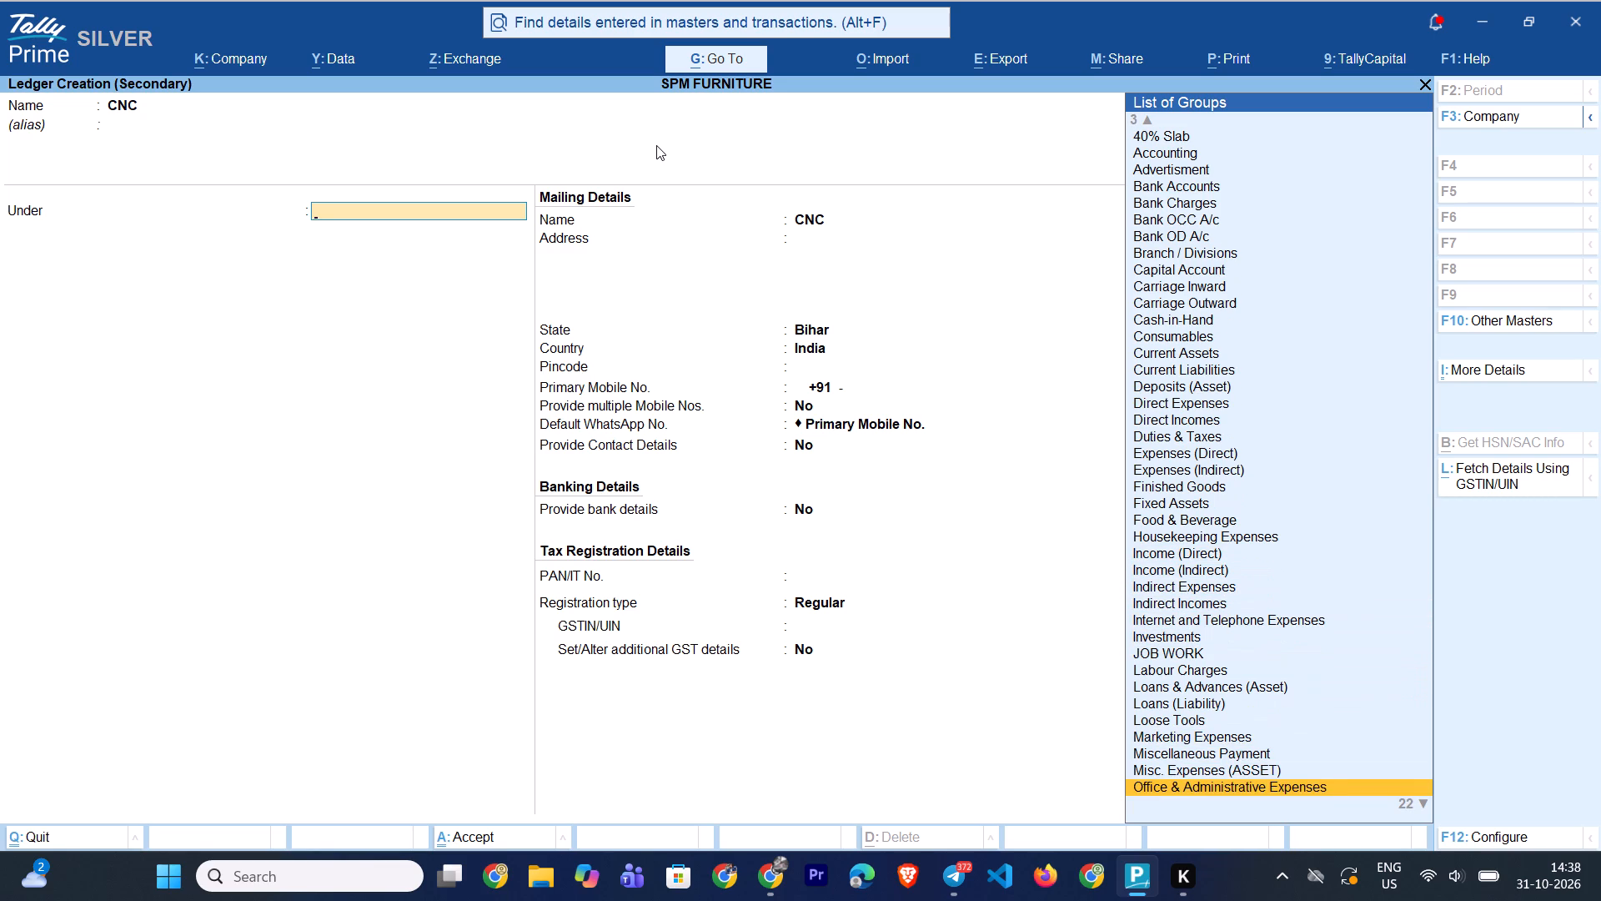
key("Up")
key("Up")
key("Up")
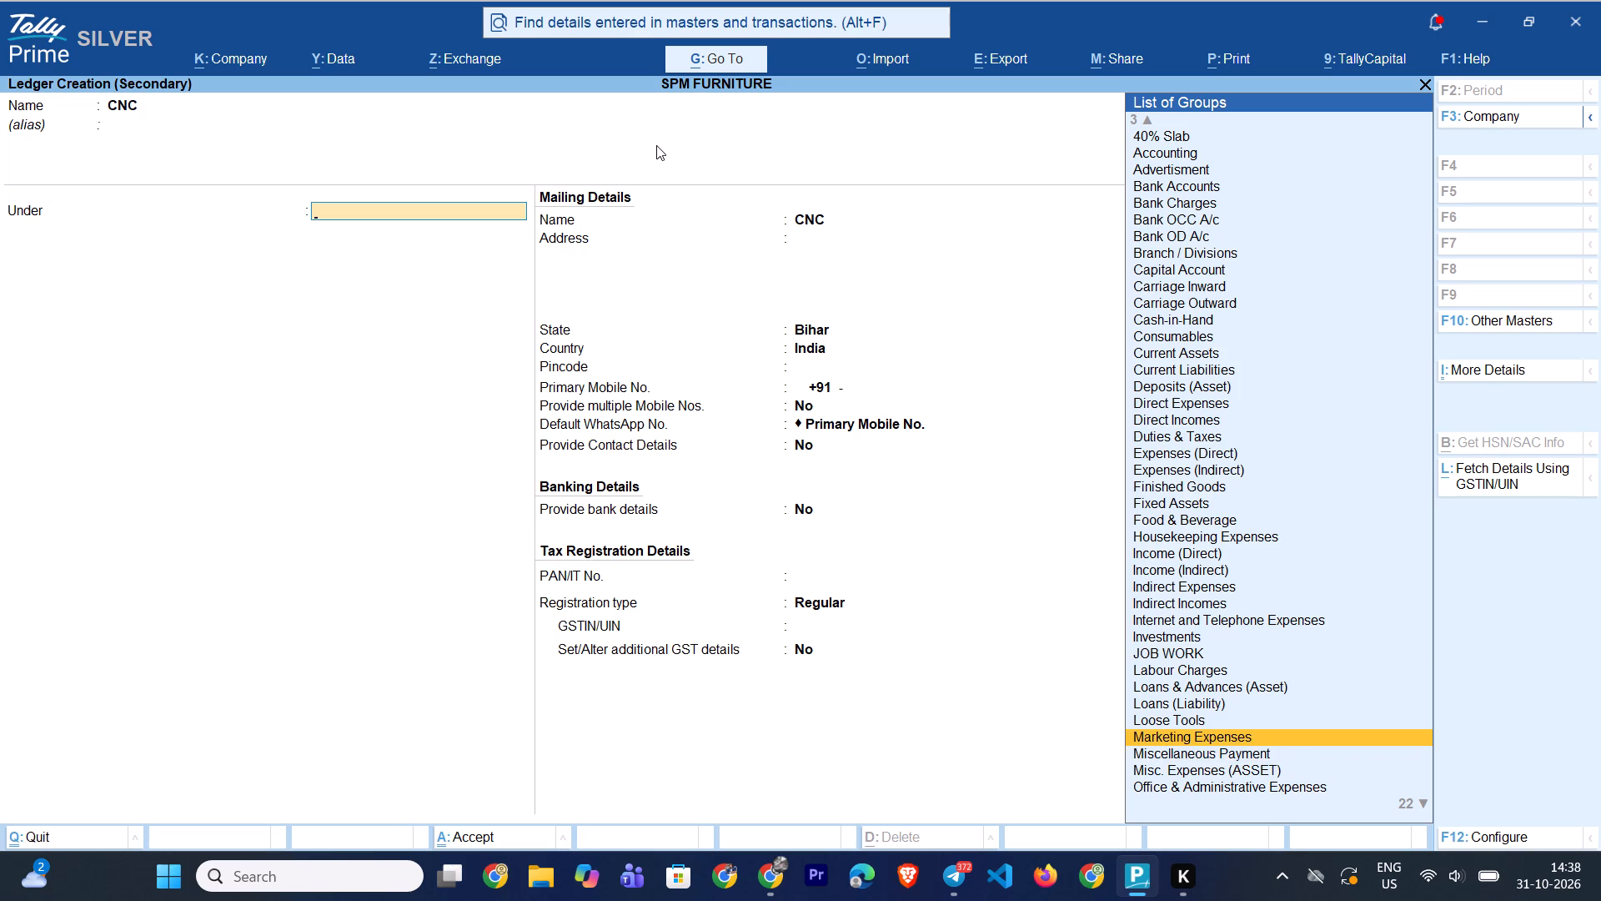
key("Down")
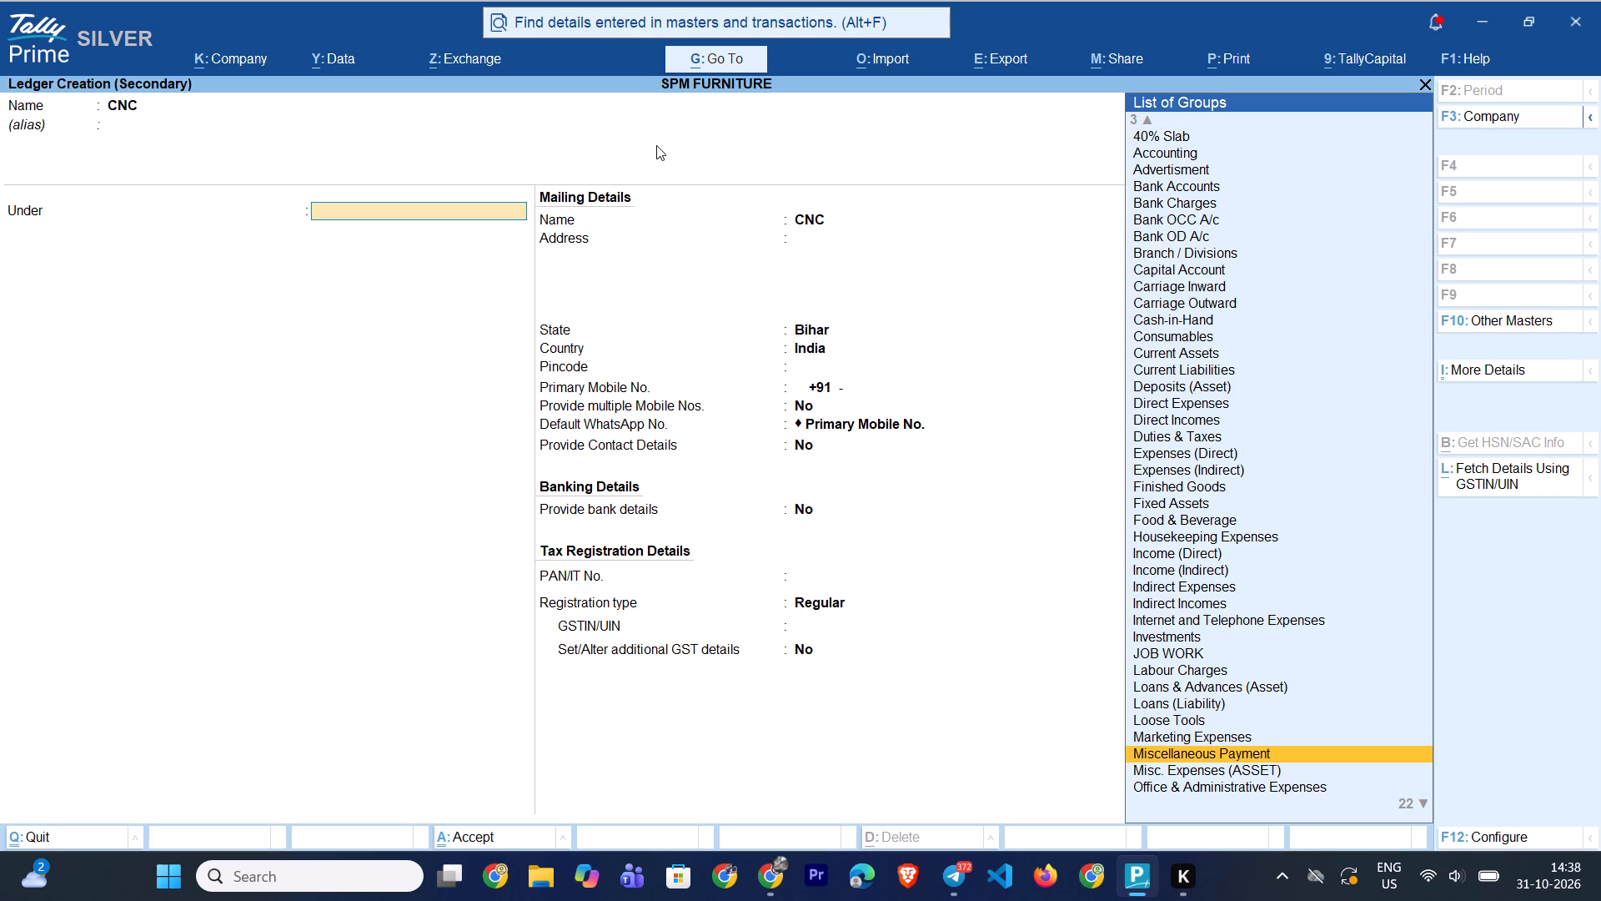
key("Down")
key("Down")
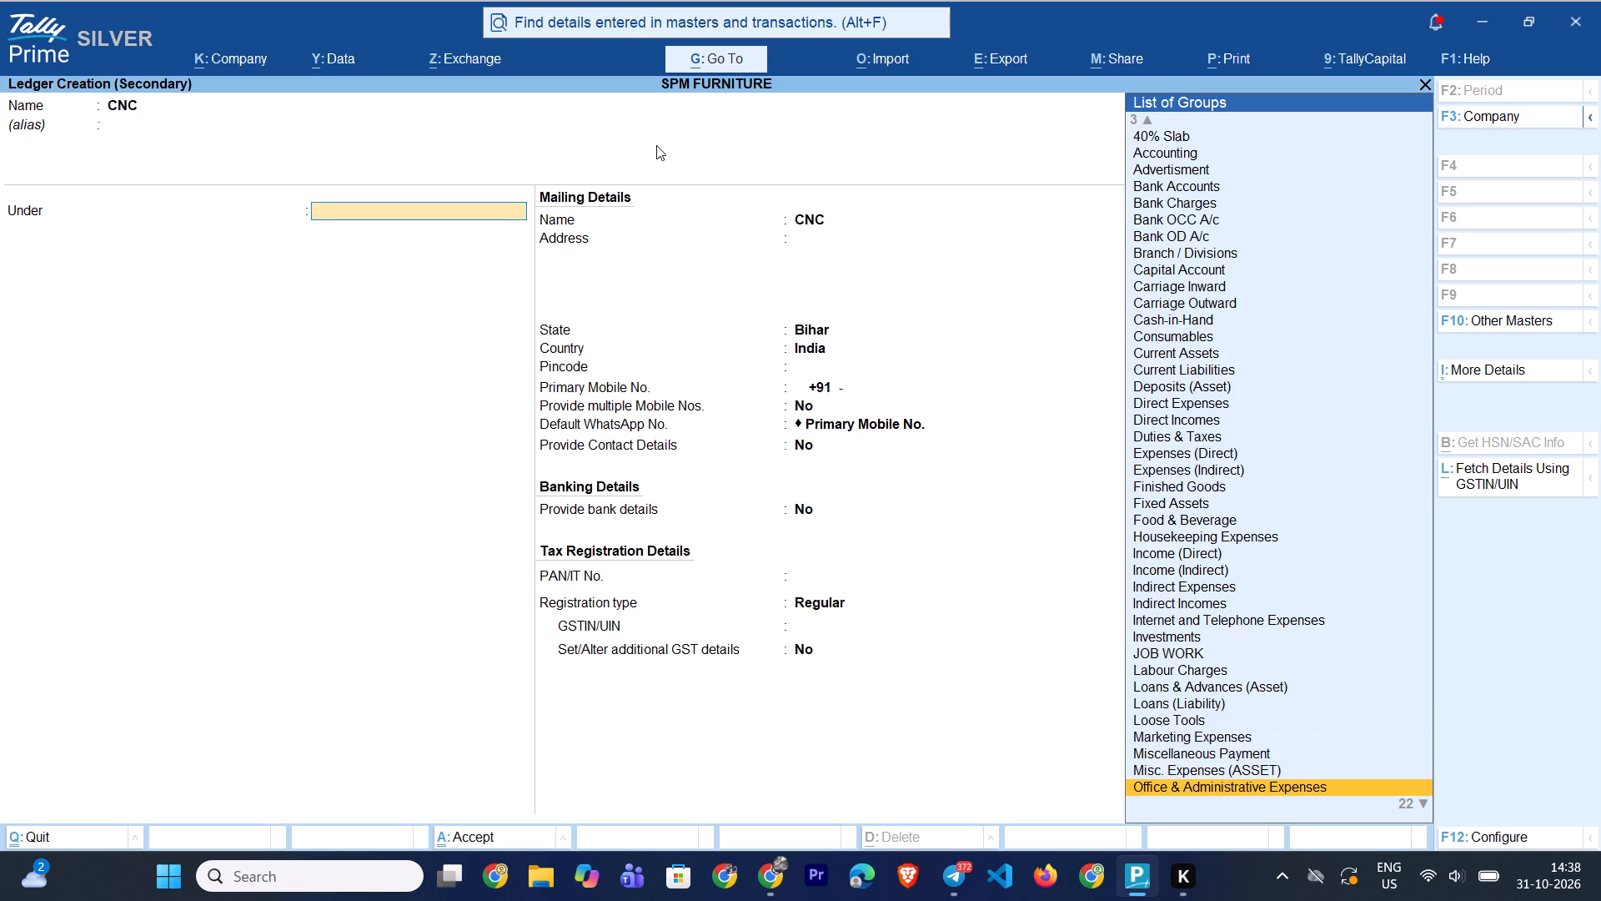
key("Down")
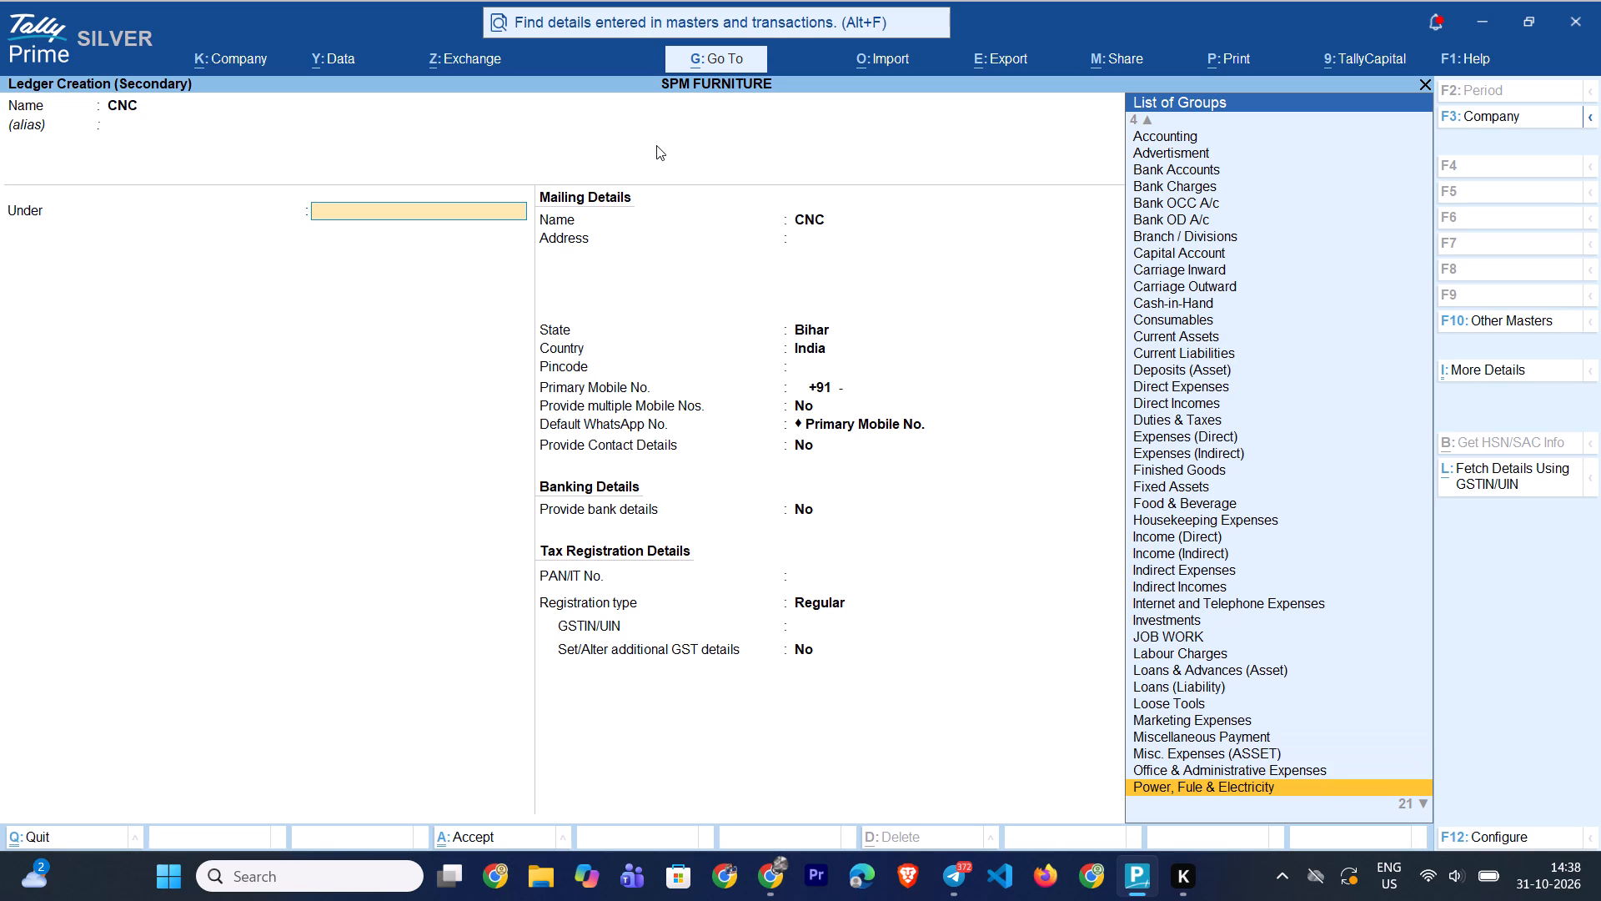
key("Down")
key("Down")
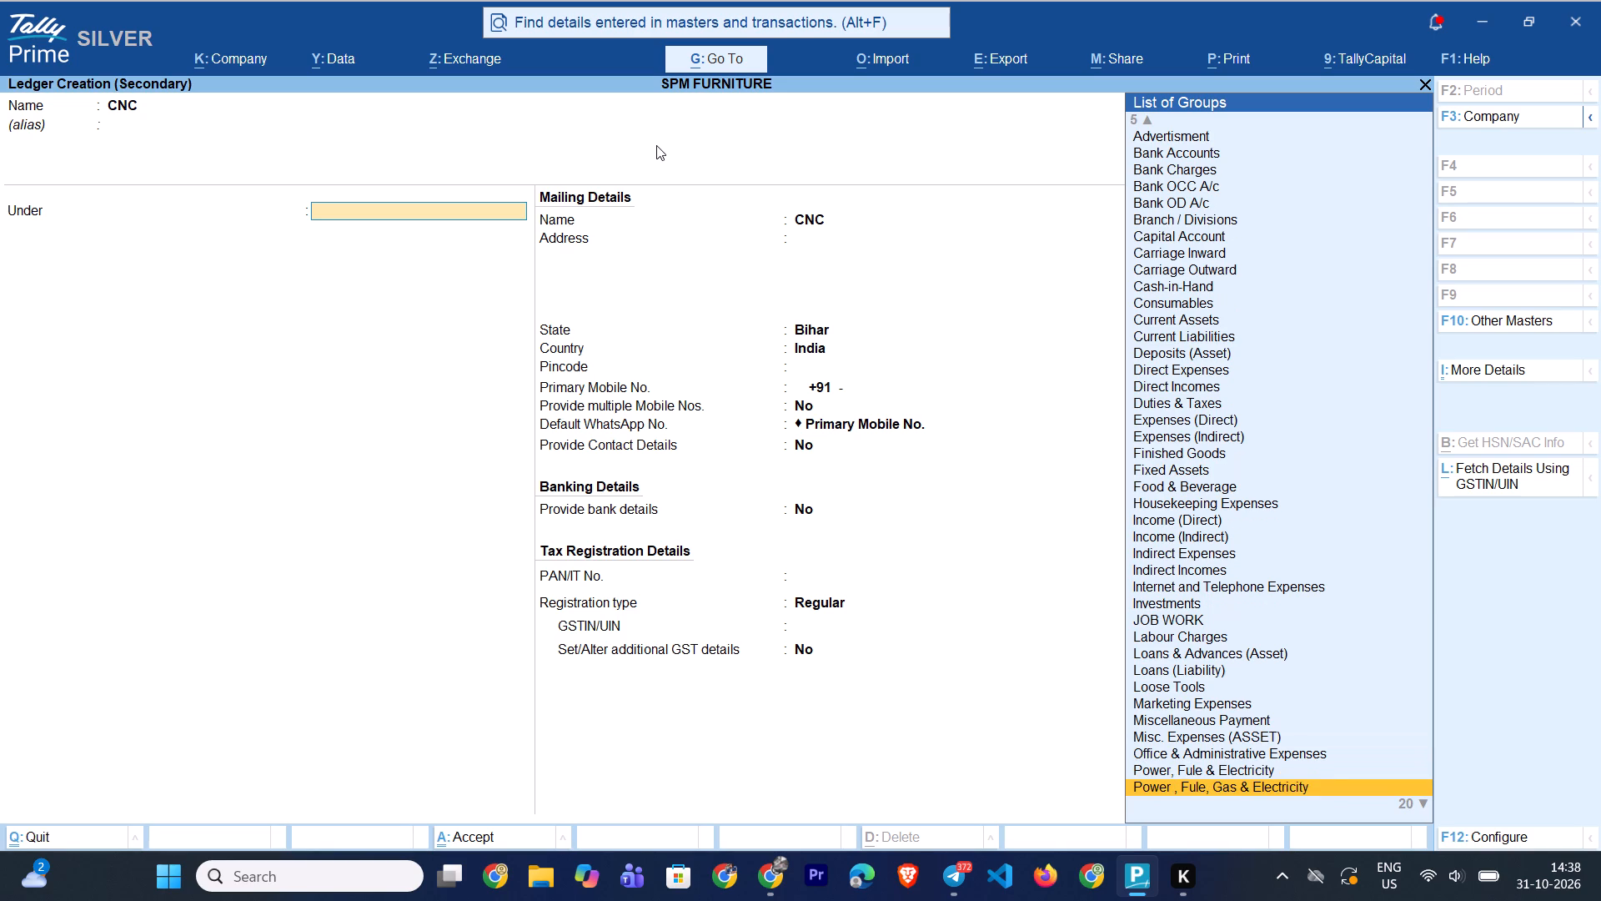
key("Up")
key("Down")
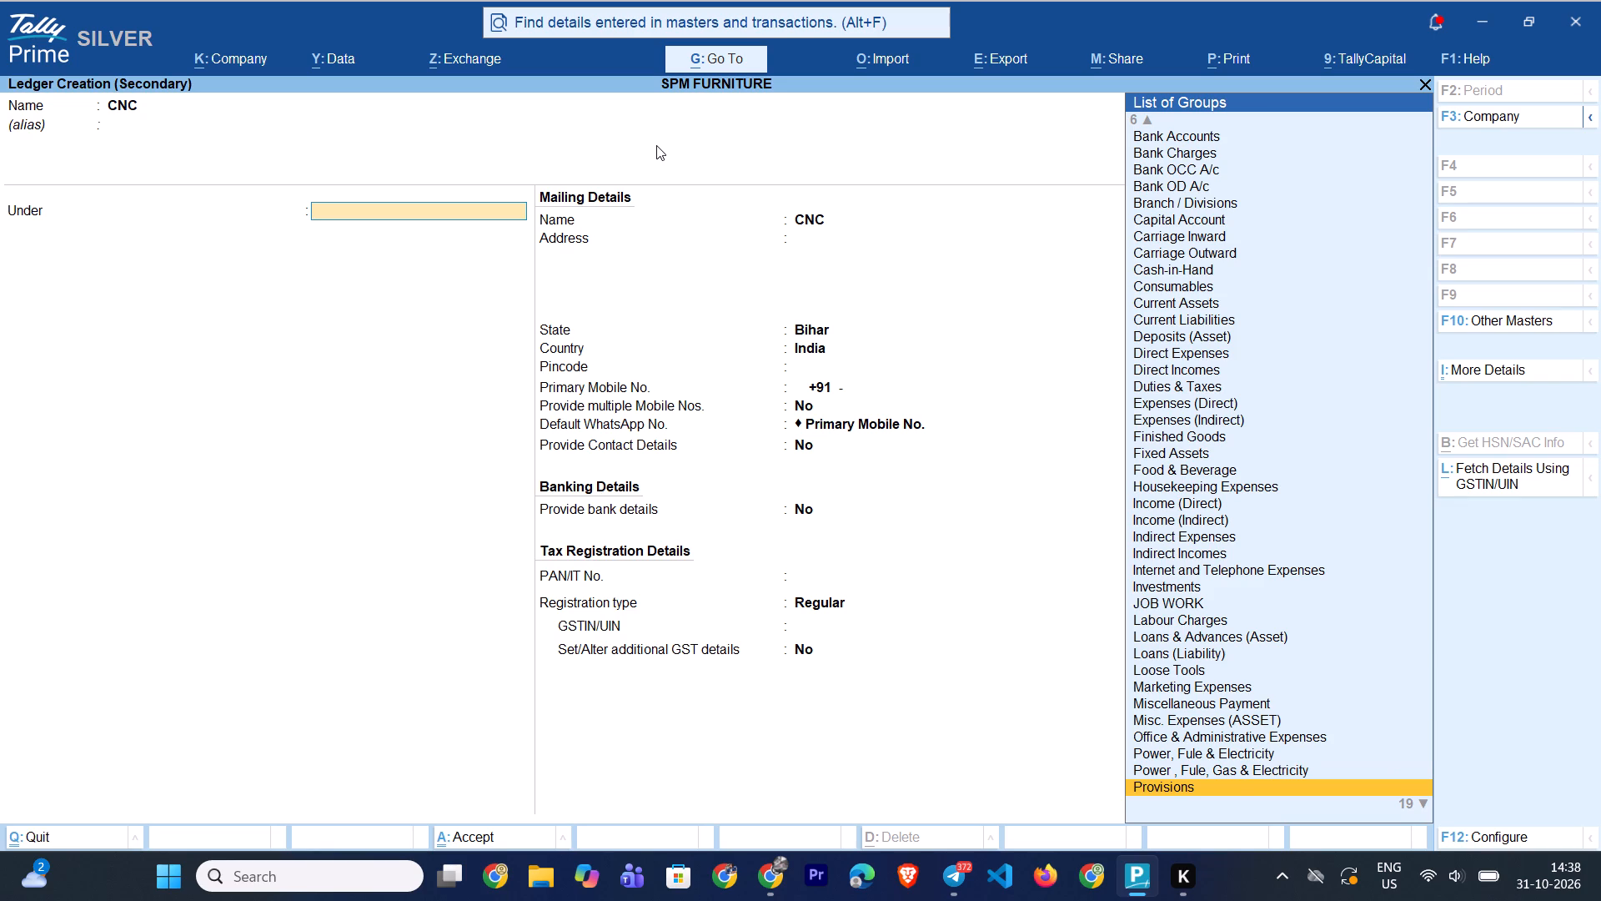
key("Down")
key("Down")
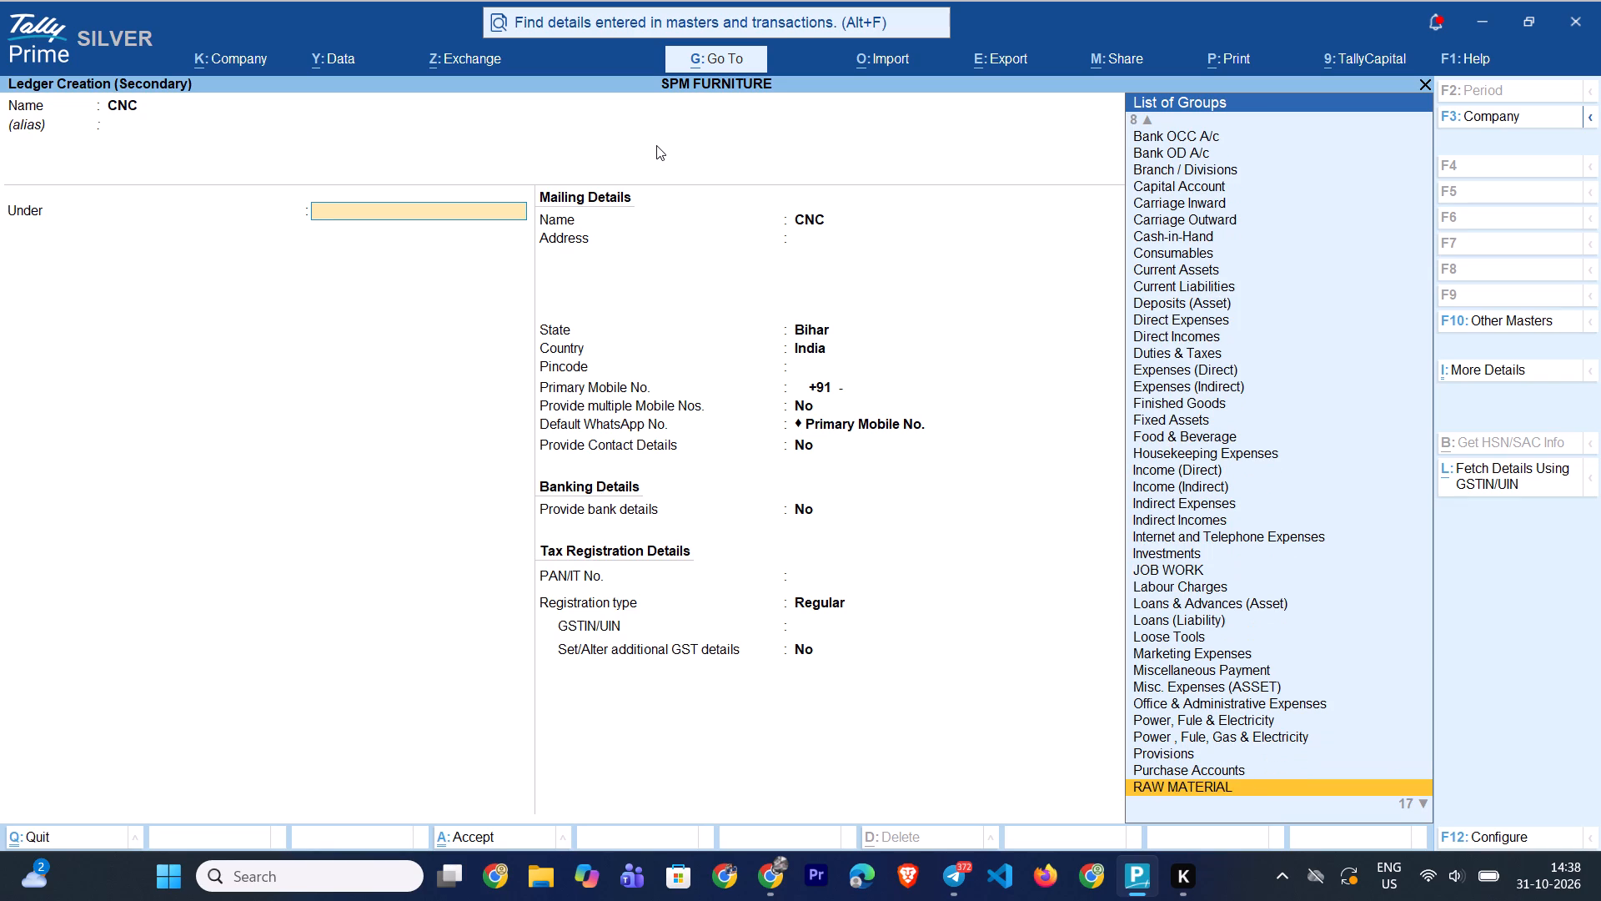
key("Down")
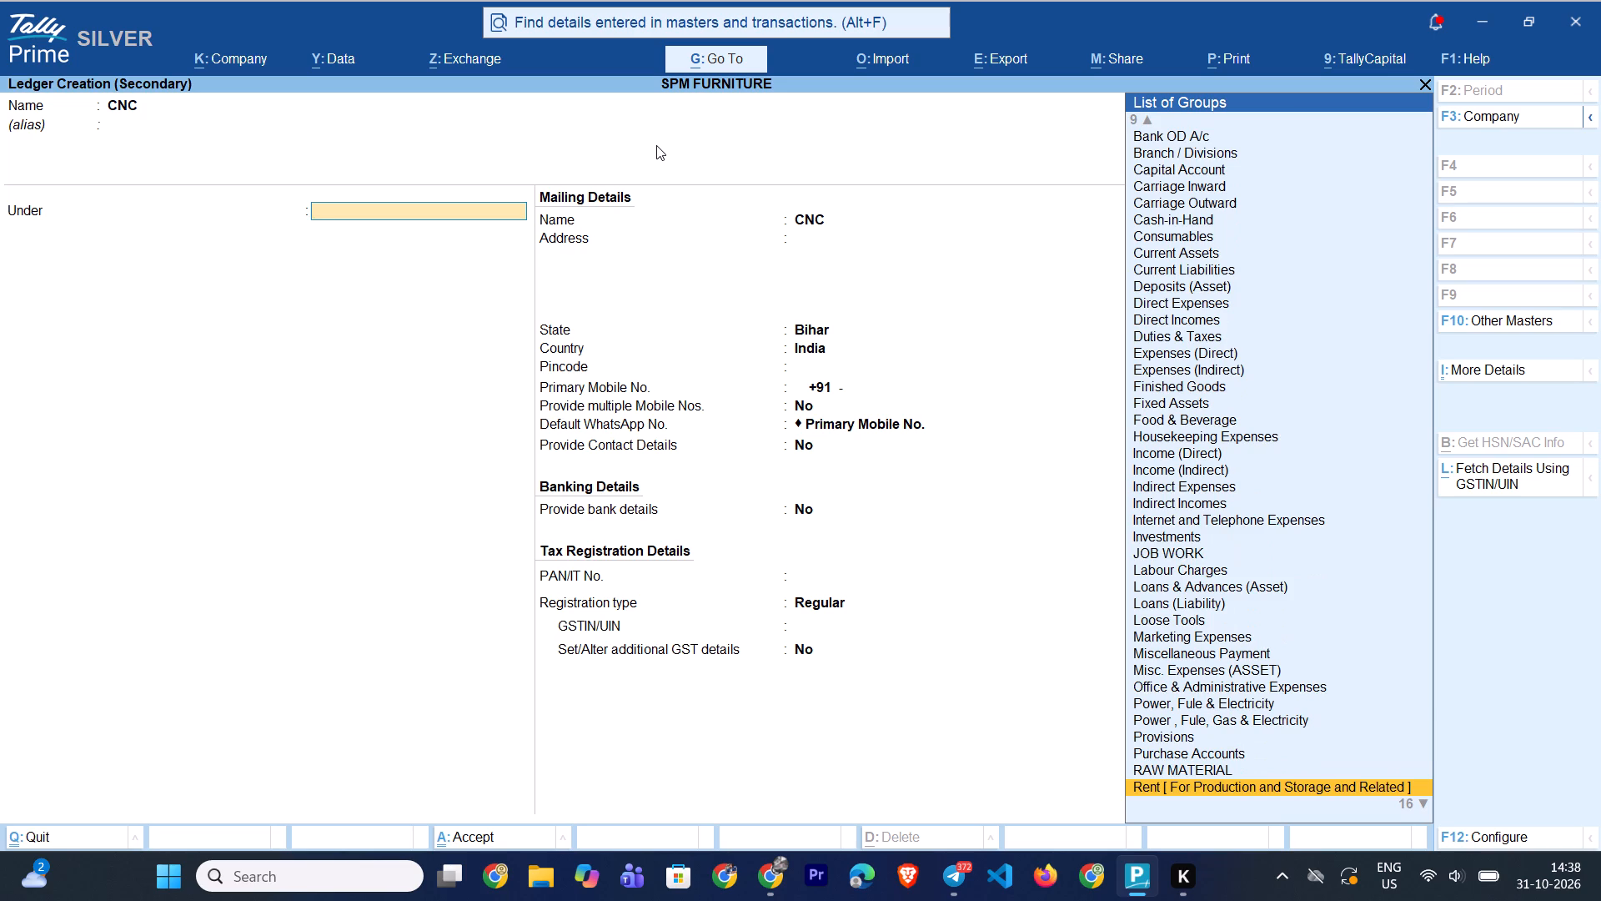
key("Down")
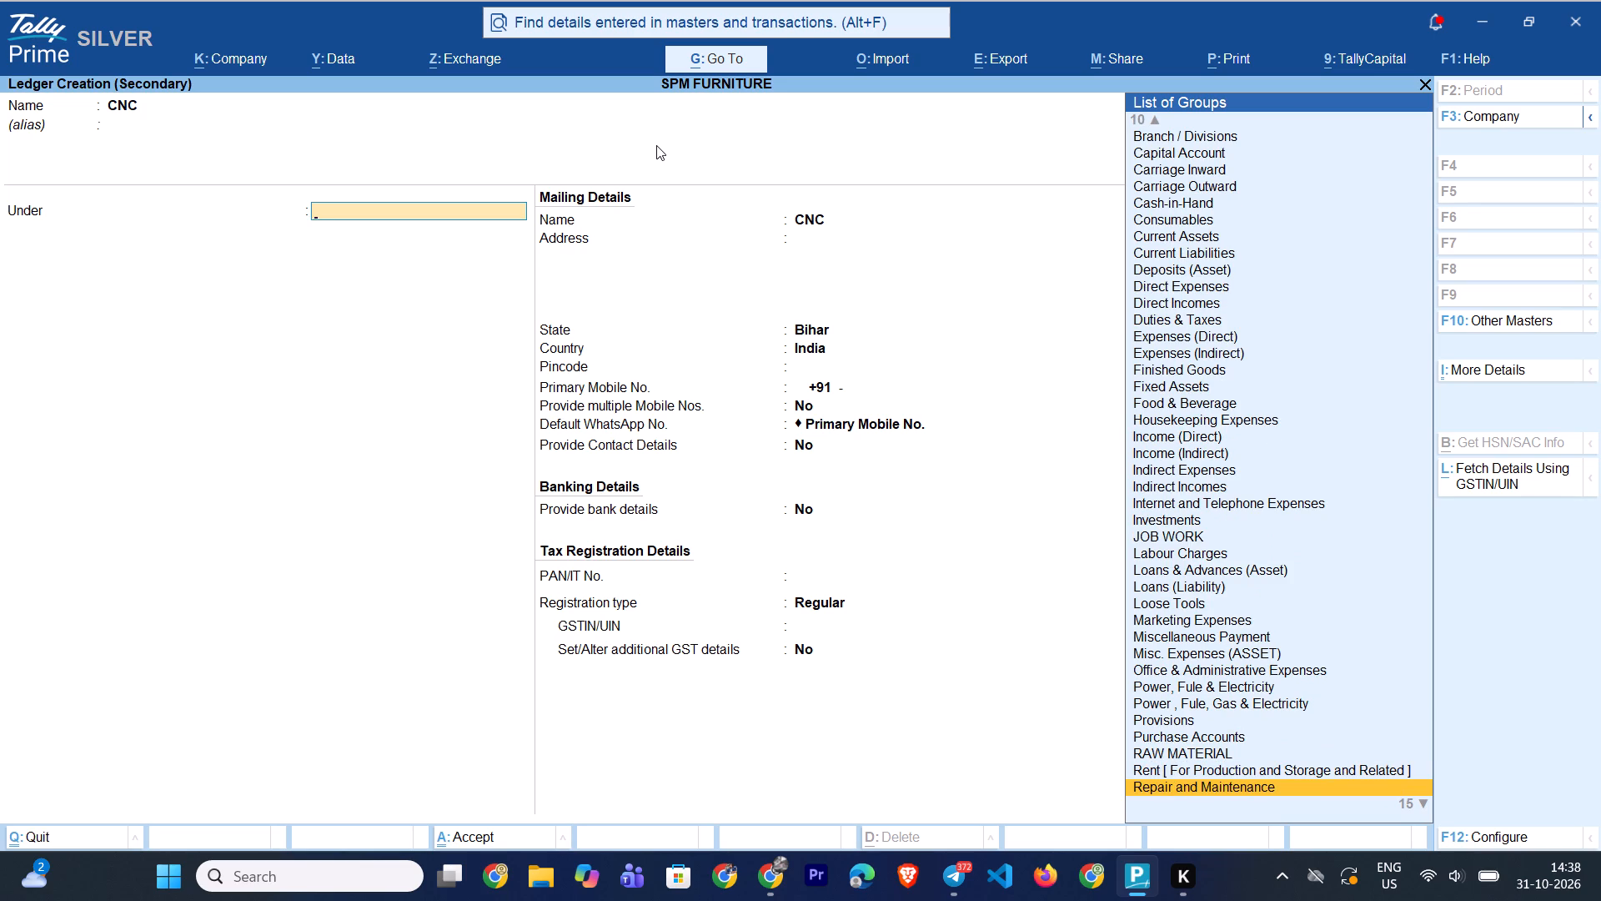
key("Return")
Set the CNC ledger's GST applicability to Not Applicable, keep ledger type and assessable value Not Applicable, and save the ledger.
key("Return")
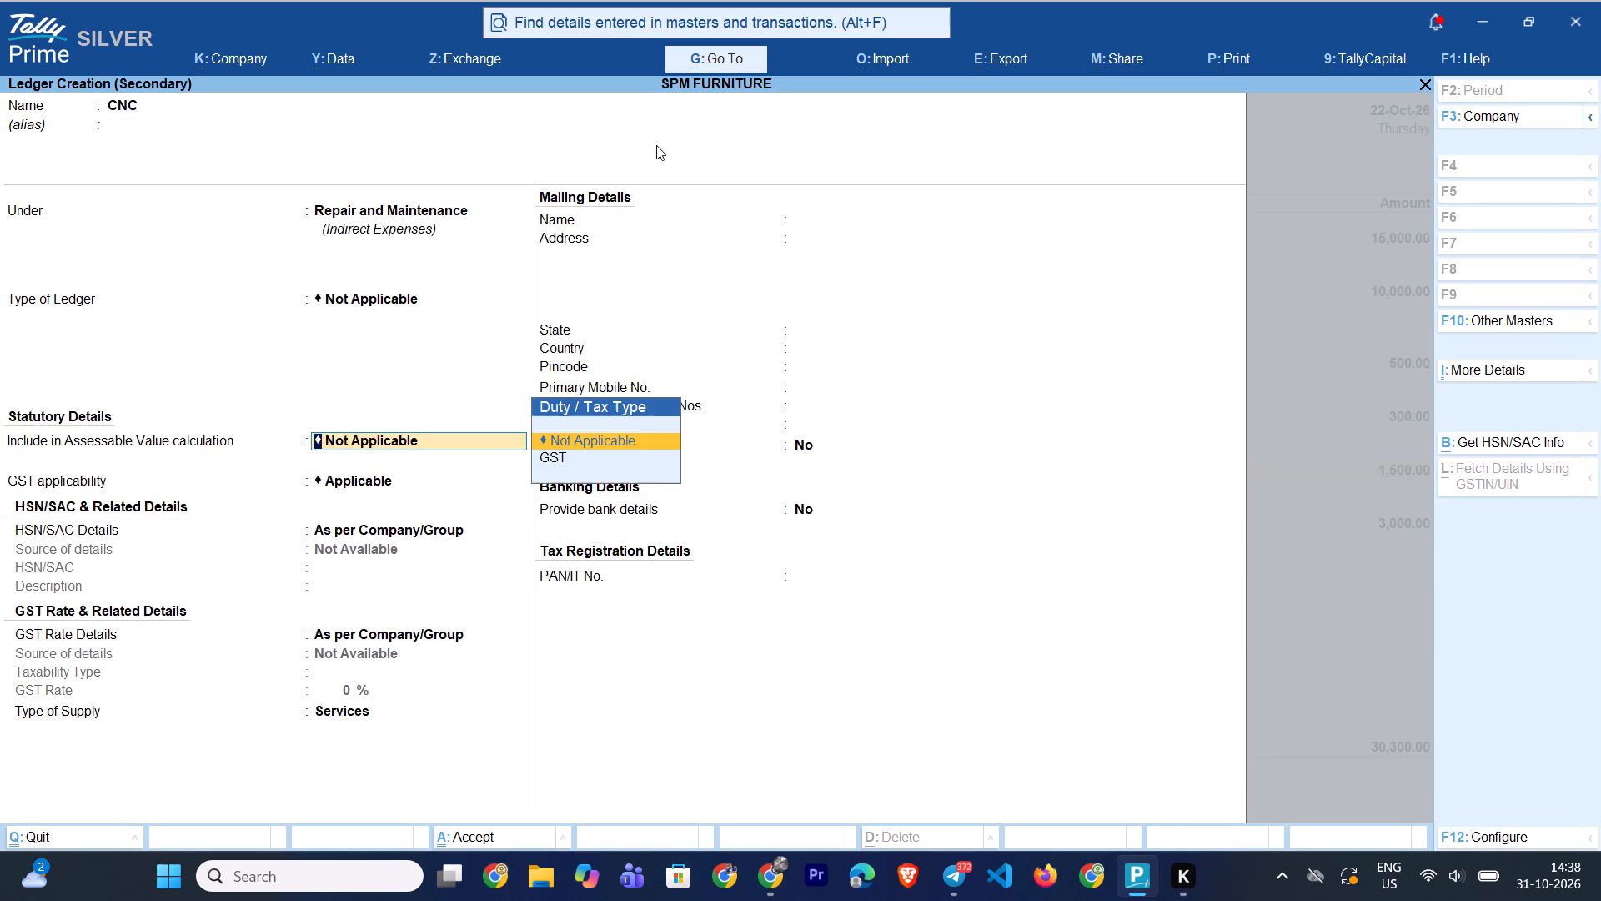
key("Return")
key("BackSpace")
key("Return")
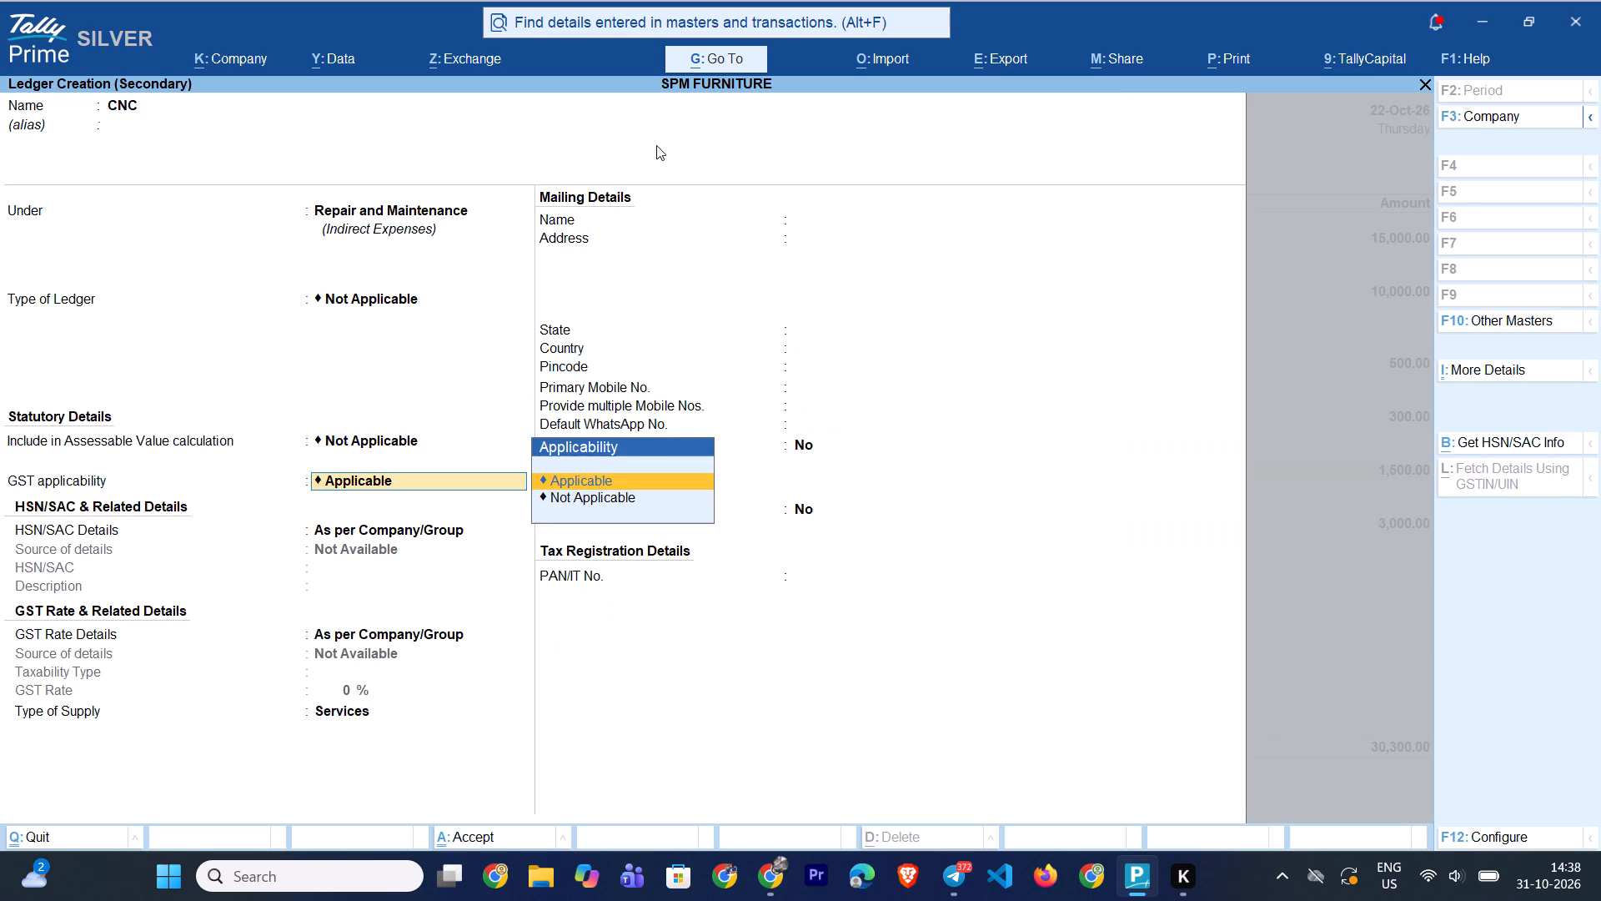
key("Return")
key("BackSpace")
key("Down")
key("Return")
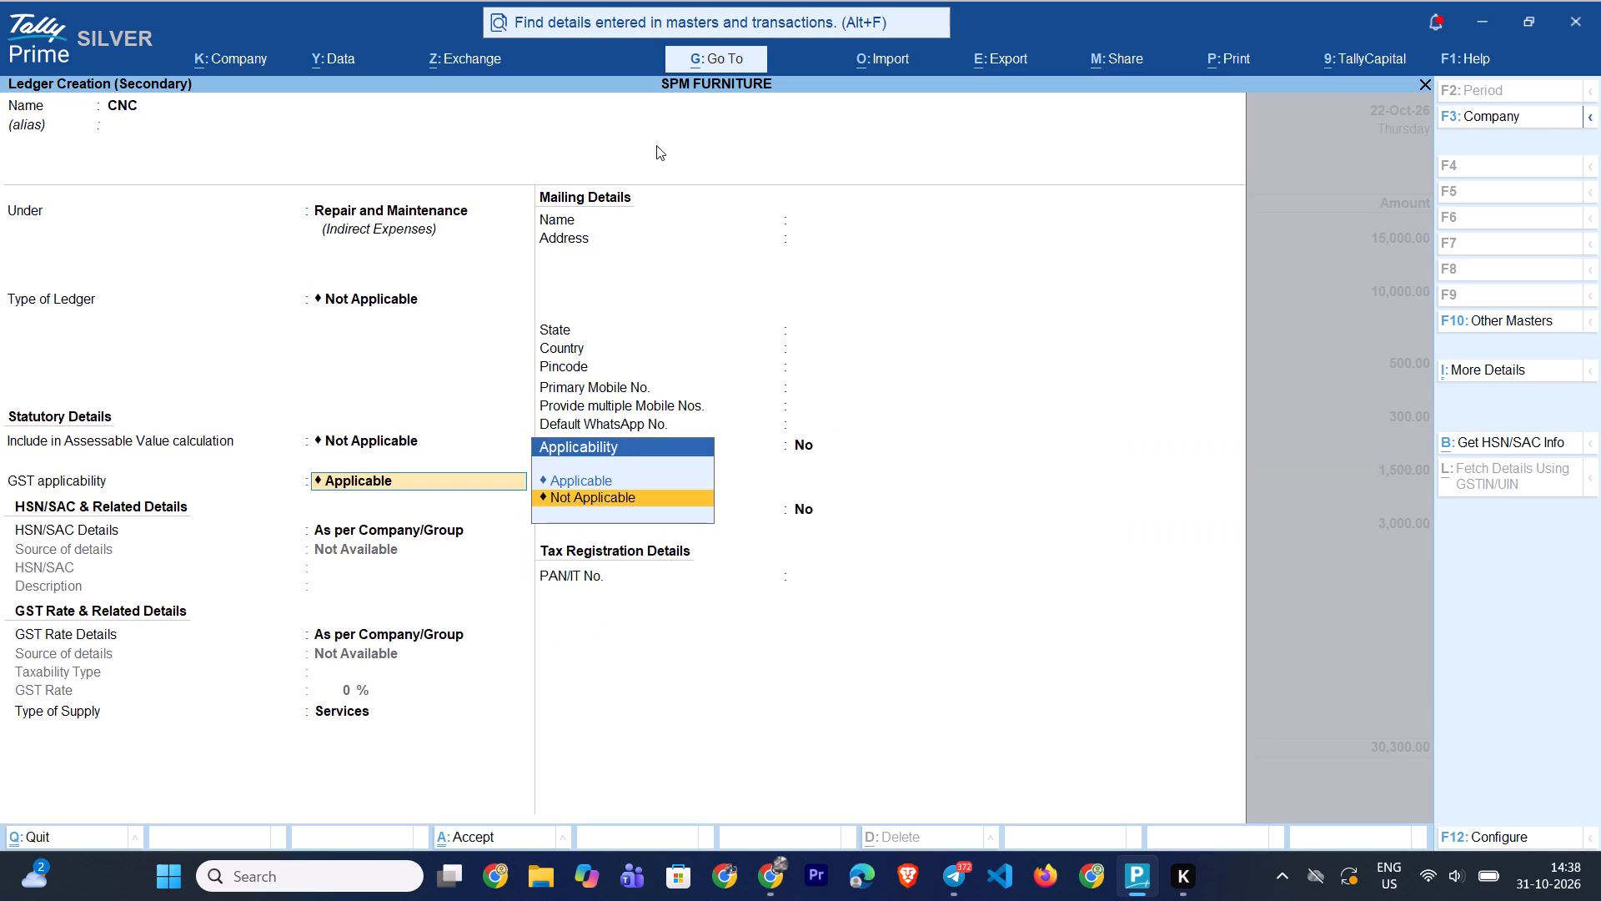
key("ctrl+a")
Allocate CNC's 1,500.00 to the cost centre matching AD and save payment voucher 650.
key("Return")
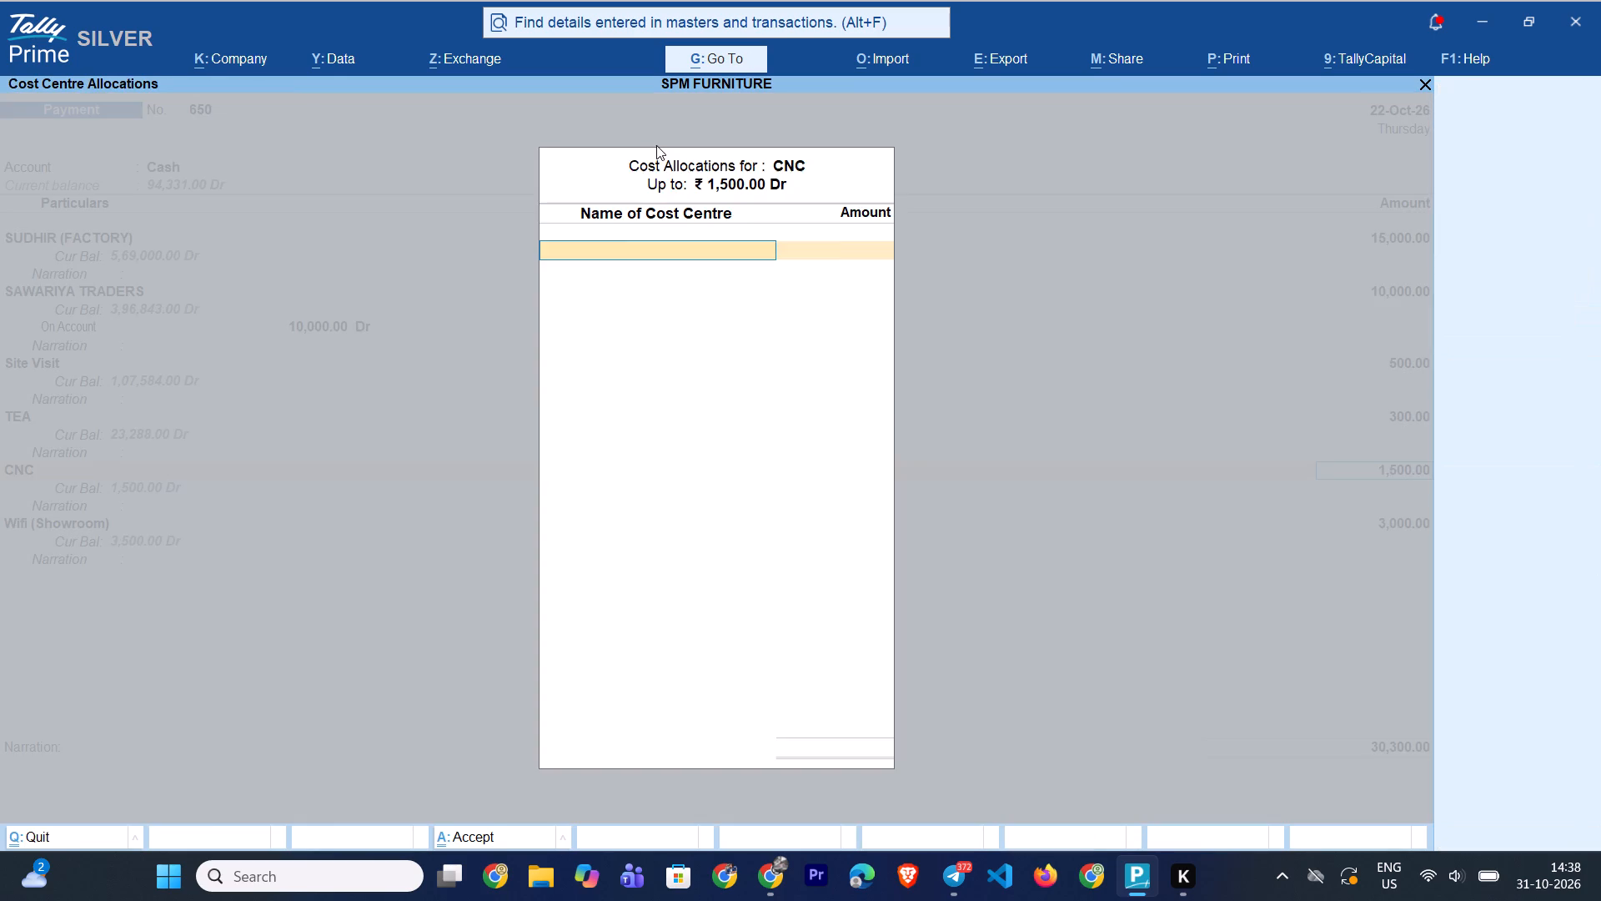
key("Return")
key("Return")
key("BackSpace")
key("Return")
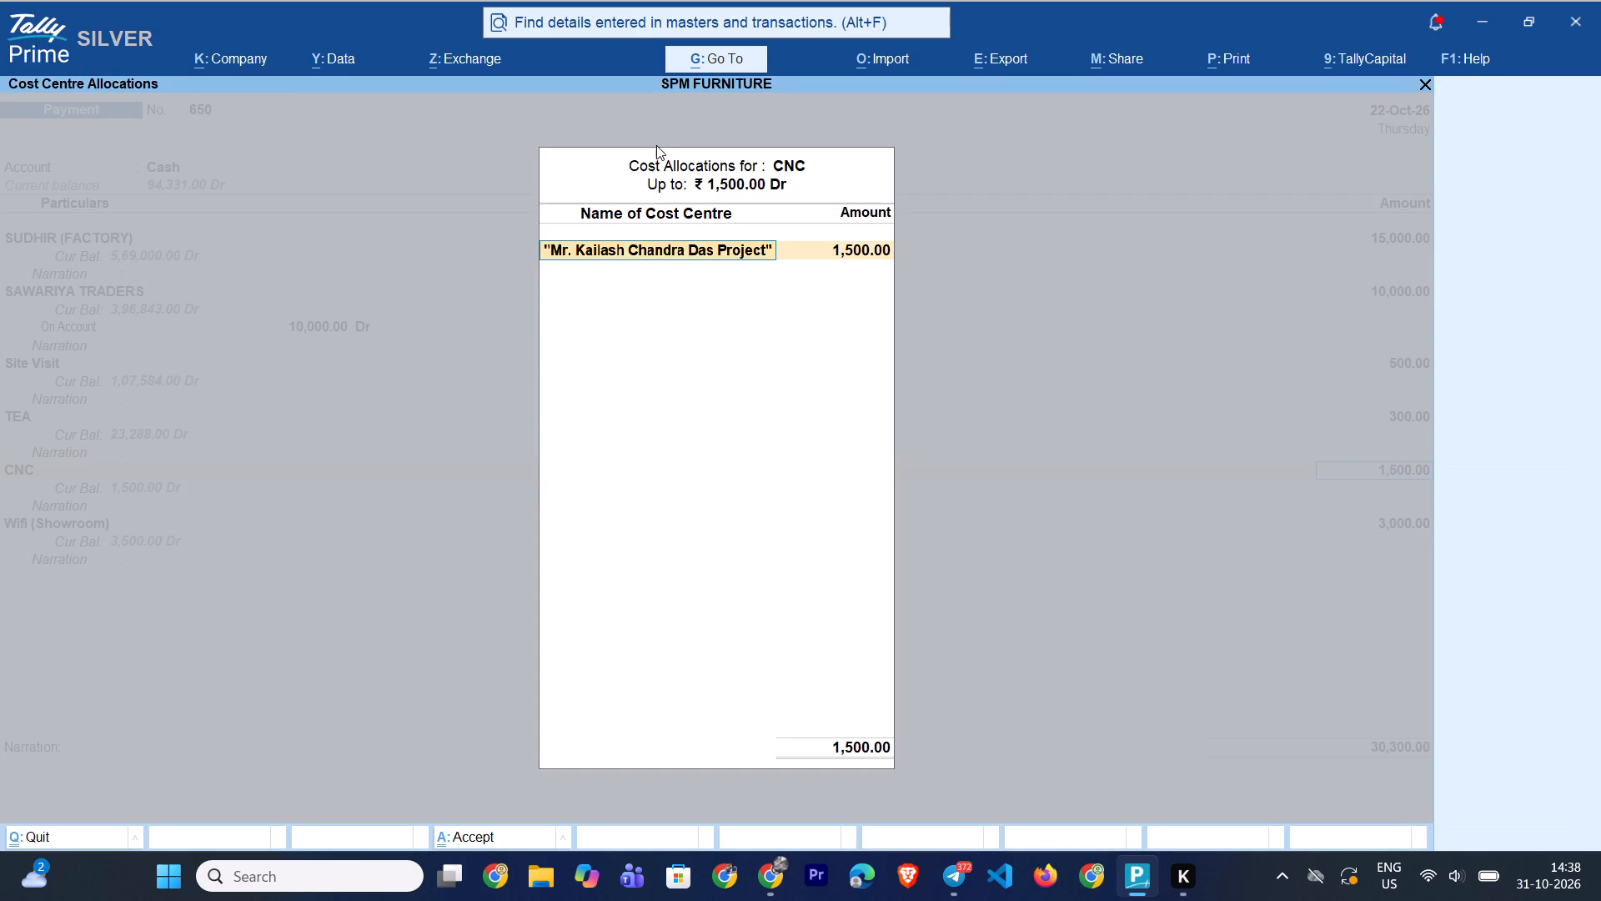
type("AD")
key("Return")
key("Return")
key("Return")
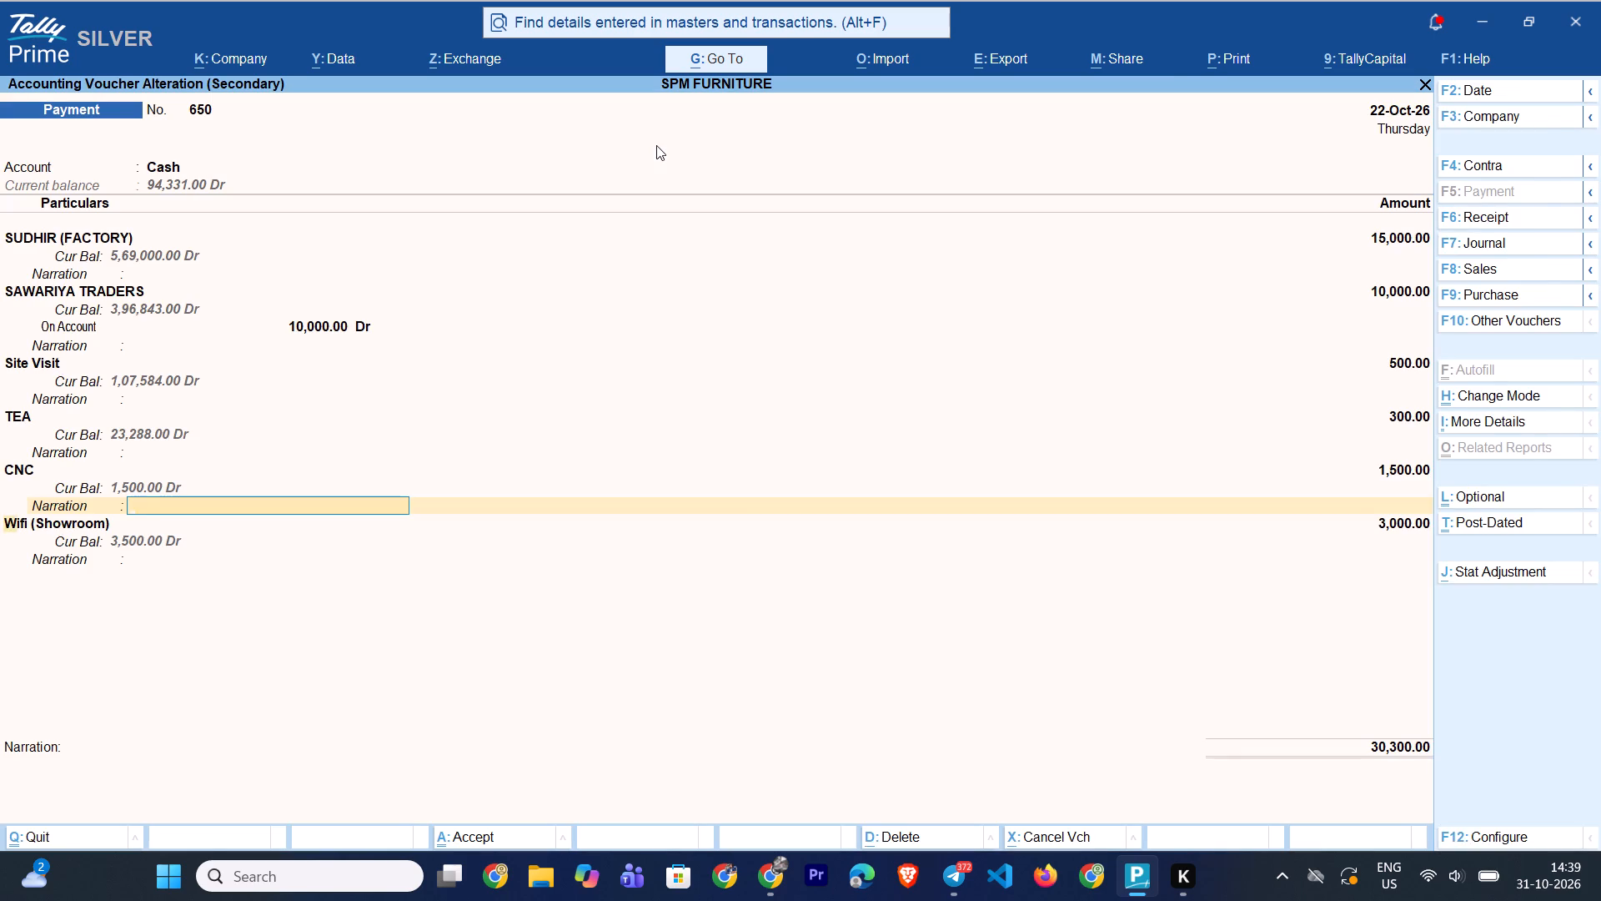
key("ctrl+a")
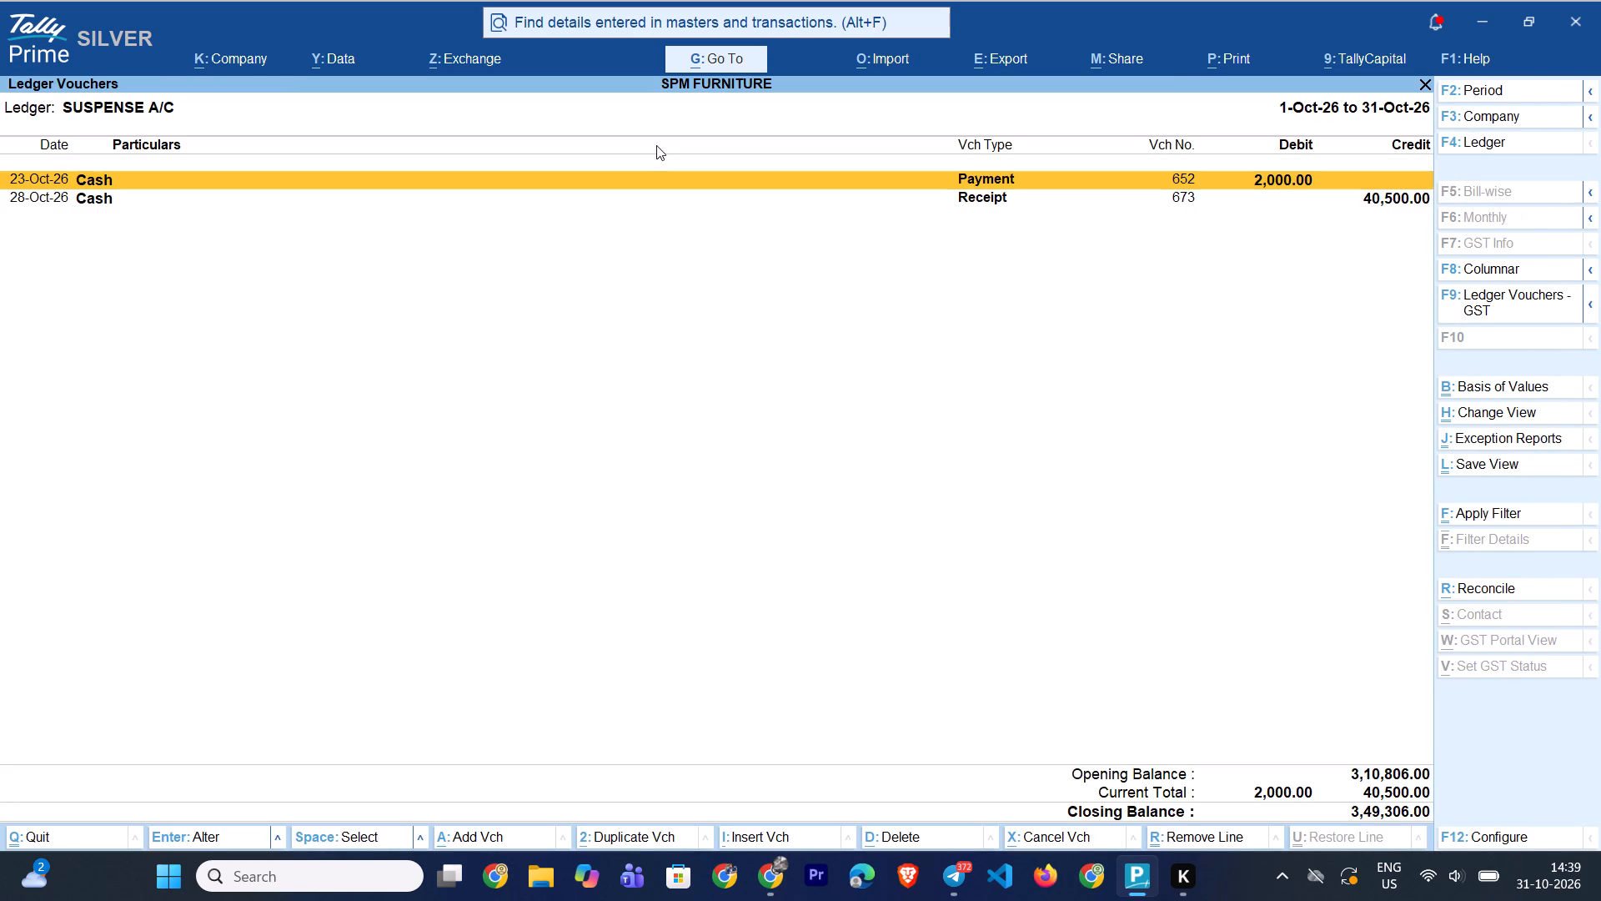
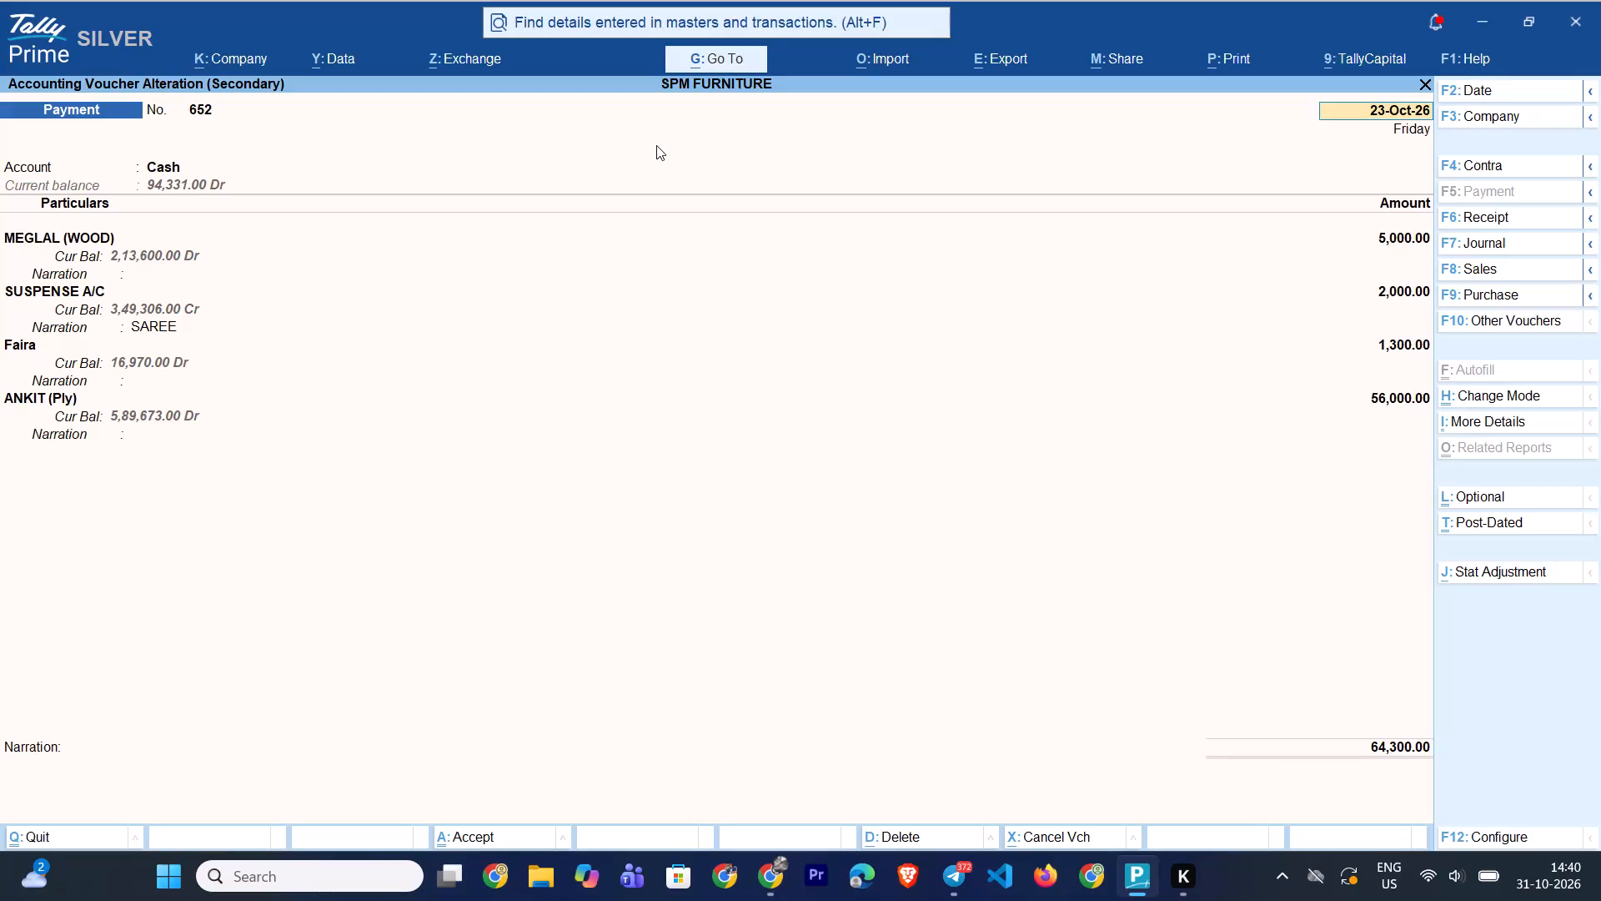
Keep payment voucher 652's date and Cash account, and allocate MEGLAL (WOOD)'s 5,000.00 as On Account.
key("Return")
key("Return")
key("Return")
key("Return")
key("Return")
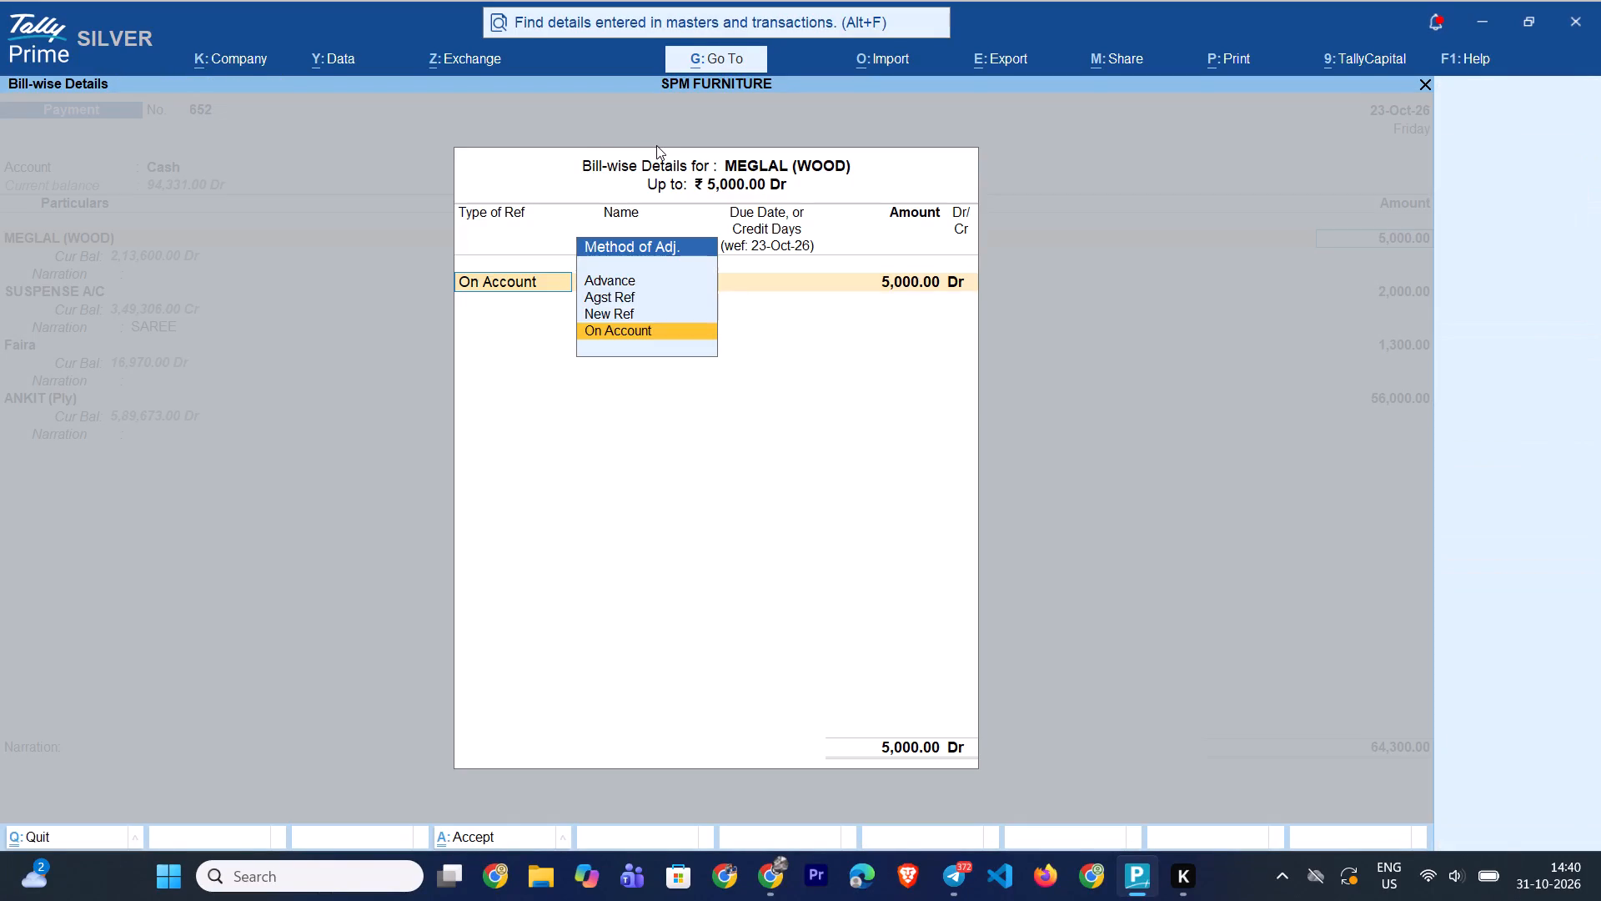
key("Return")
key("Return")
key("Return")
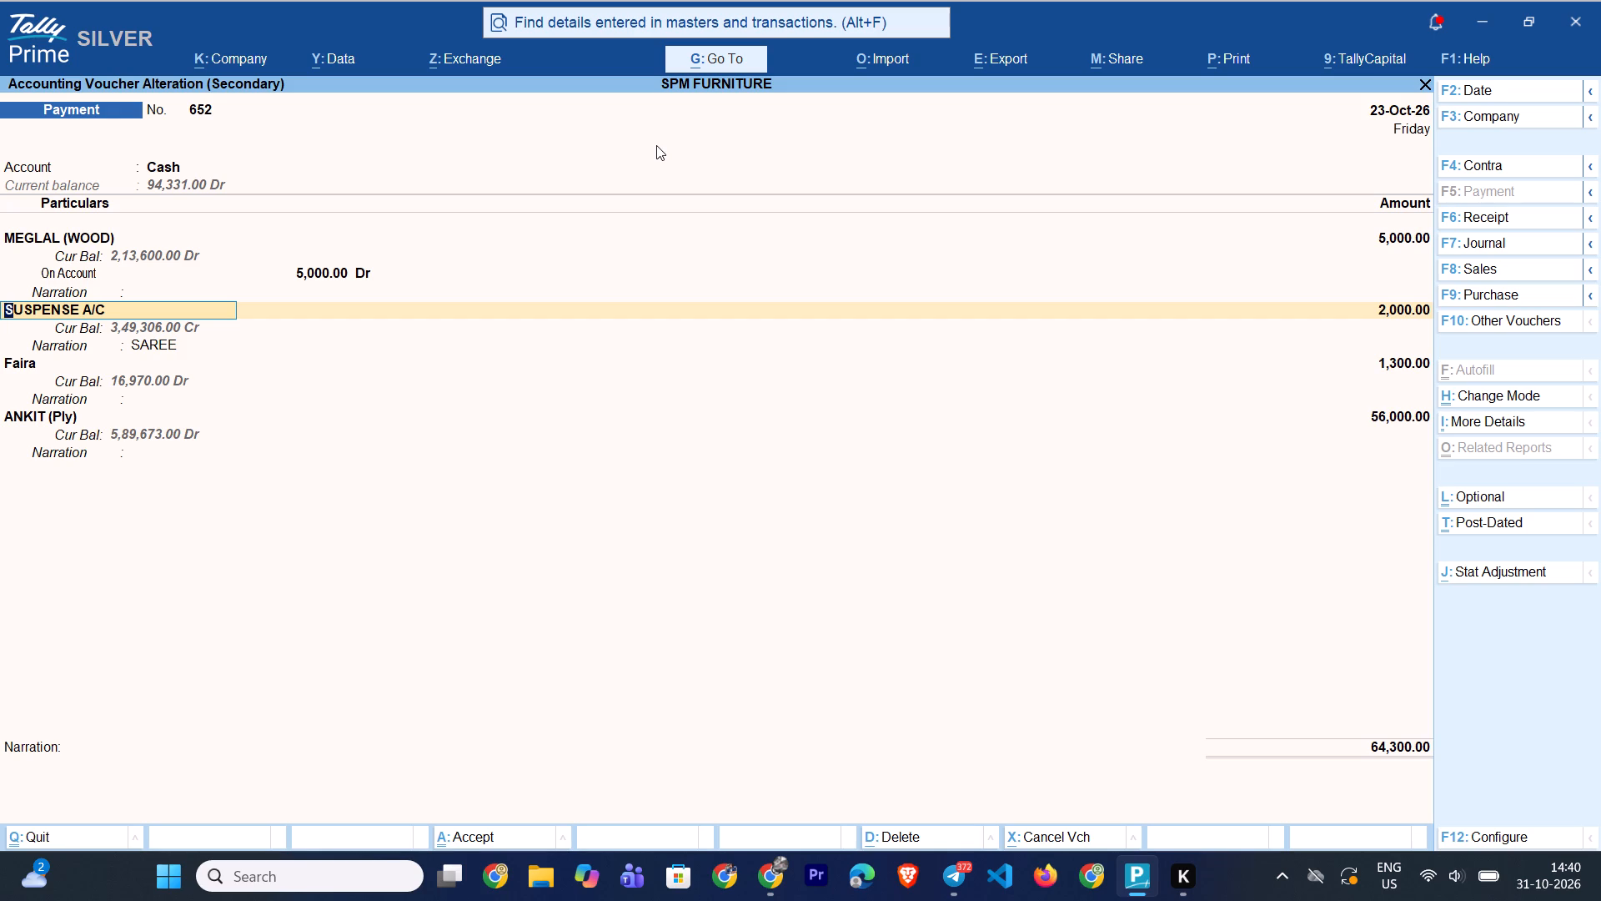
Search the ledgers for SHOW and replace SUSPENSE A/C on the 2,000.00 SAREE line with Seema (Showroom).
type("SHOW")
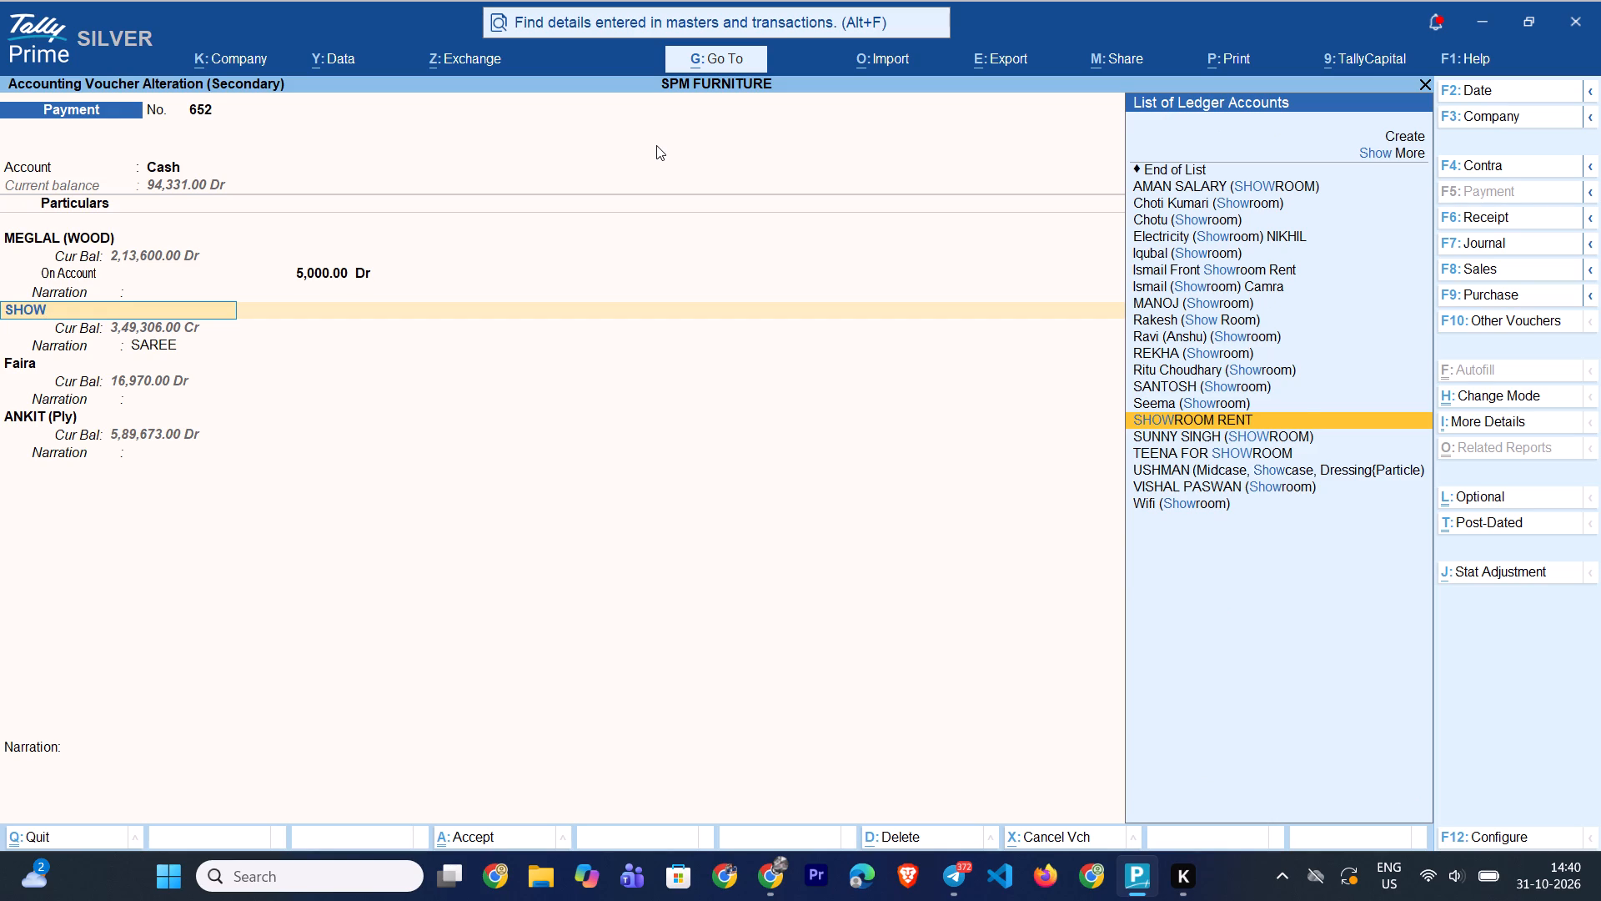
key("Down")
key("Up")
key("Up")
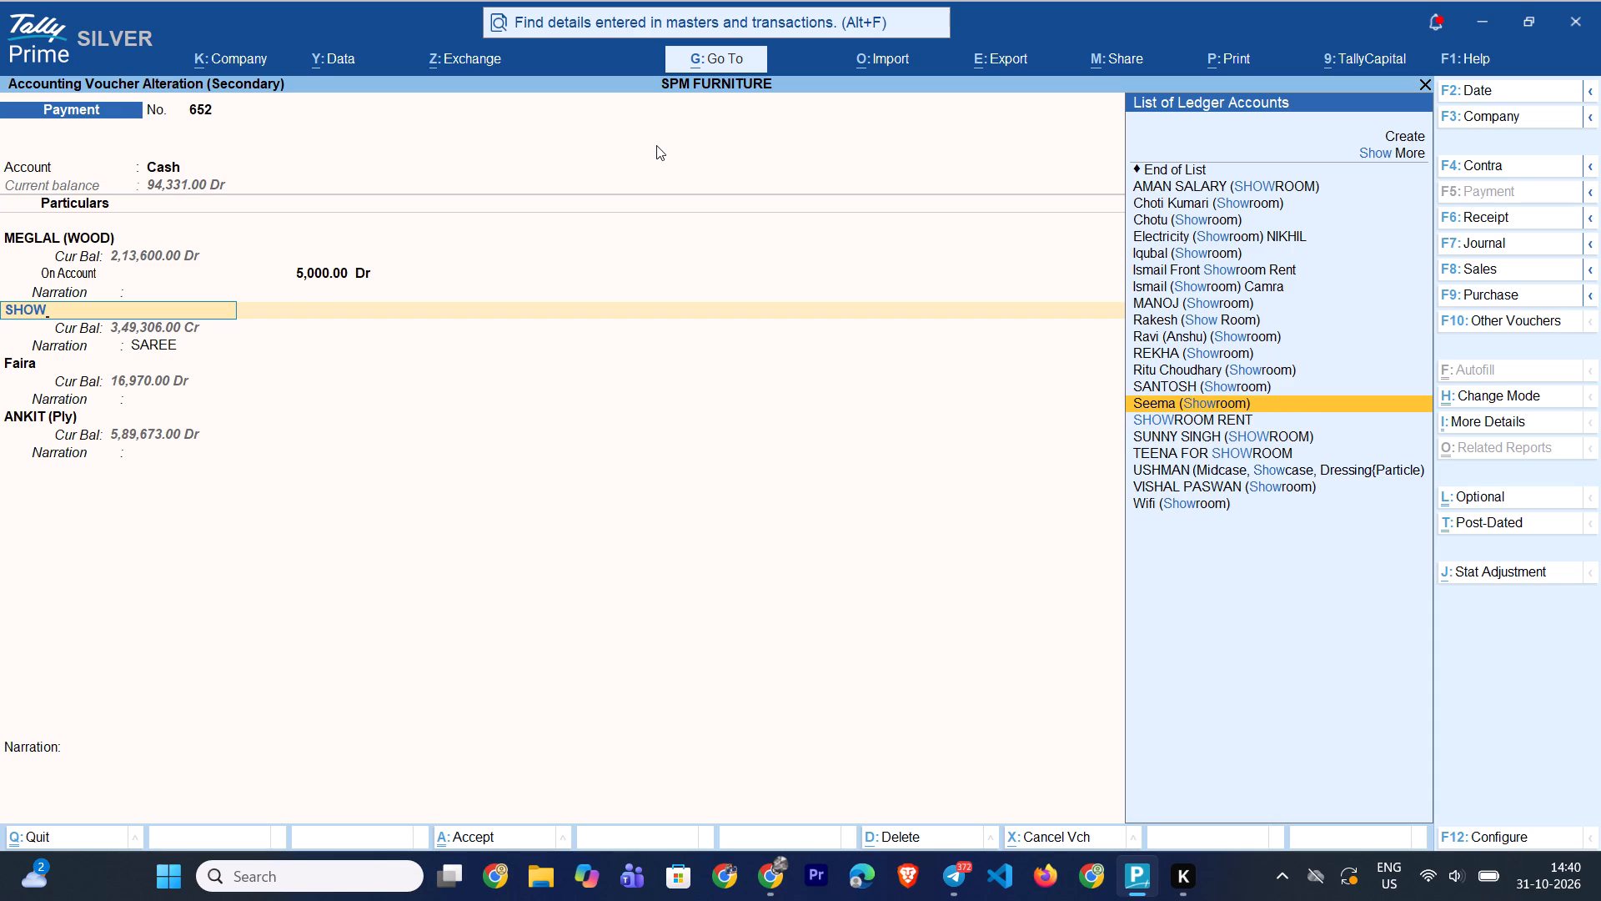
key("Return")
key("BackSpace")
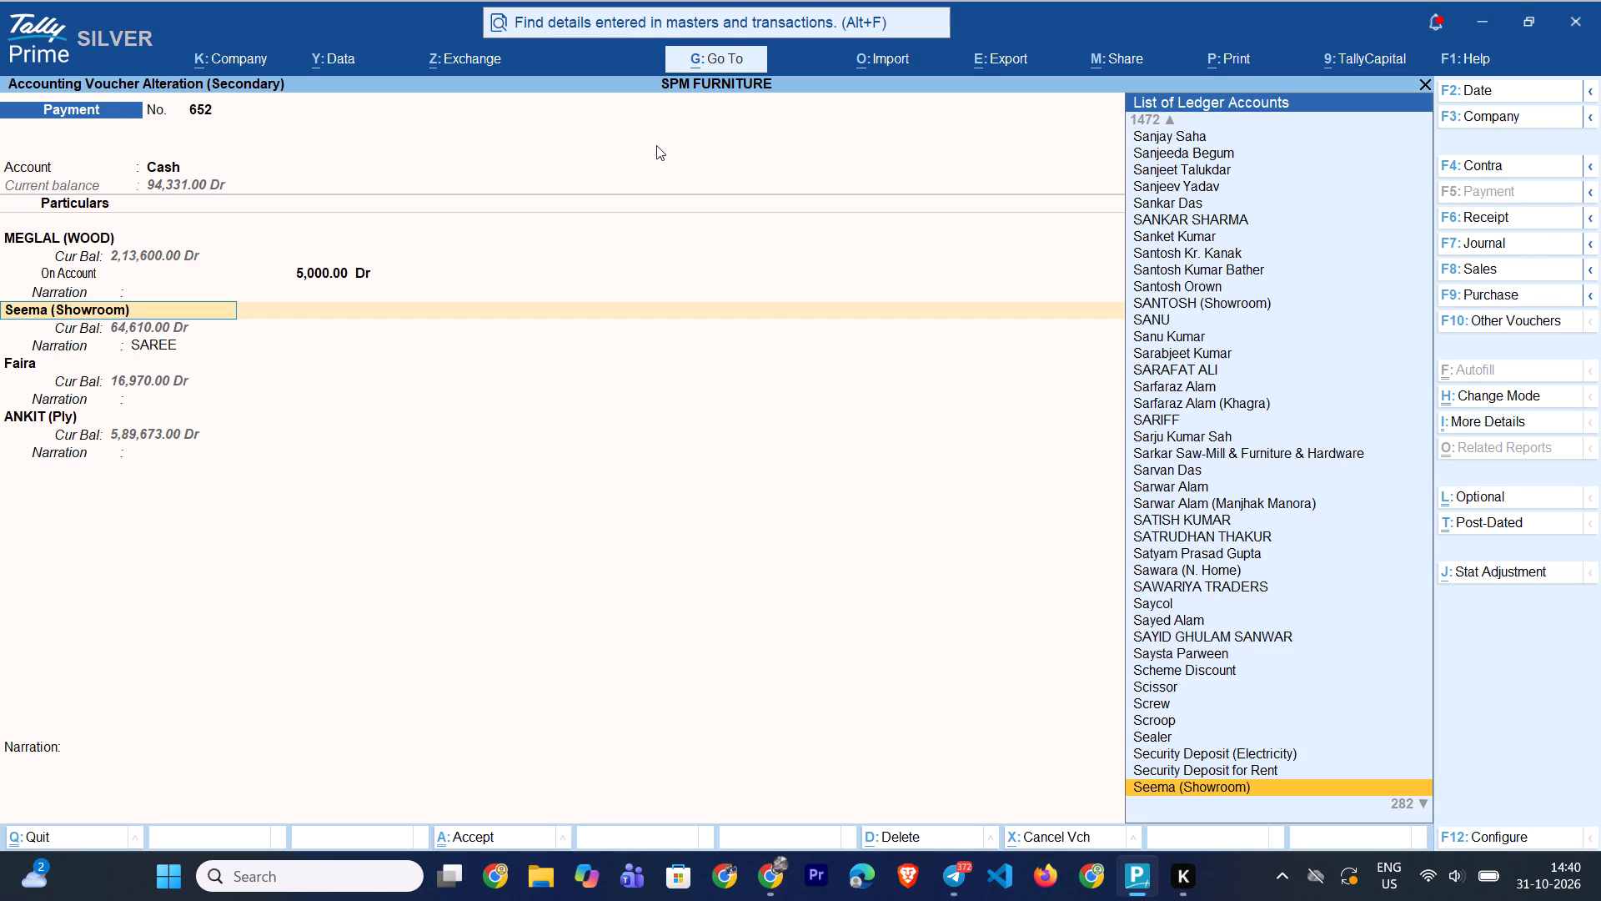
Copy the name of the Seema (Showroom) ledger and paste it as the name of a new ledger.
key("ctrl+Return")
key("ctrl+c")
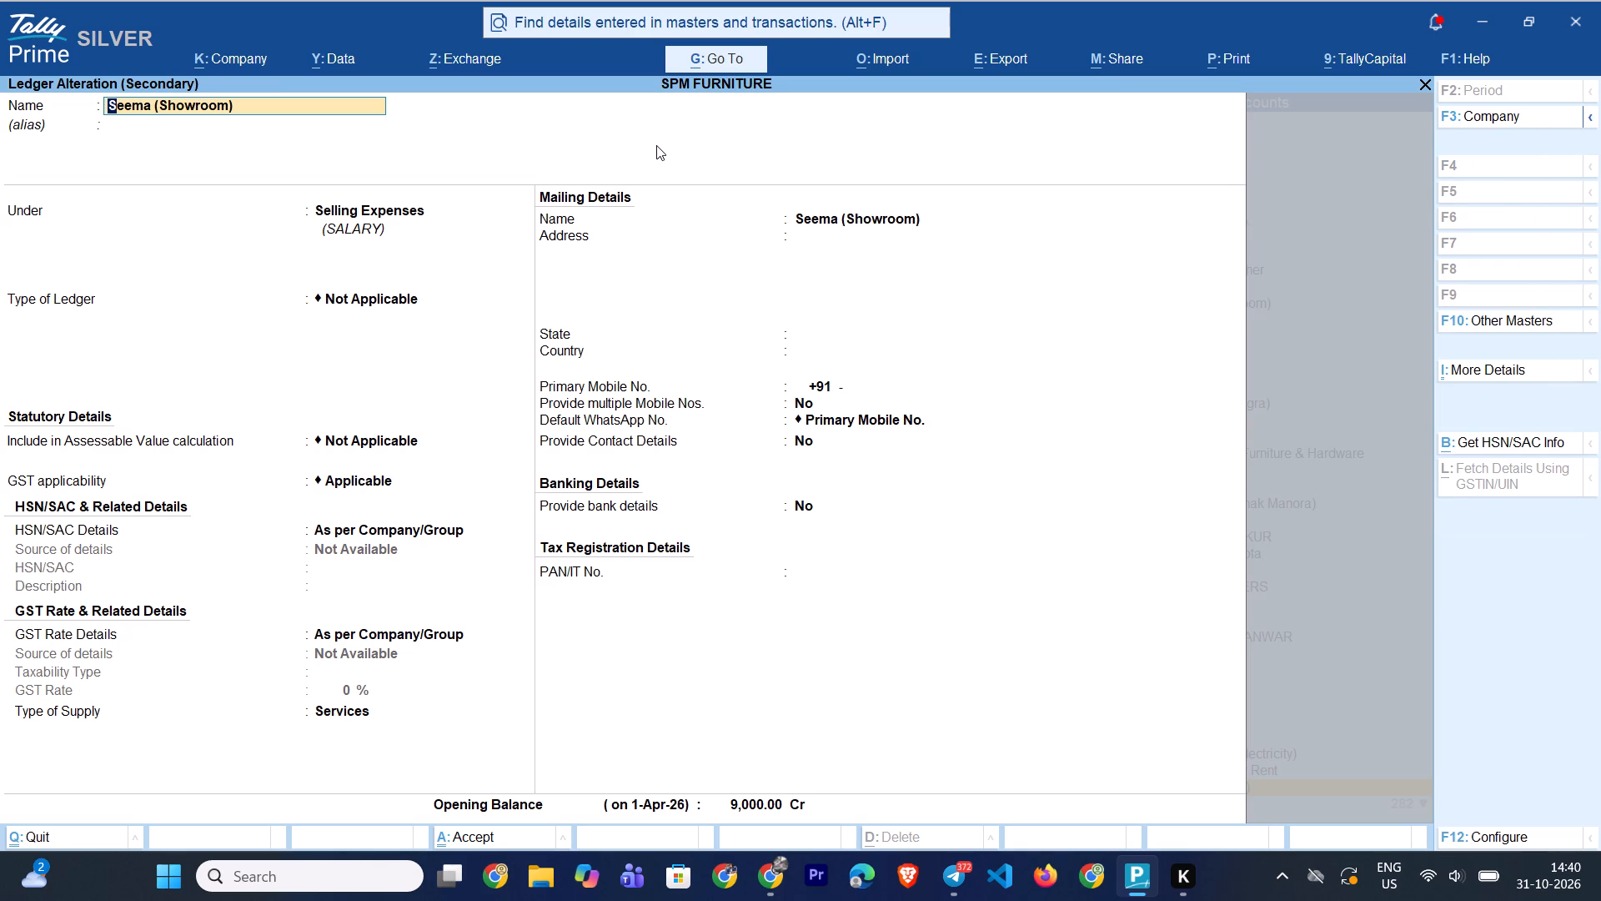
key("Escape")
key("Escape")
key("Escape")
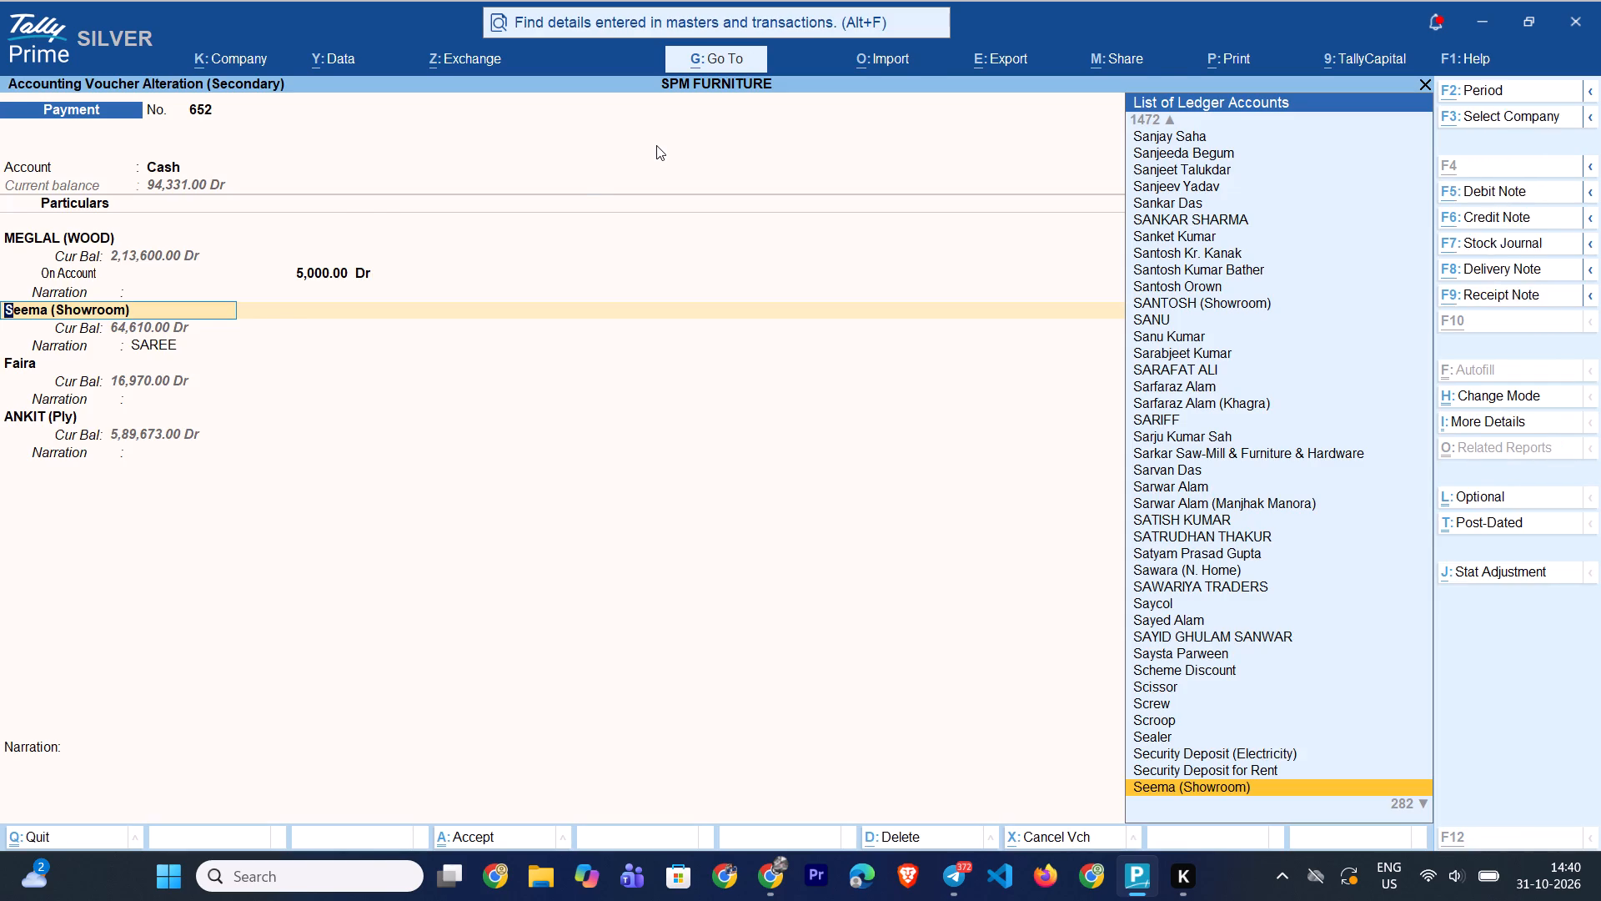
key("alt+c")
key("ctrl+v")
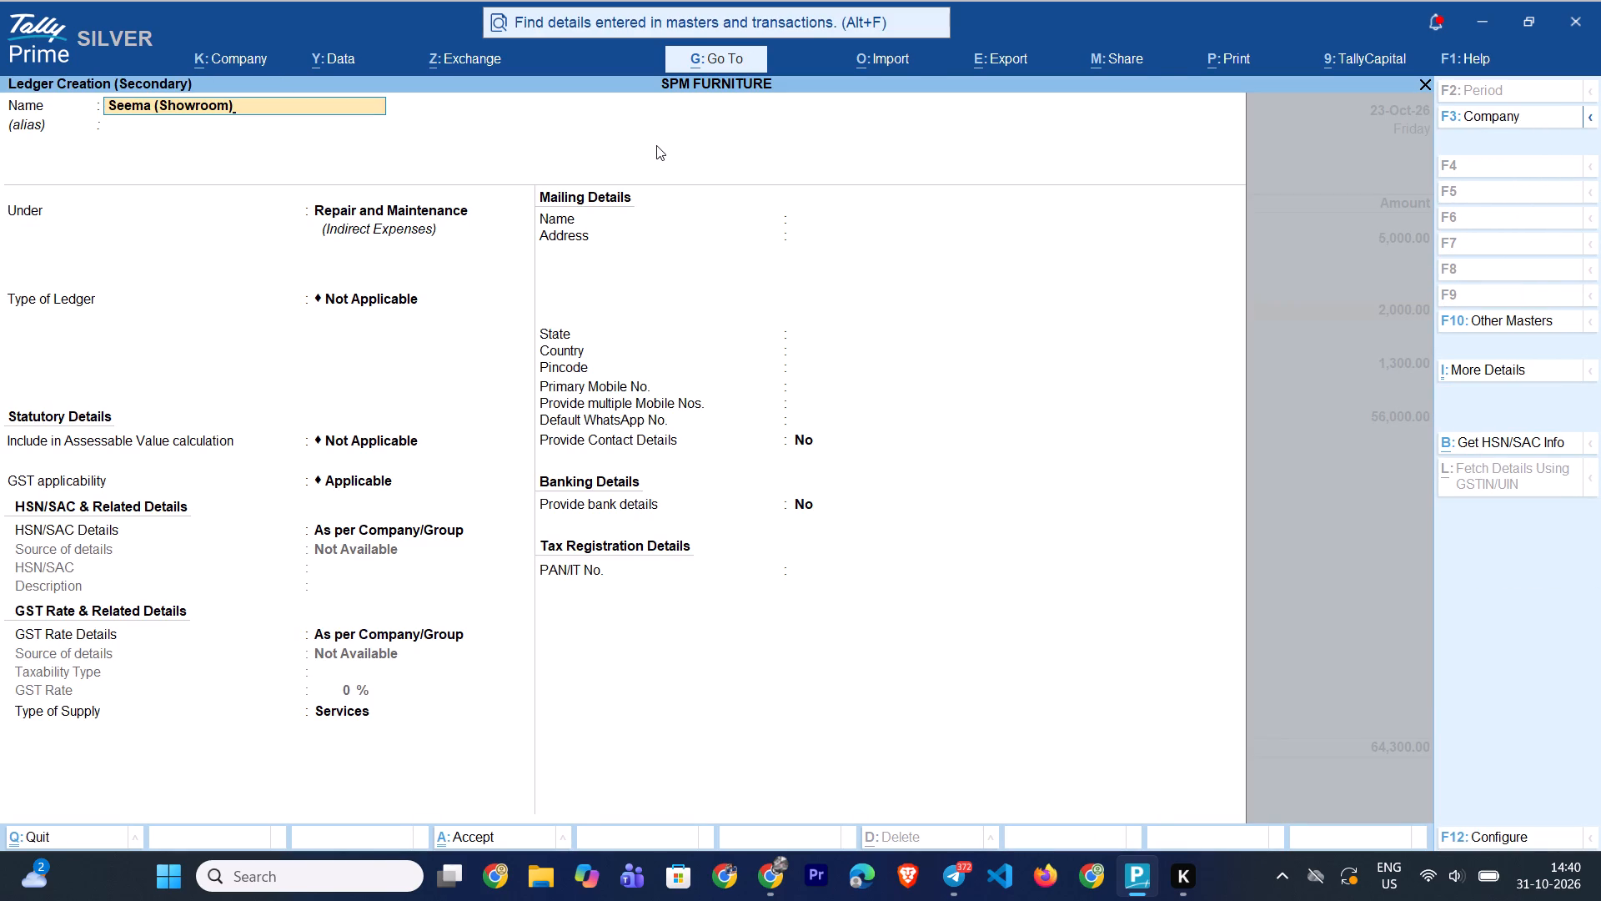
Trim the new ledger's pasted name to Showroom by removing Seema and both brackets.
key("Home")
key("Right")
key("Right")
key("Right")
key("Right")
key("Right")
key("BackSpace")
key("BackSpace")
key("BackSpace")
key("BackSpace")
key("BackSpace")
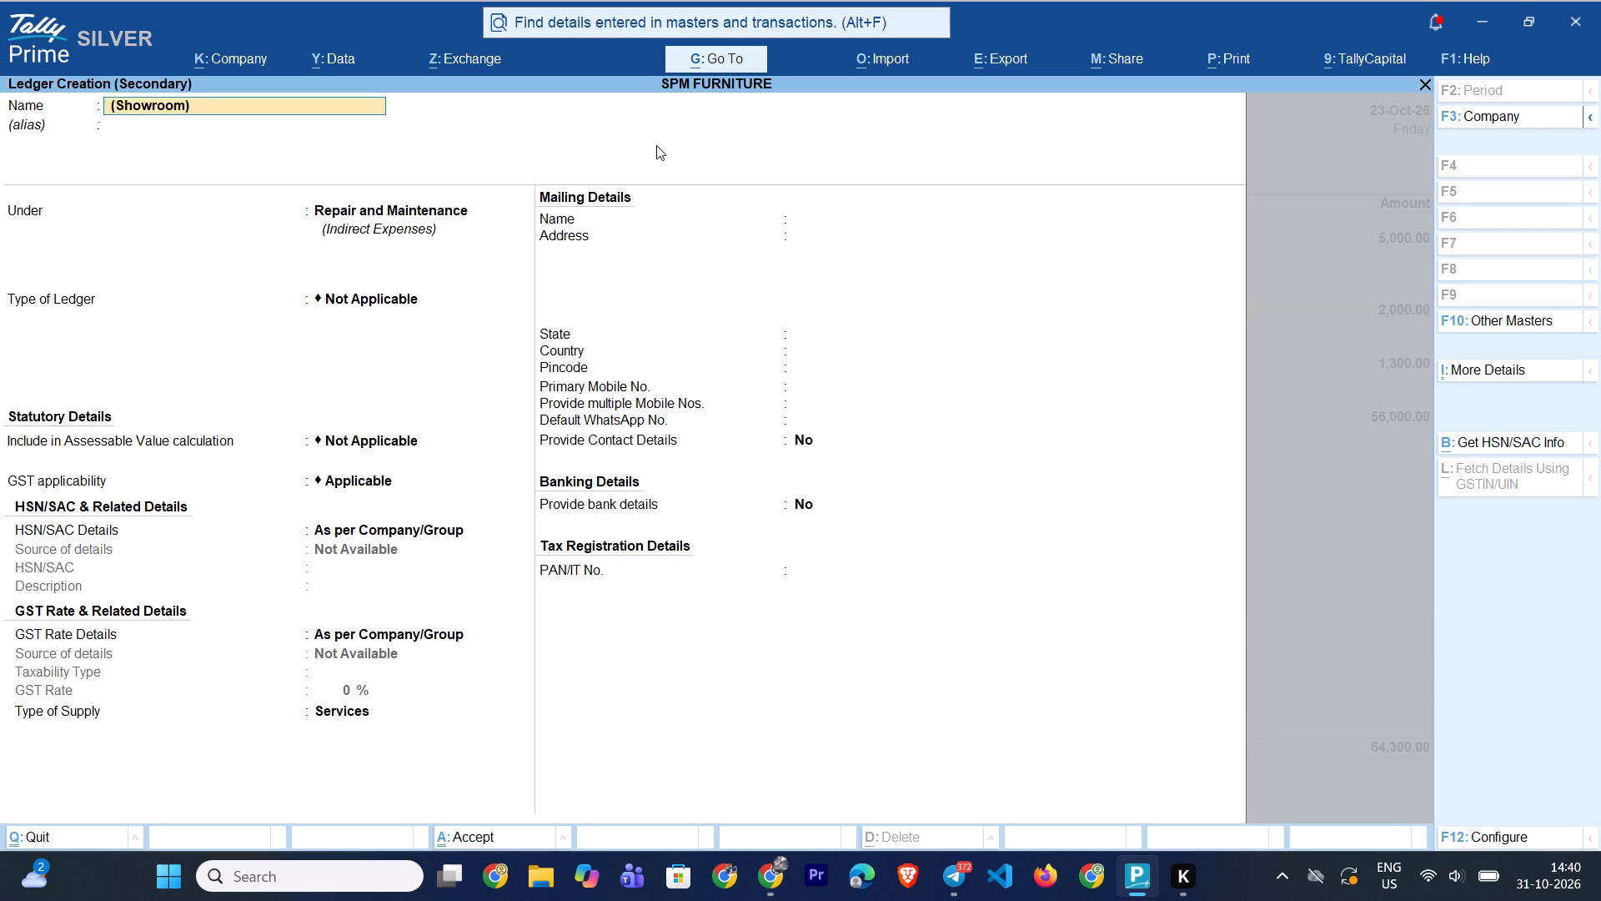
key("Right")
key("BackSpace")
key("Right")
key("BackSpace")
key("Right")
key("Right")
key("Right")
key("Right")
key("Right")
key("Right")
key("Right")
key("Right")
key("Right")
key("Right")
key("Right")
key("Right")
key("Right")
key("Right")
key("Right")
key("Right")
key("Right")
key("Right")
key("Right")
key("Right")
key("BackSpace")
key("space")
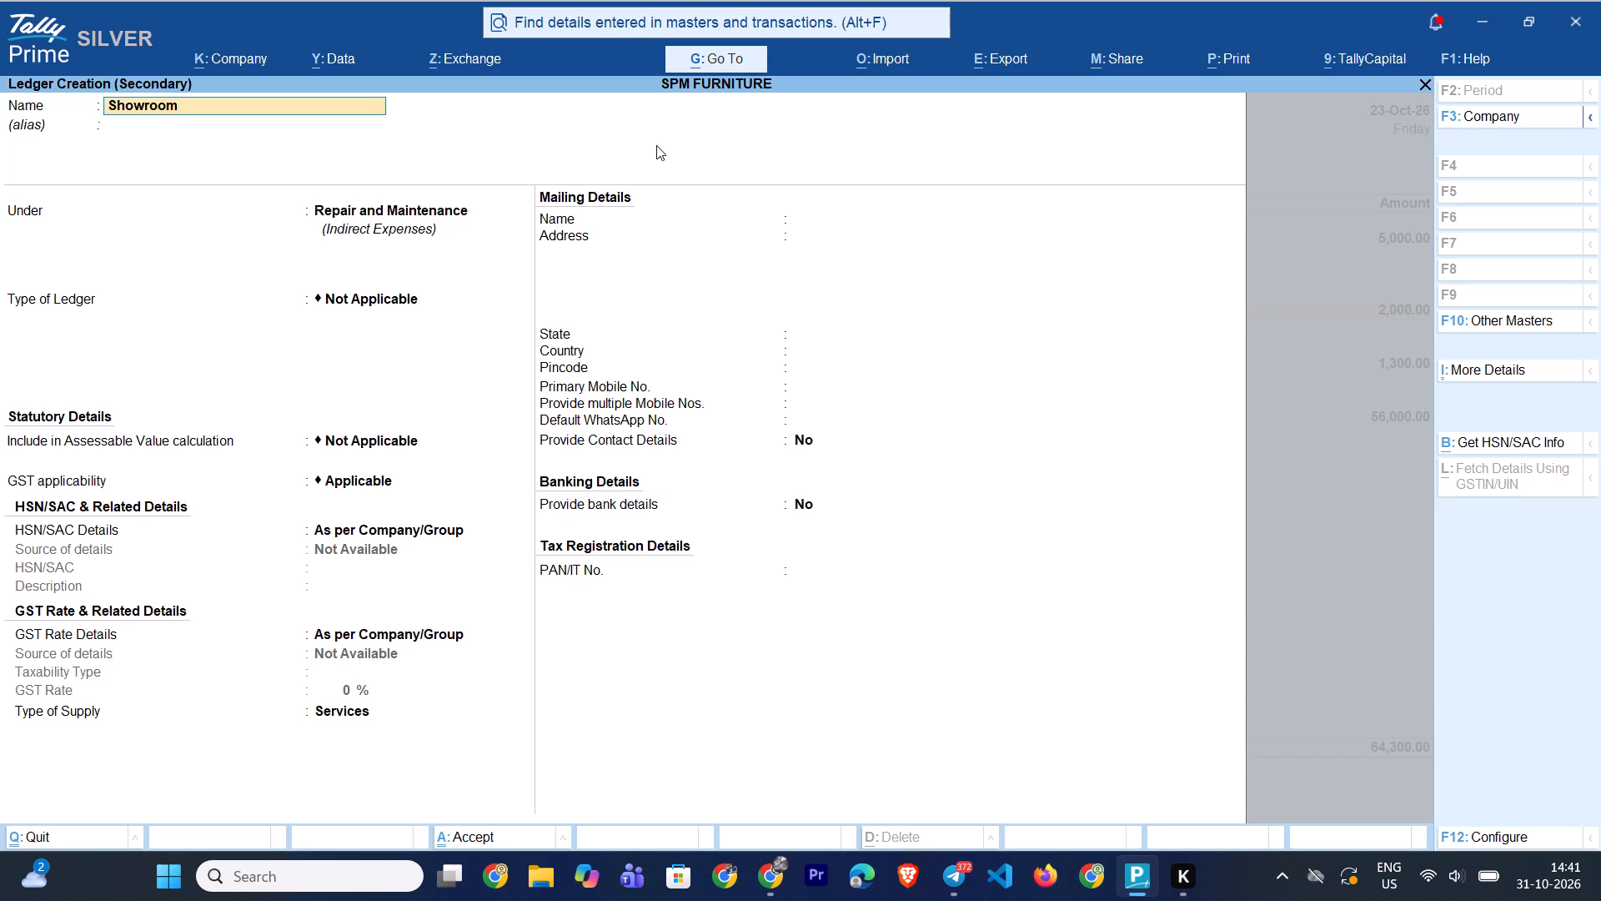
Complete the new ledger's name as Showroom Expances.
type("EXP")
type("ANCE")
key("BackSpace")
key("BackSpace")
key("BackSpace")
key("BackSpace")
key("BackSpace")
key("BackSpace")
type("ecpance")
key("BackSpace")
key("BackSpace")
key("BackSpace")
key("BackSpace")
key("BackSpace")
key("BackSpace")
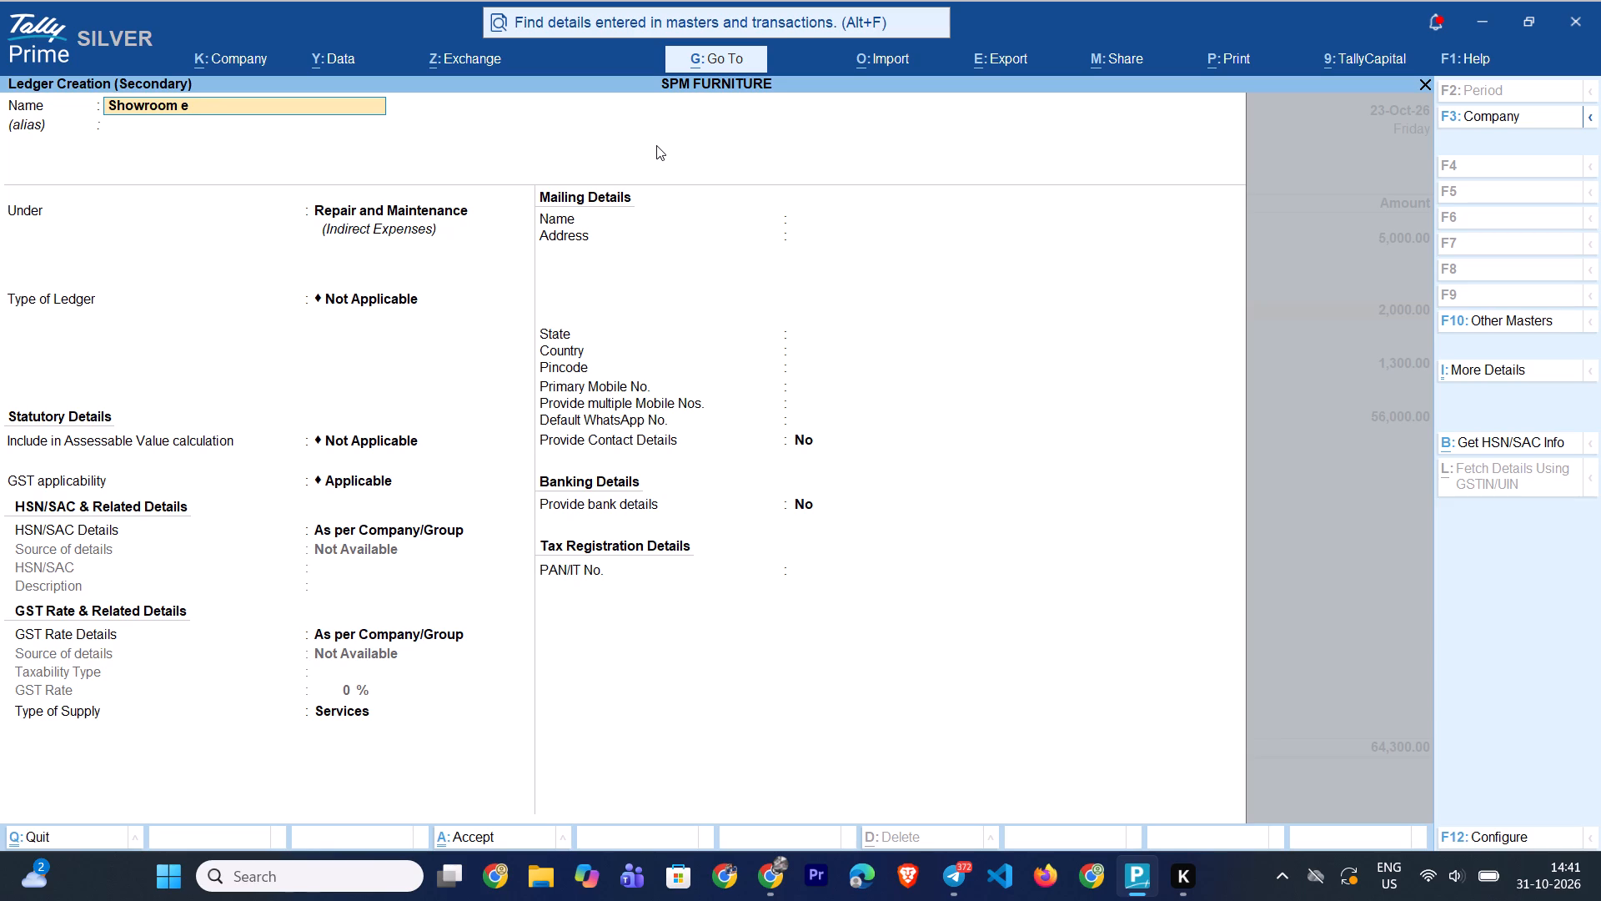
type("xpances")
key("Return")
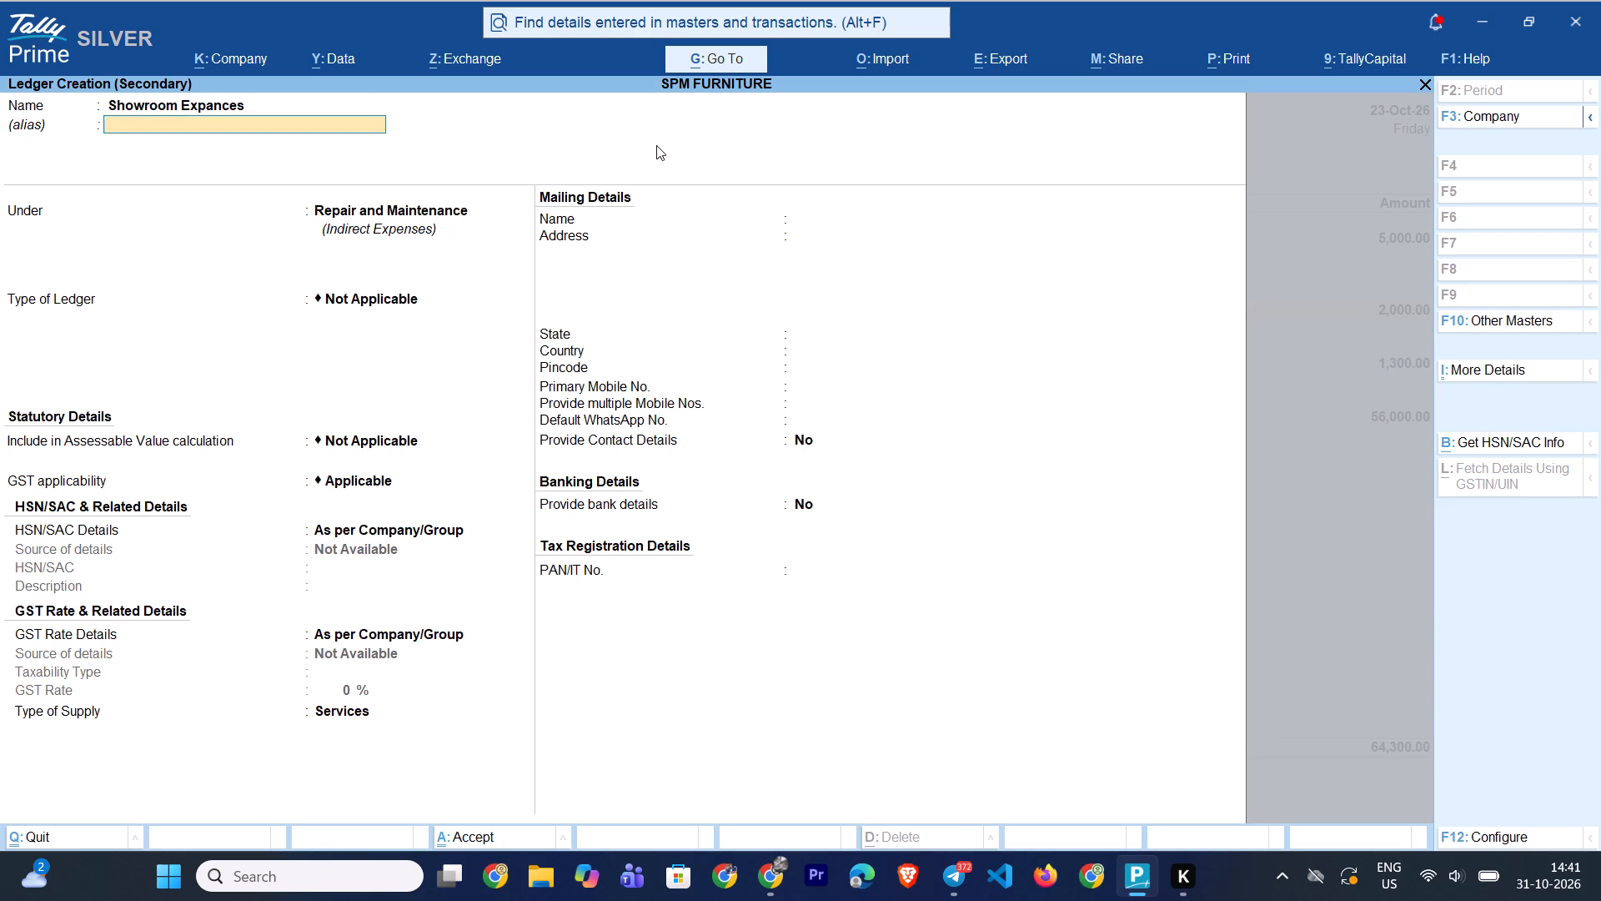
Leave the alias blank and search the groups for a parent for the showroom ledger, trying sho and staf.
key("Return")
type("sho")
key("BackSpace")
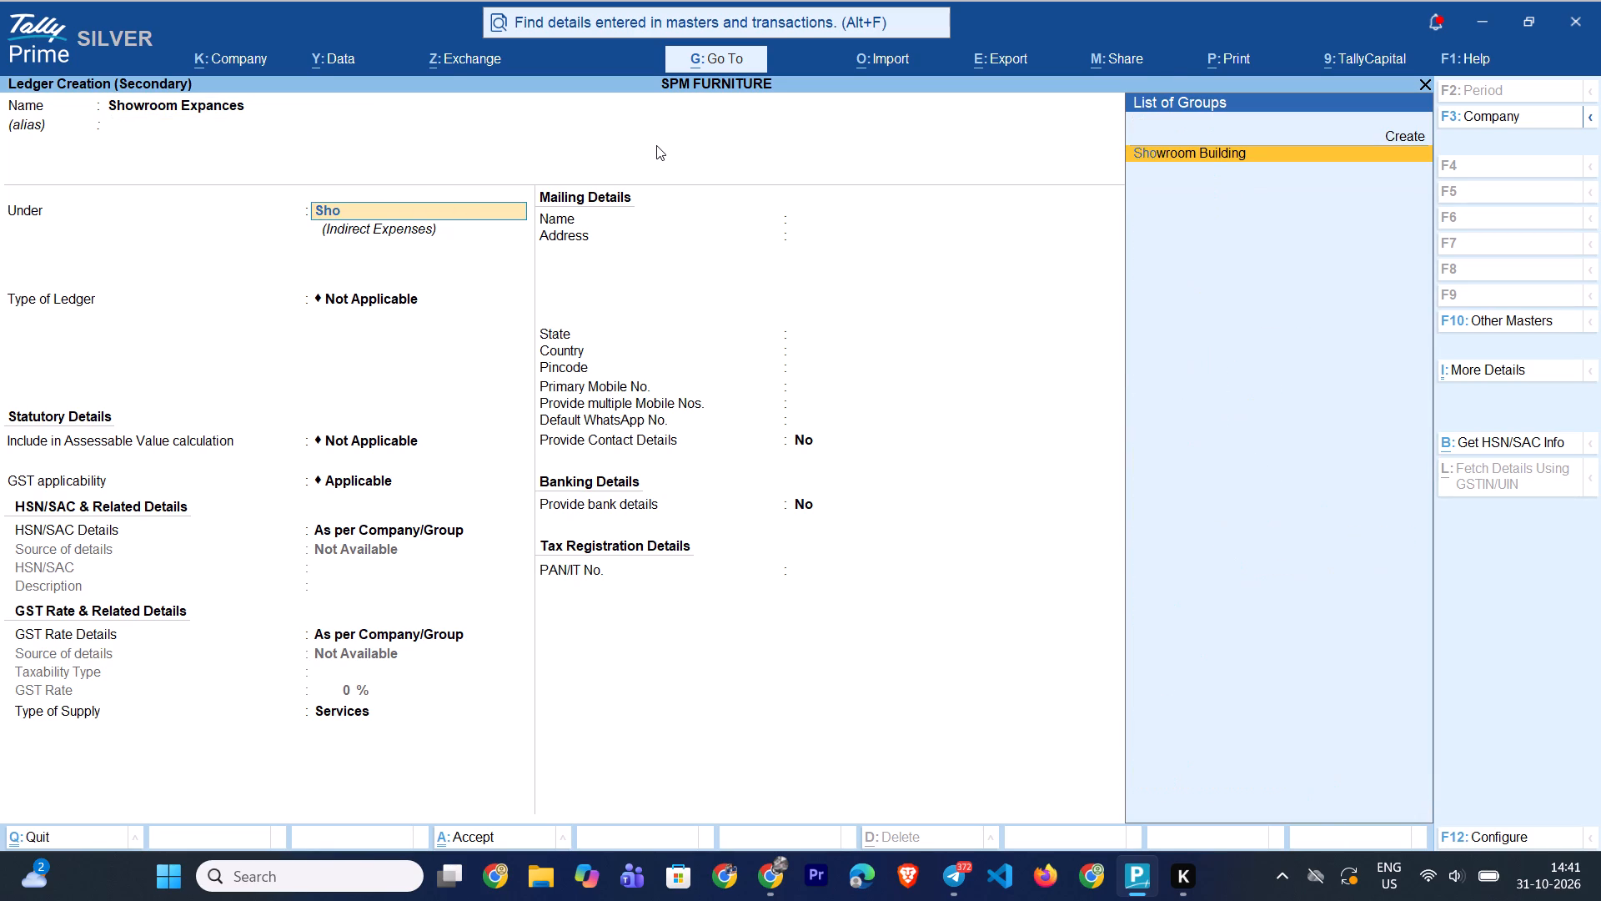
key("BackSpace")
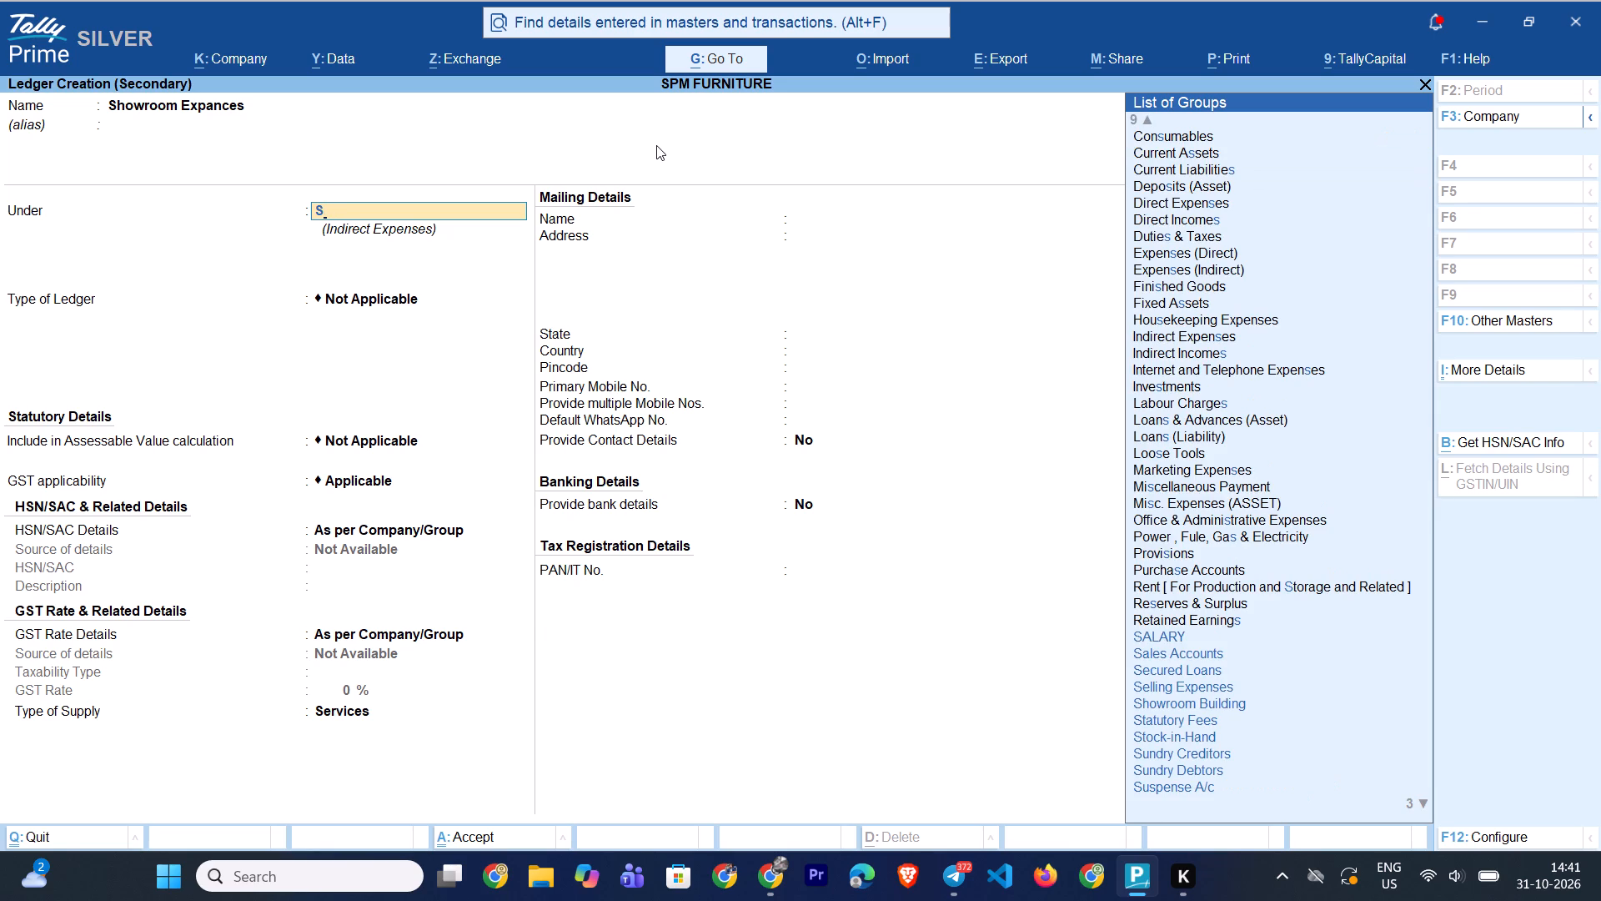
key("BackSpace")
type("staf")
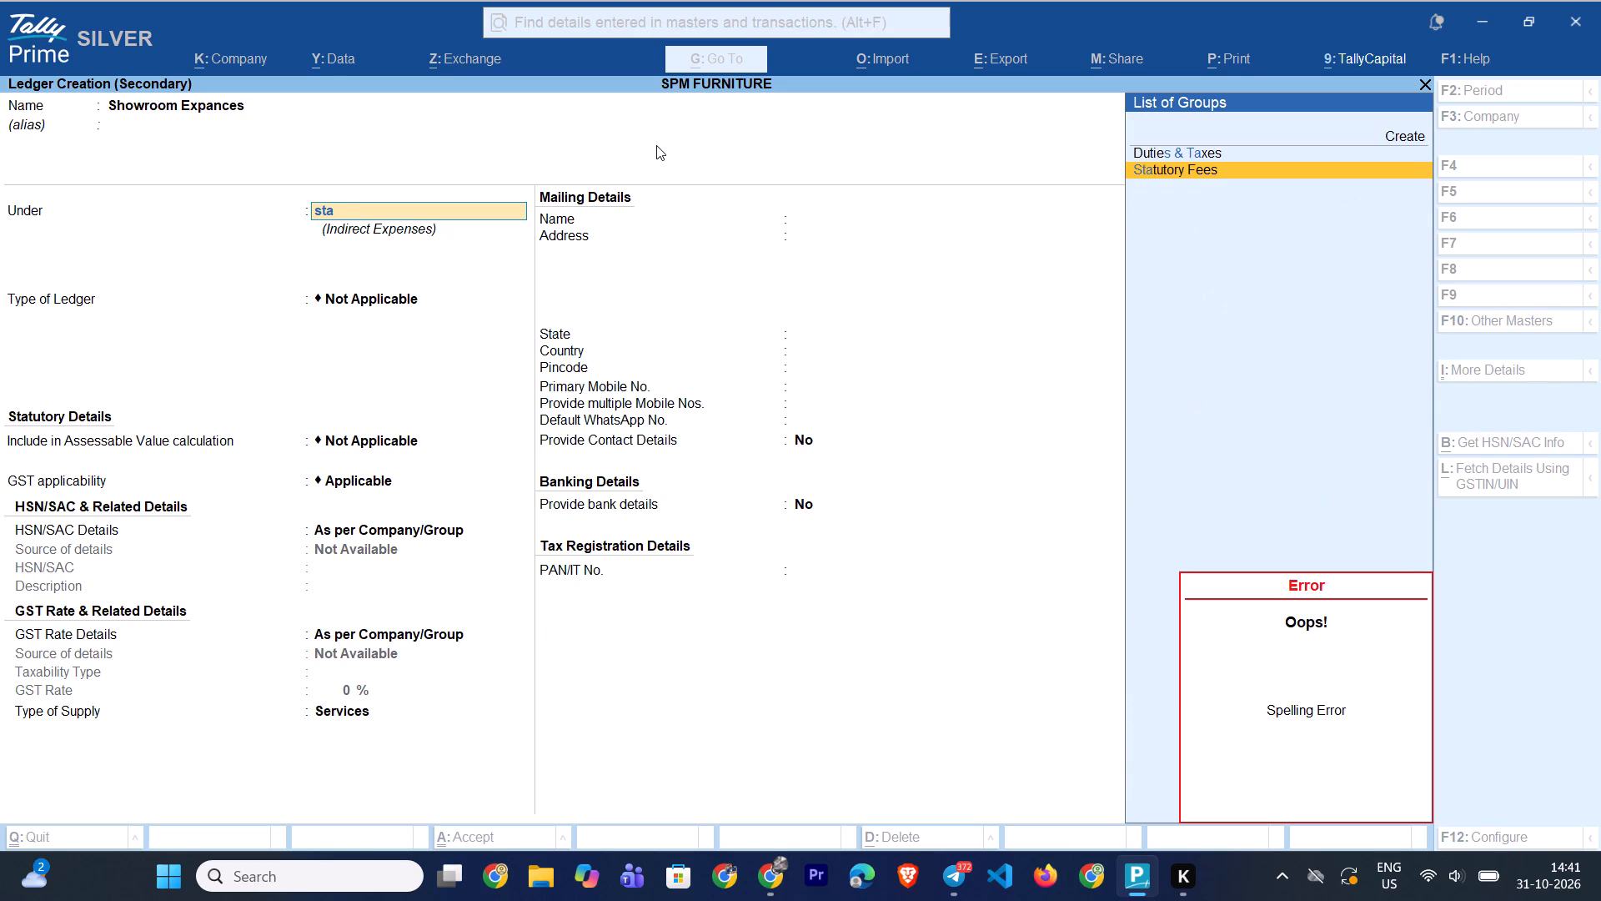
key("BackSpace")
key("BackSpace")
key("BackSpace")
key("BackSpace")
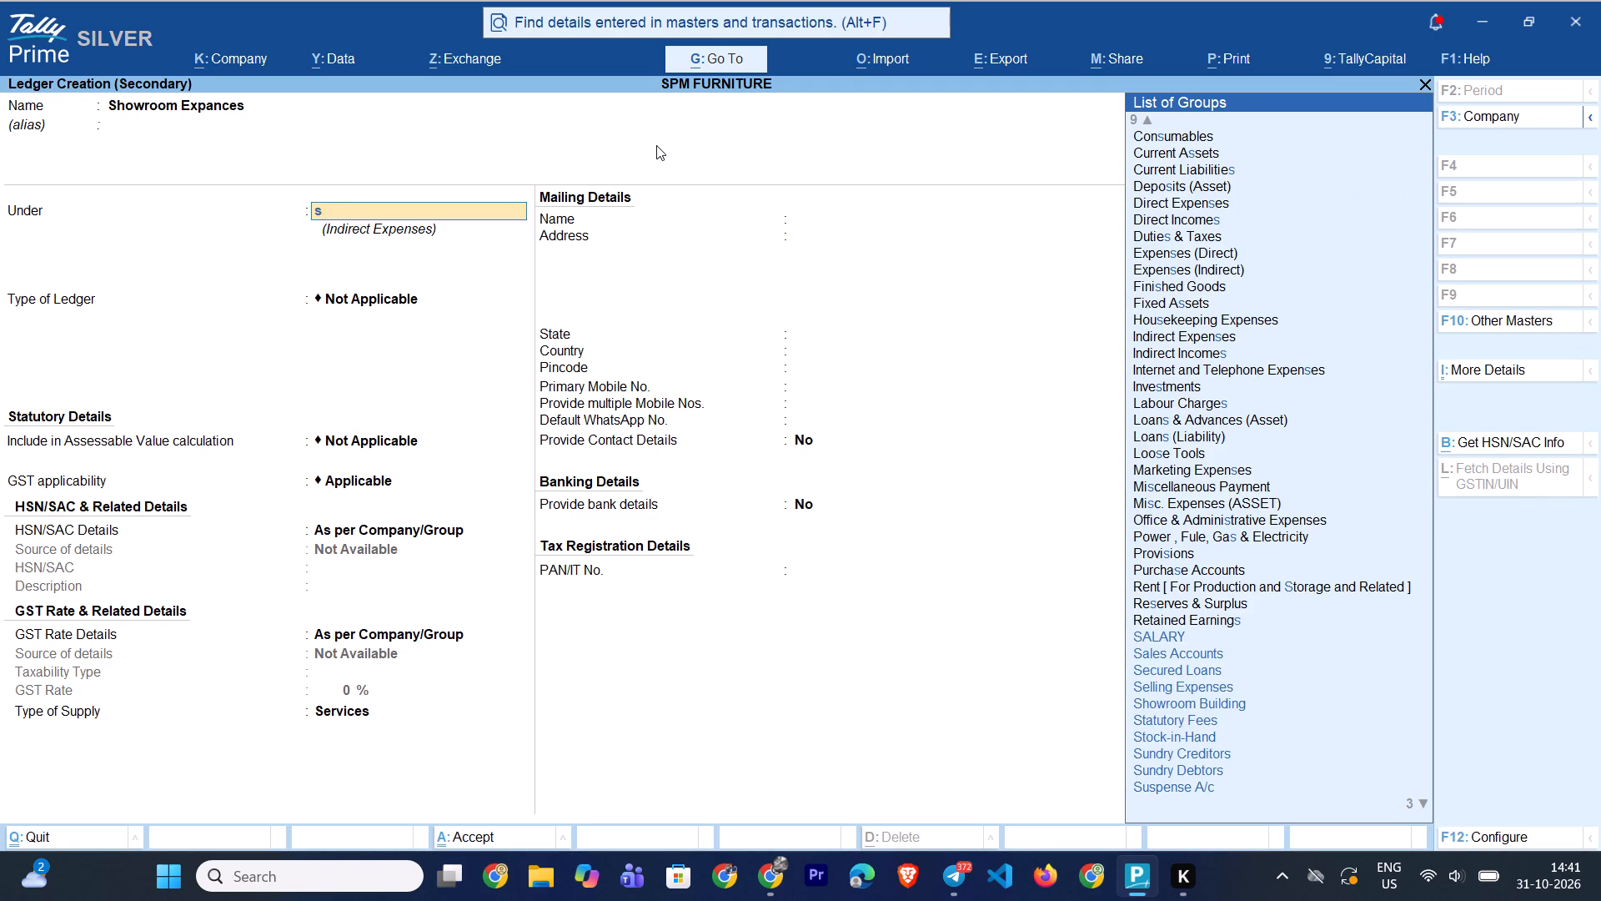
Look through the groups matching exp and place the new showroom ledger under Office & Administrative Expenses.
key("e")
type("xp")
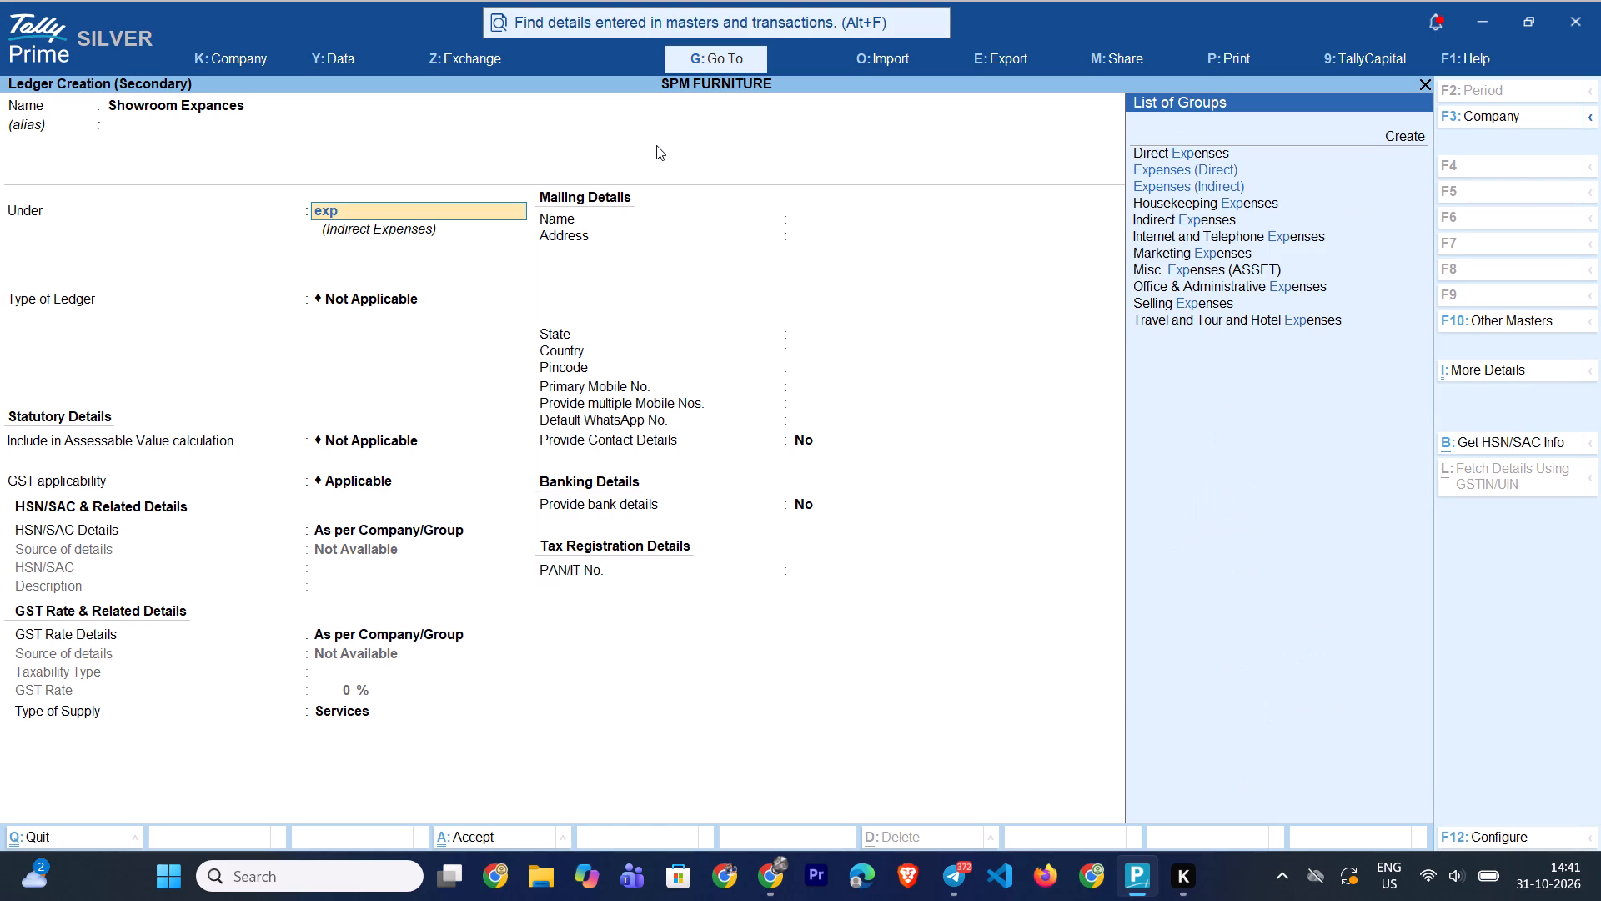
key("Down")
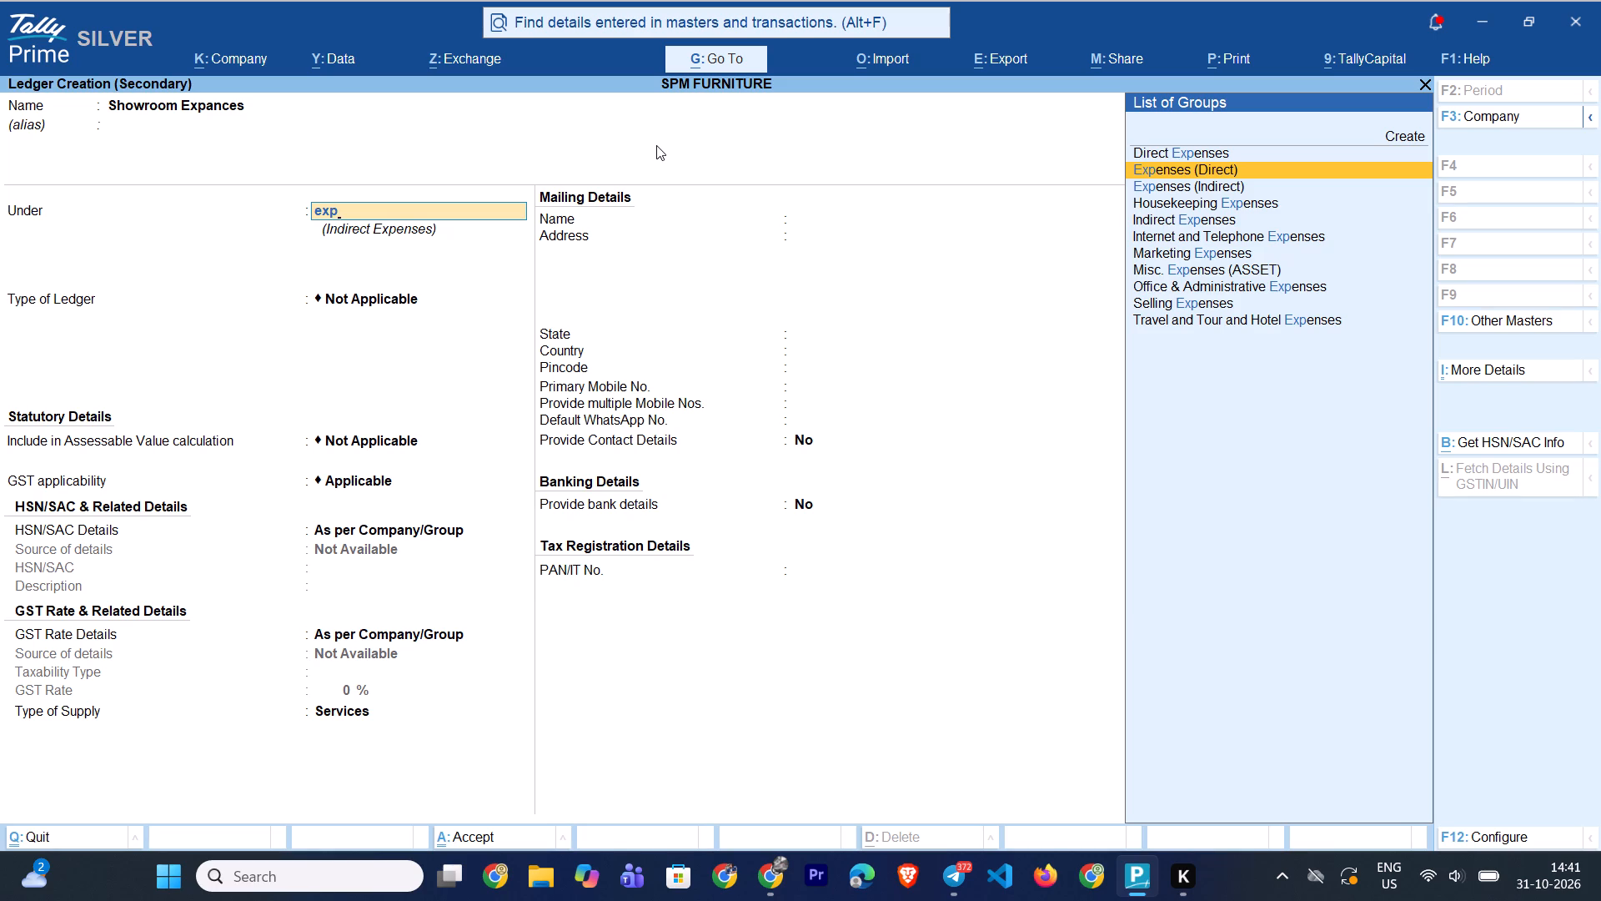
key("Down")
key("Down")
key("Down")
key("Down")
key("Down")
key("Down")
key("Down")
key("Down")
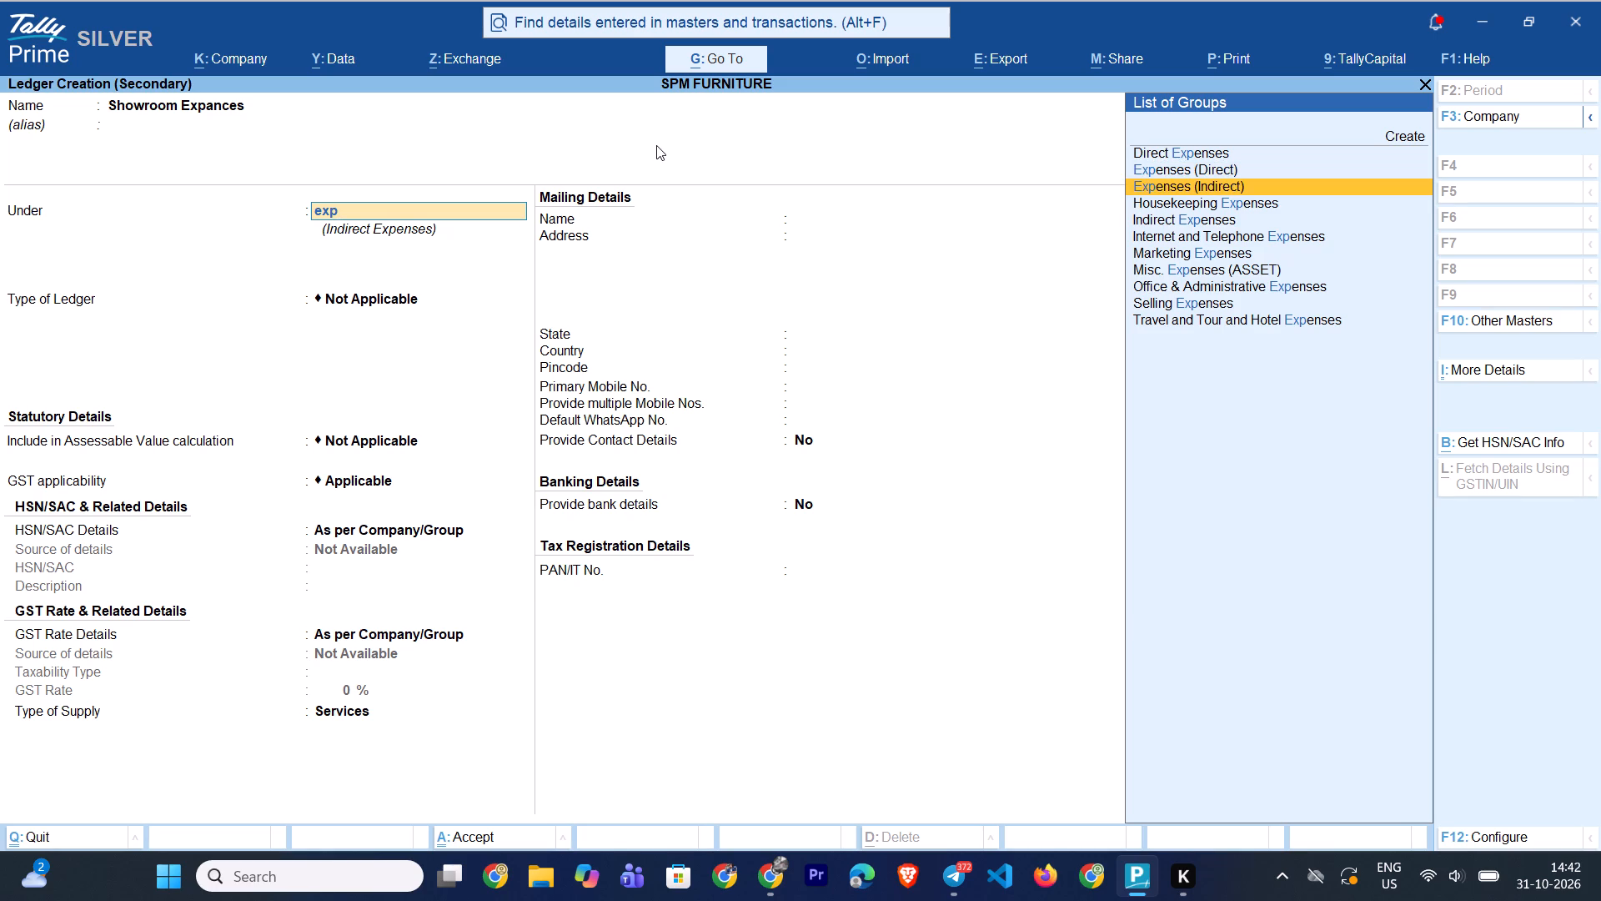
key("Up")
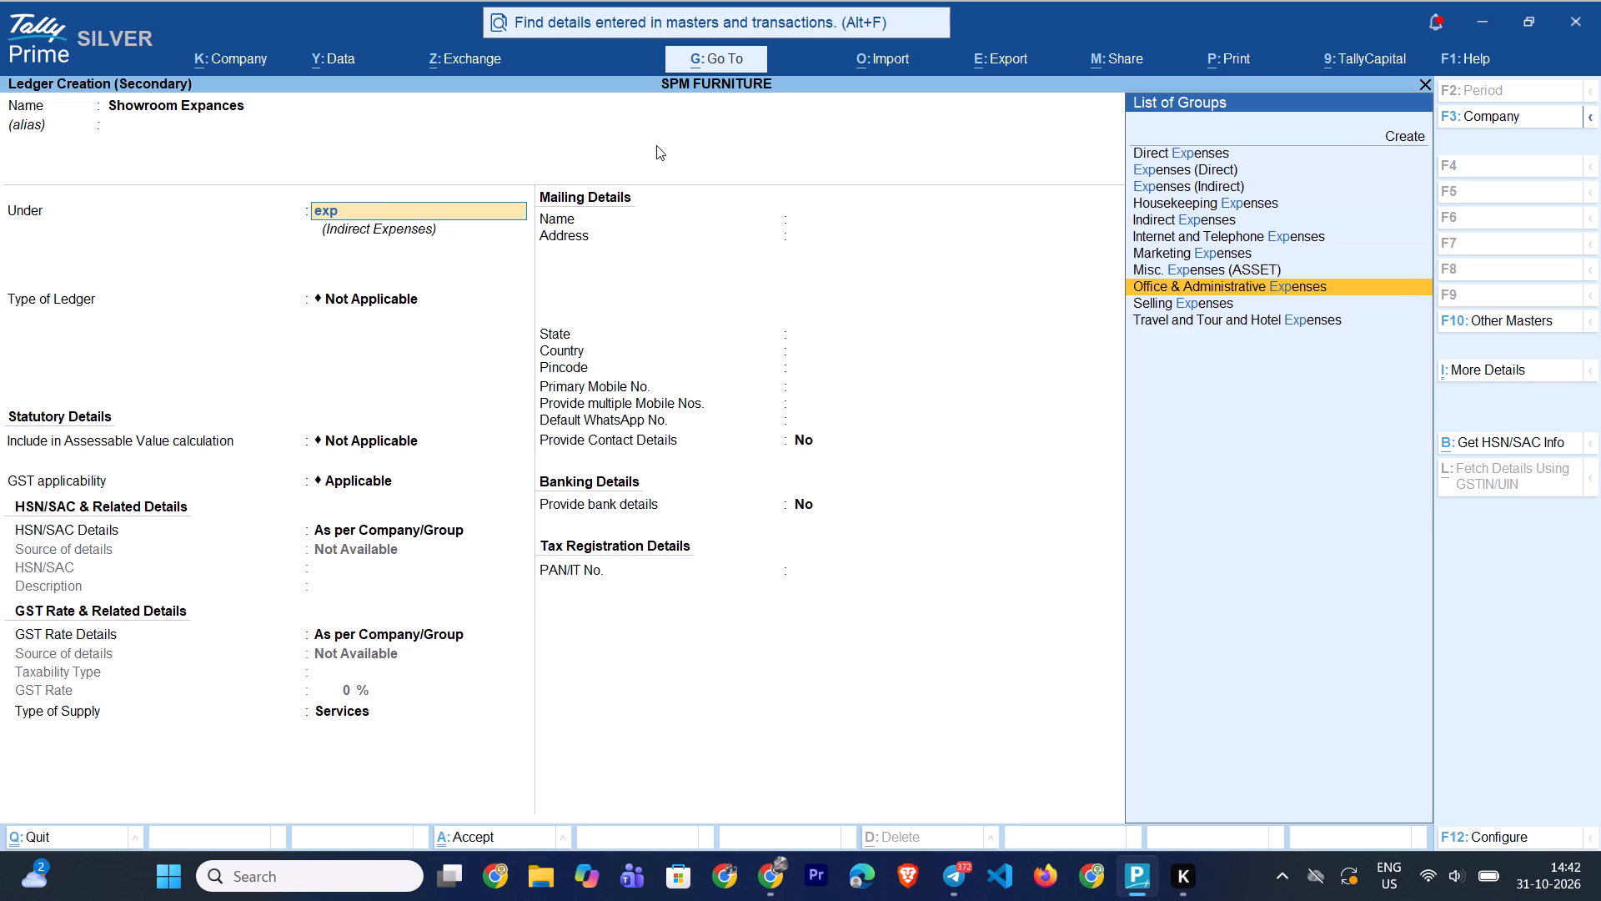
key("Up")
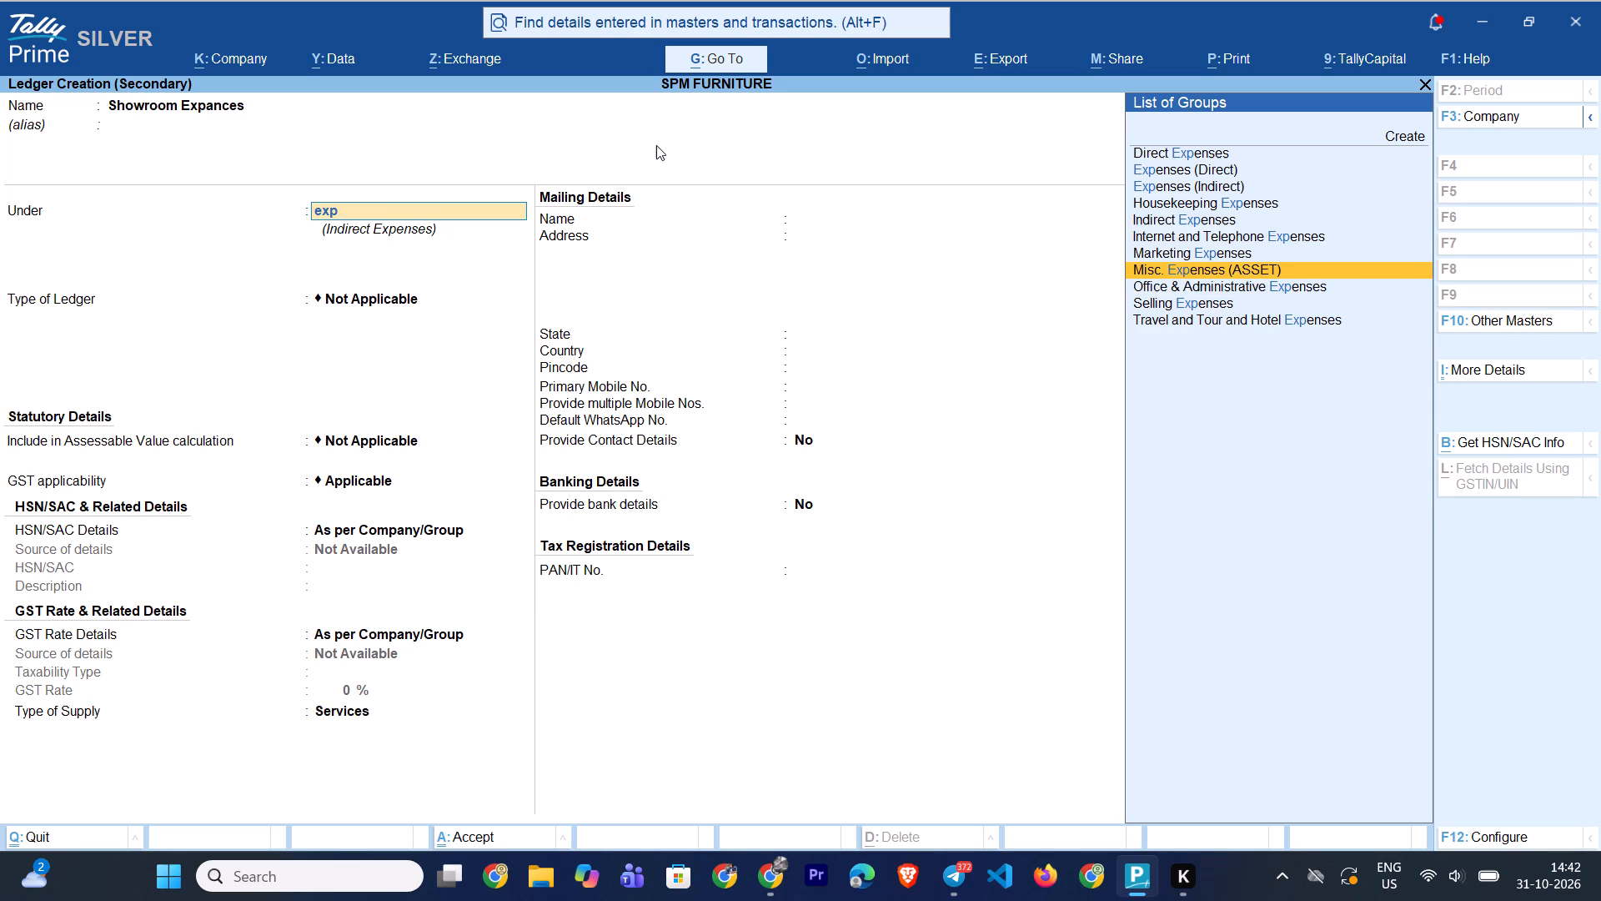
key("Down")
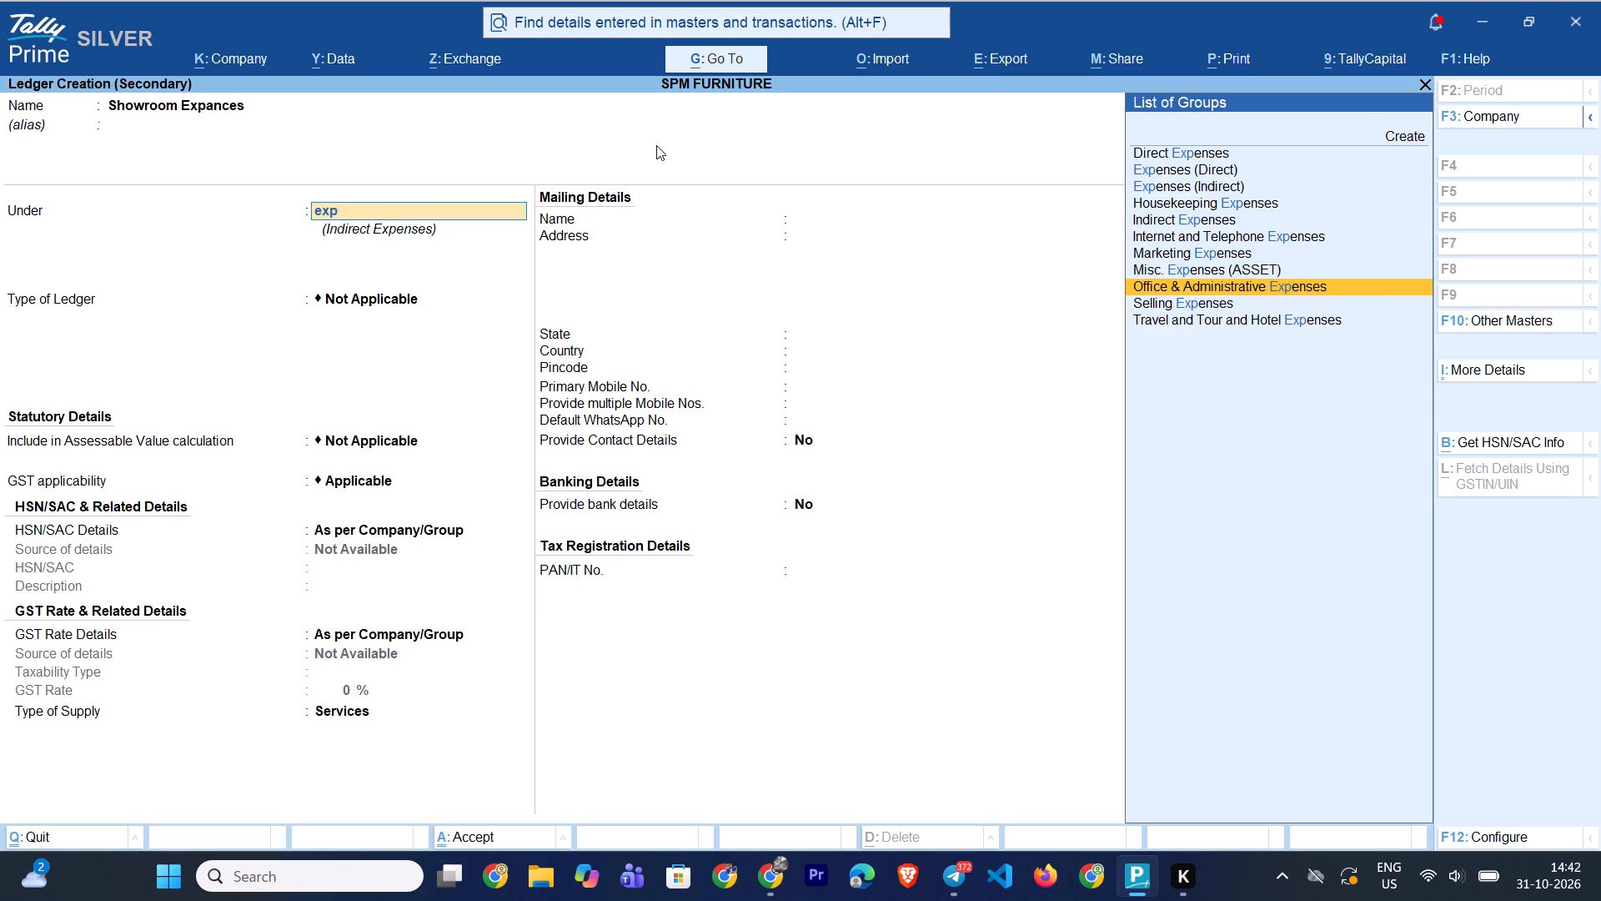
key("Return")
Go back to the new ledger's name and change it to Showroom Expeness.
key("BackSpace")
key("BackSpace")
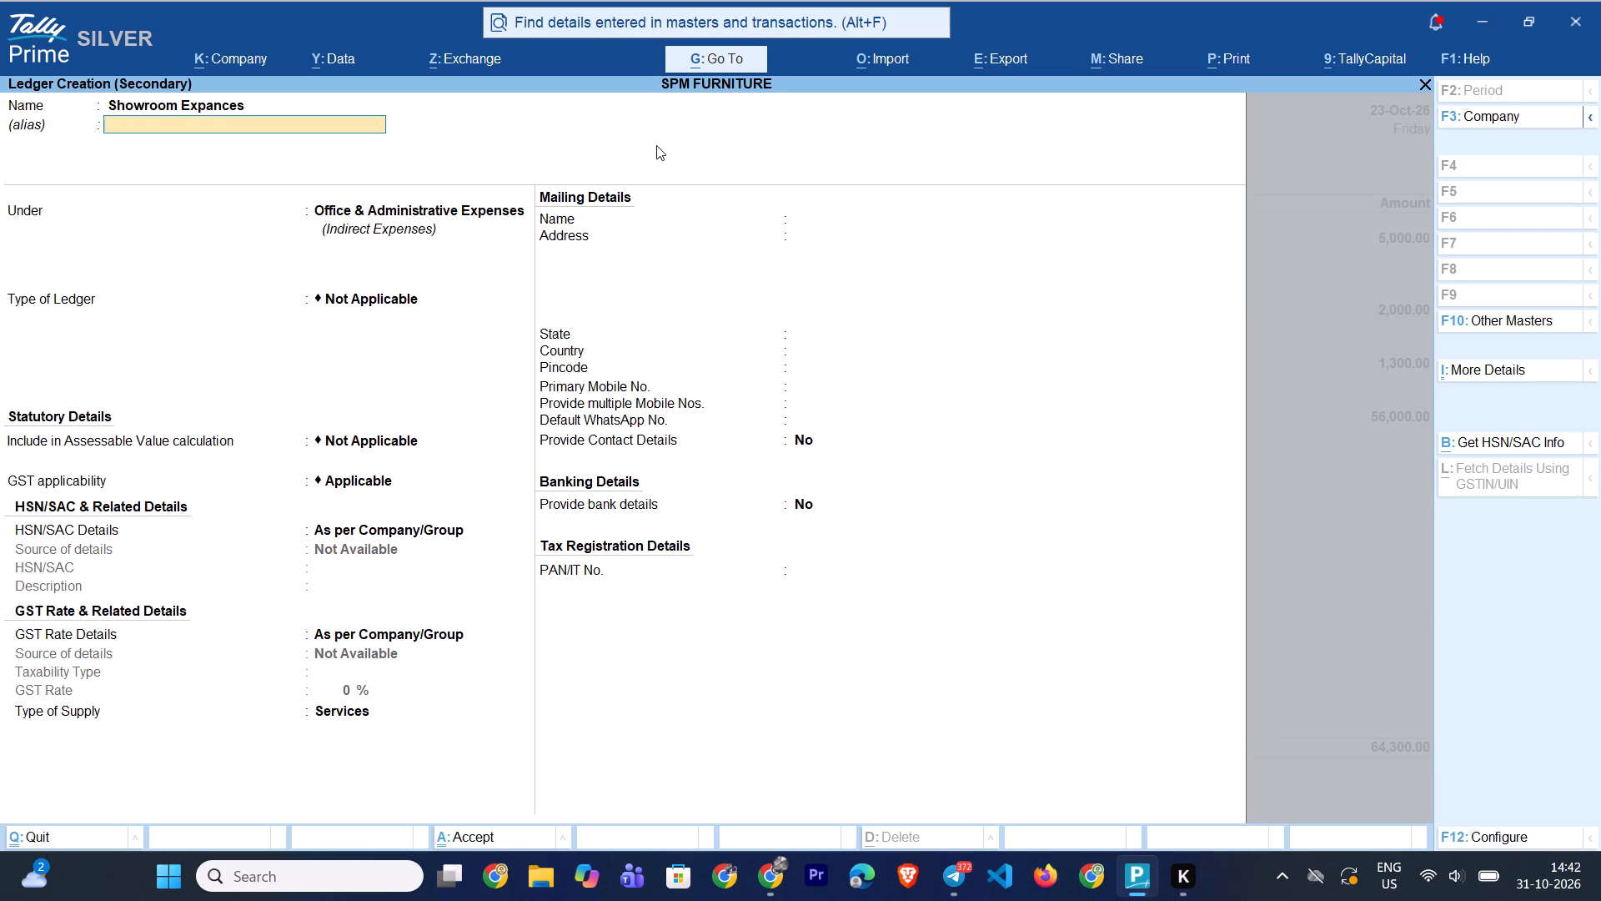
key("BackSpace")
key("End")
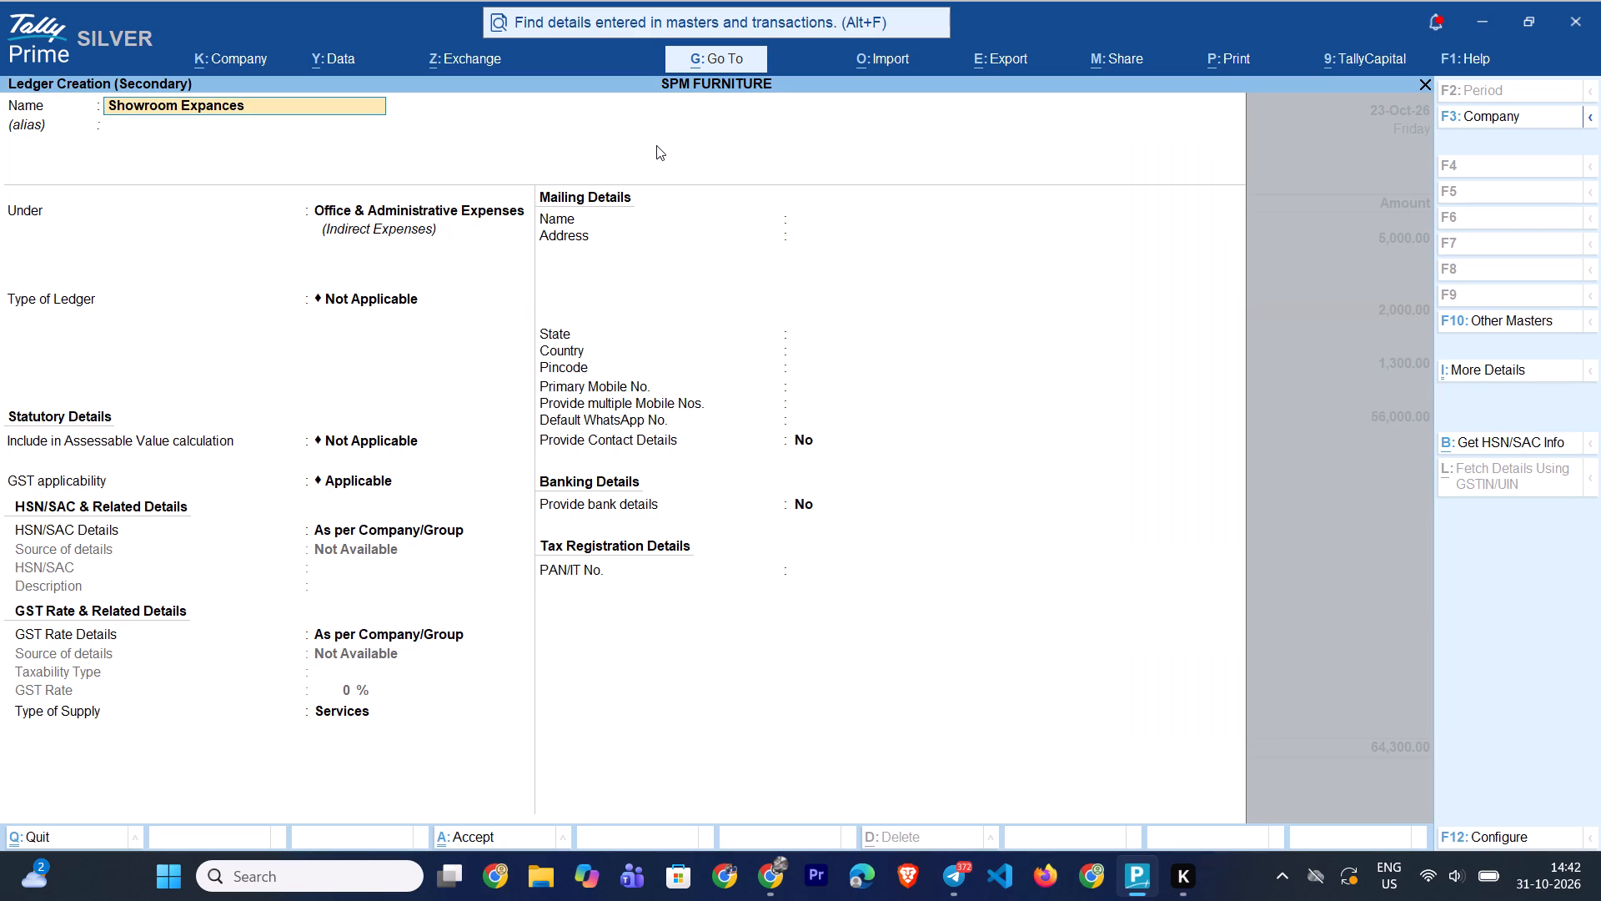
key("BackSpace")
key("BackSpace")
key("BackSpace")
key("BackSpace")
key("BackSpace")
key("e")
key("n")
type("ess")
key("Return")
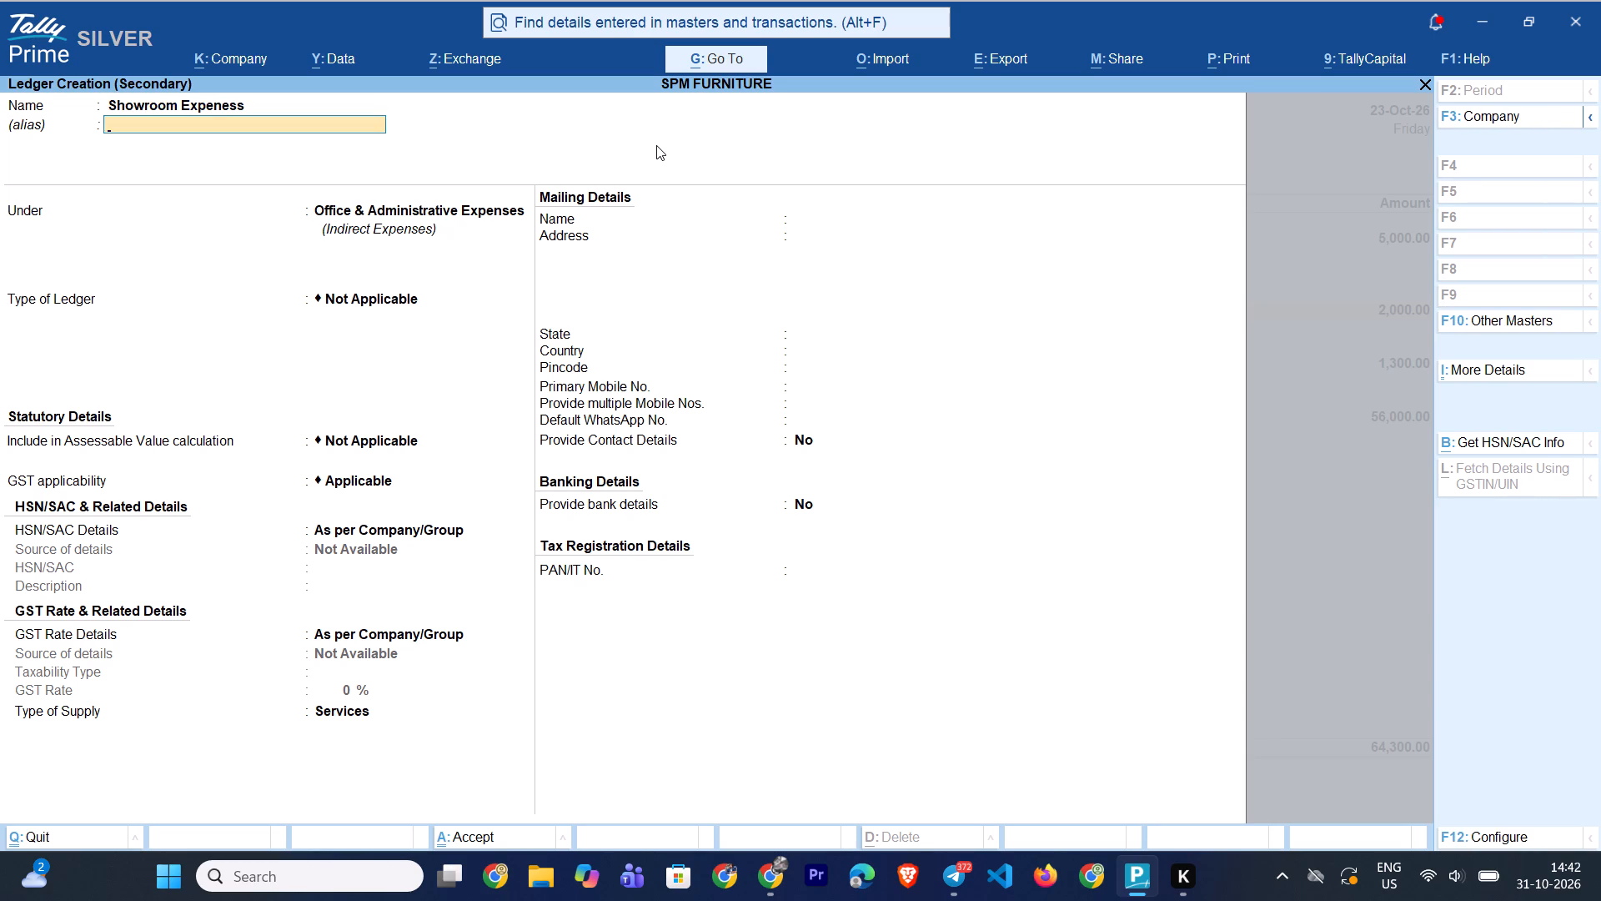
Leave the alias blank, go through the statutory details to the GST settings, and save the new showroom ledger.
key("Return")
key("Return")
key("Return")
key("Return")
key("Return")
key("BackSpace")
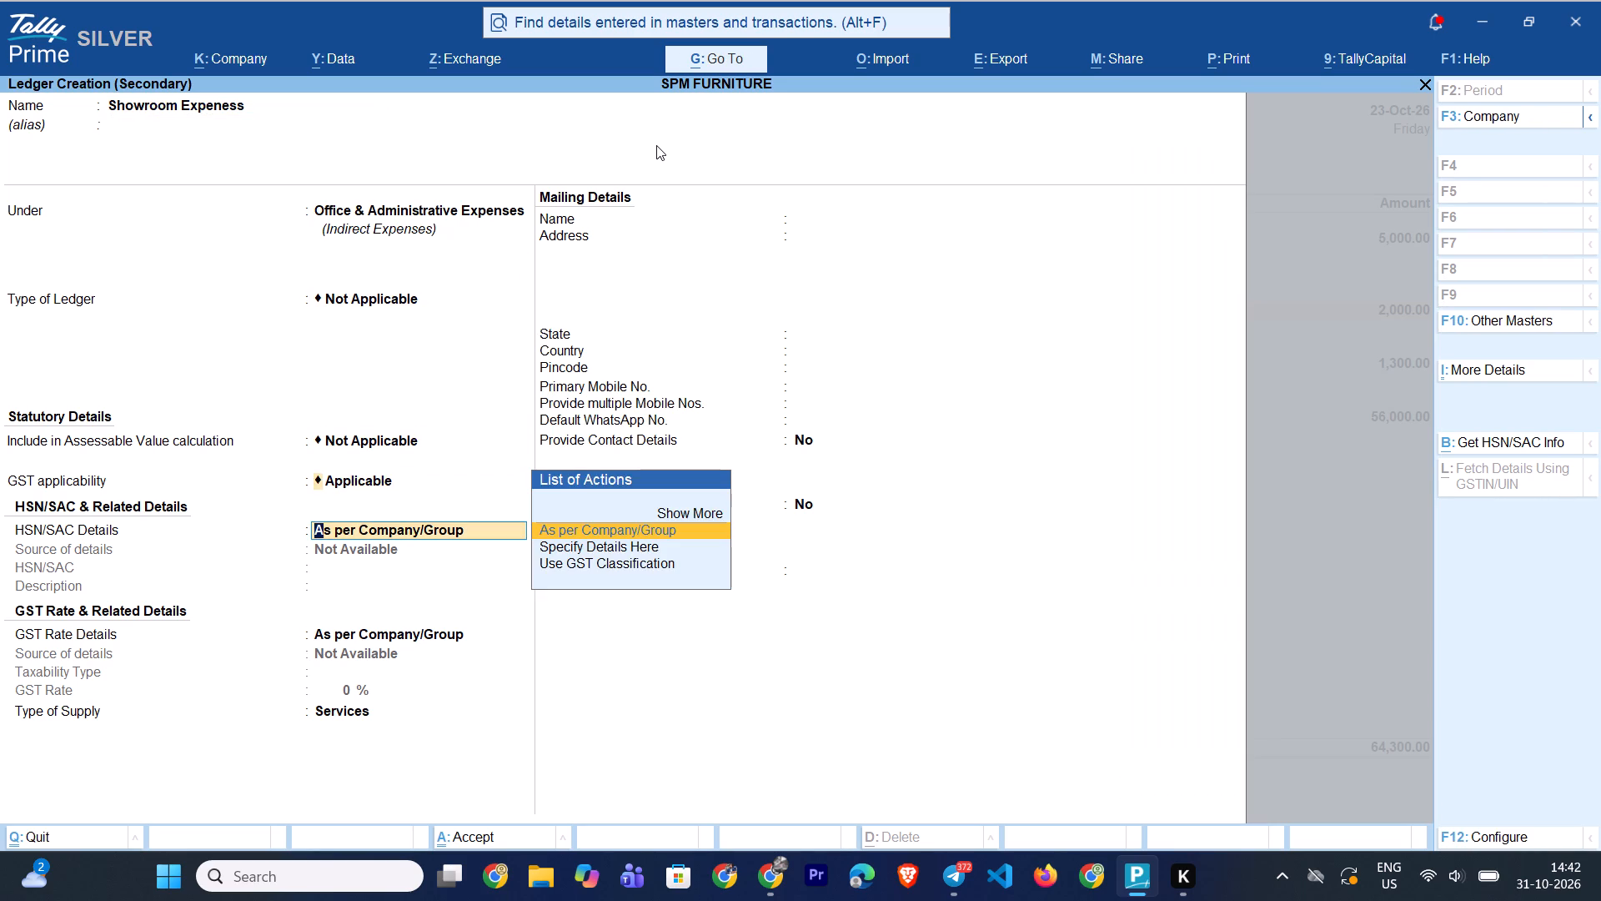
key("Down")
key("Return")
key("ctrl+a")
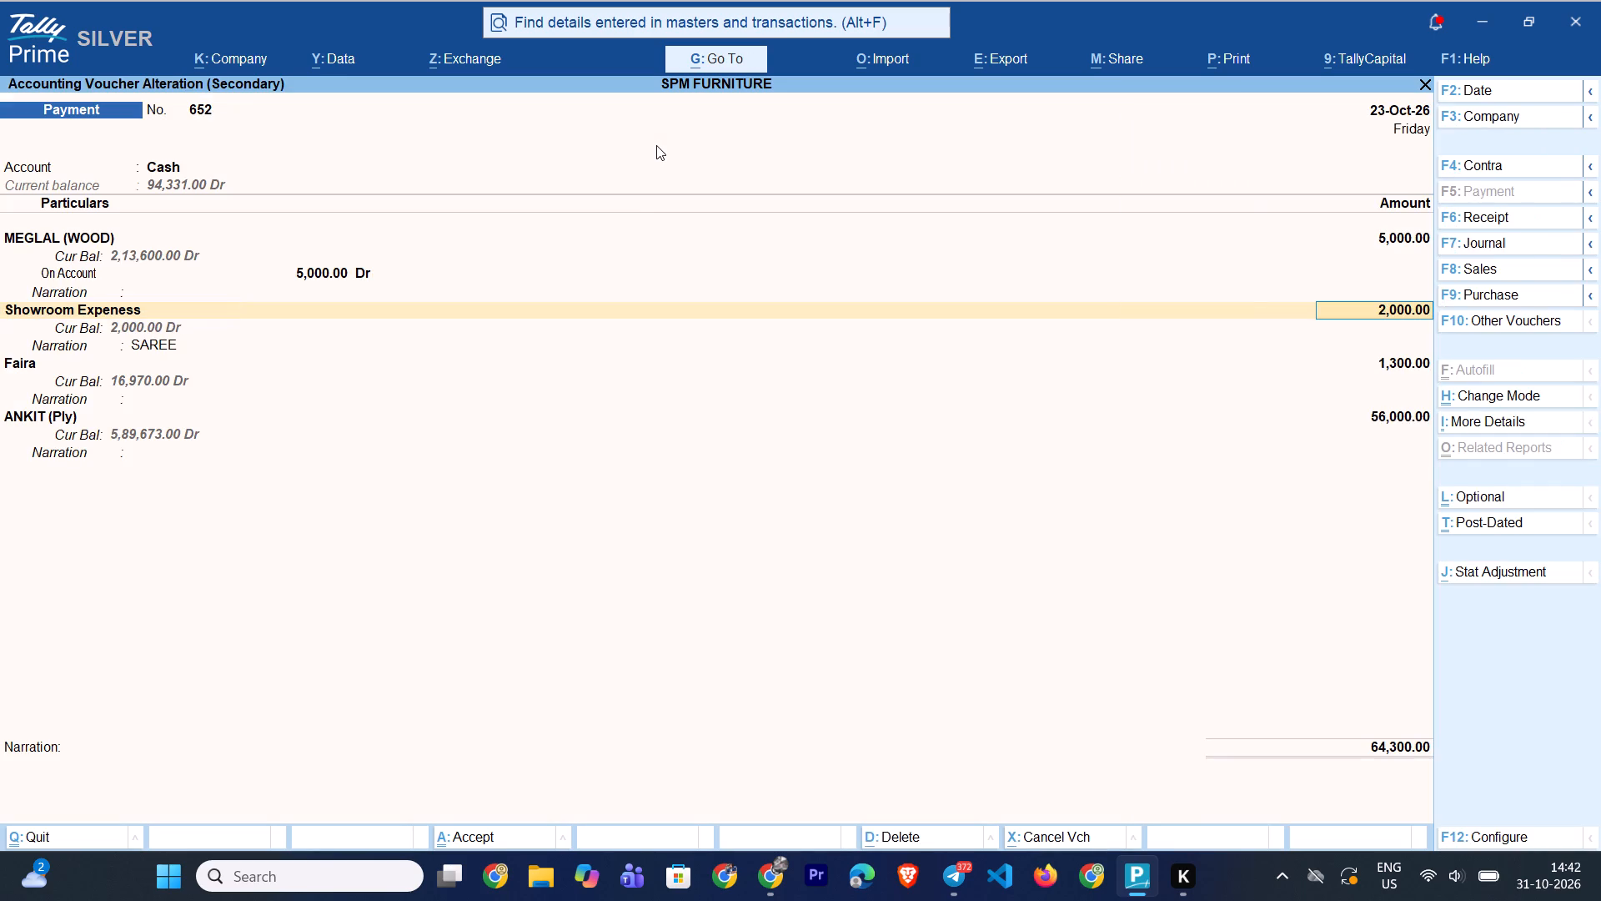
Allocate the 2,000 showroom expense to the ADMINISTRATION OVERHEADS cost centre and save payment voucher 652.
key("Return")
type("1=")
key("Down")
key("Down")
key("Down")
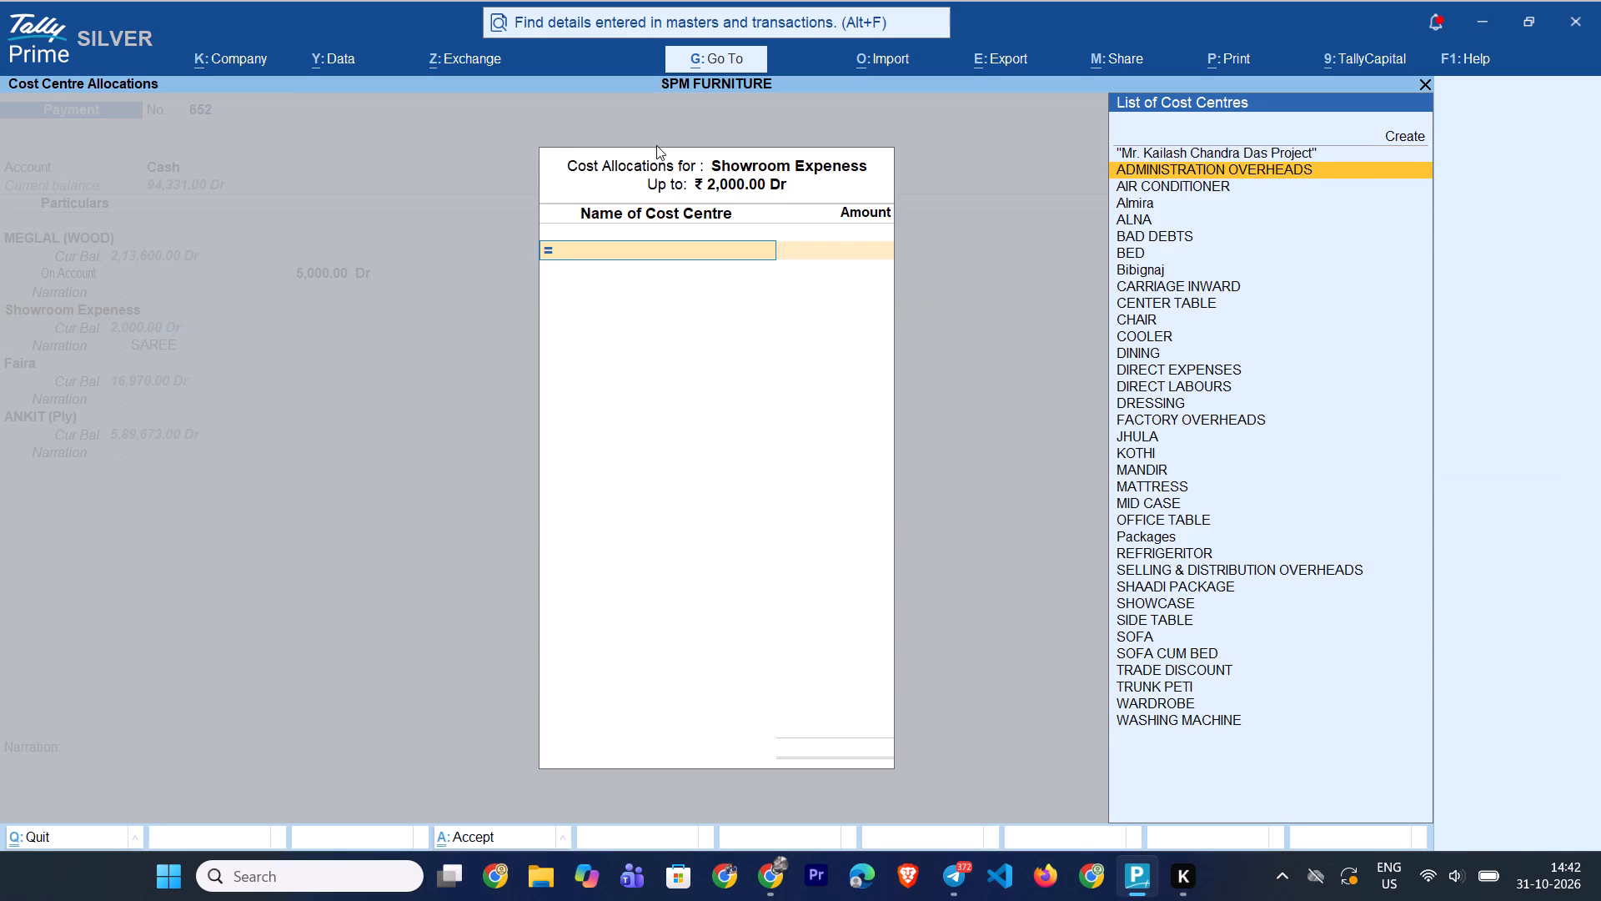
key("Return")
key("Return")
key("Return")
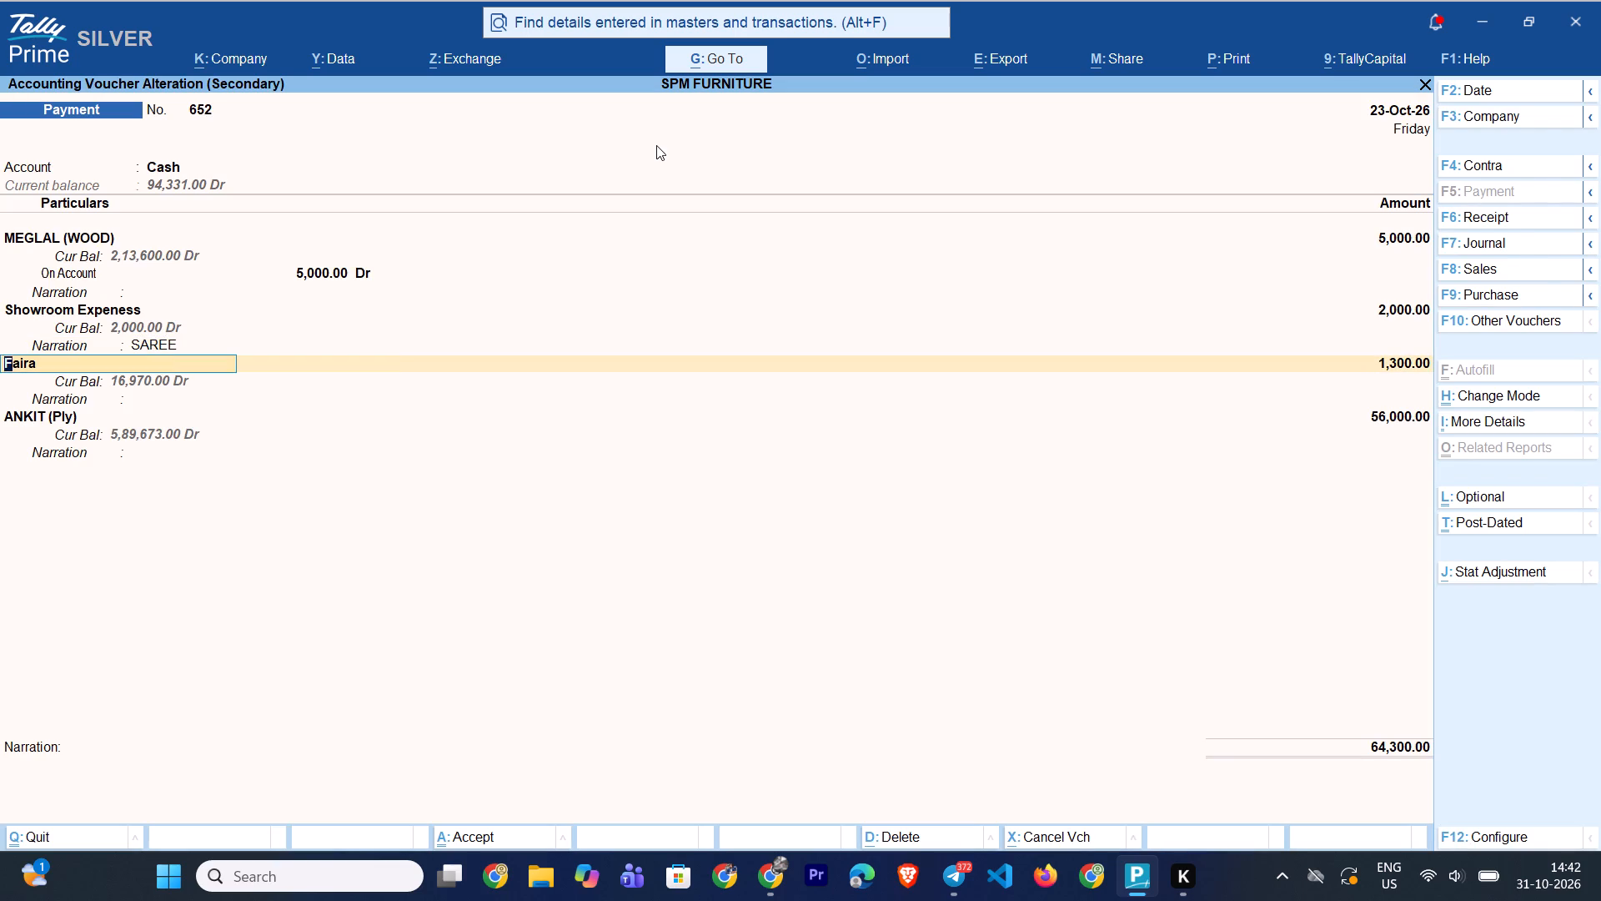
key("ctrl+a")
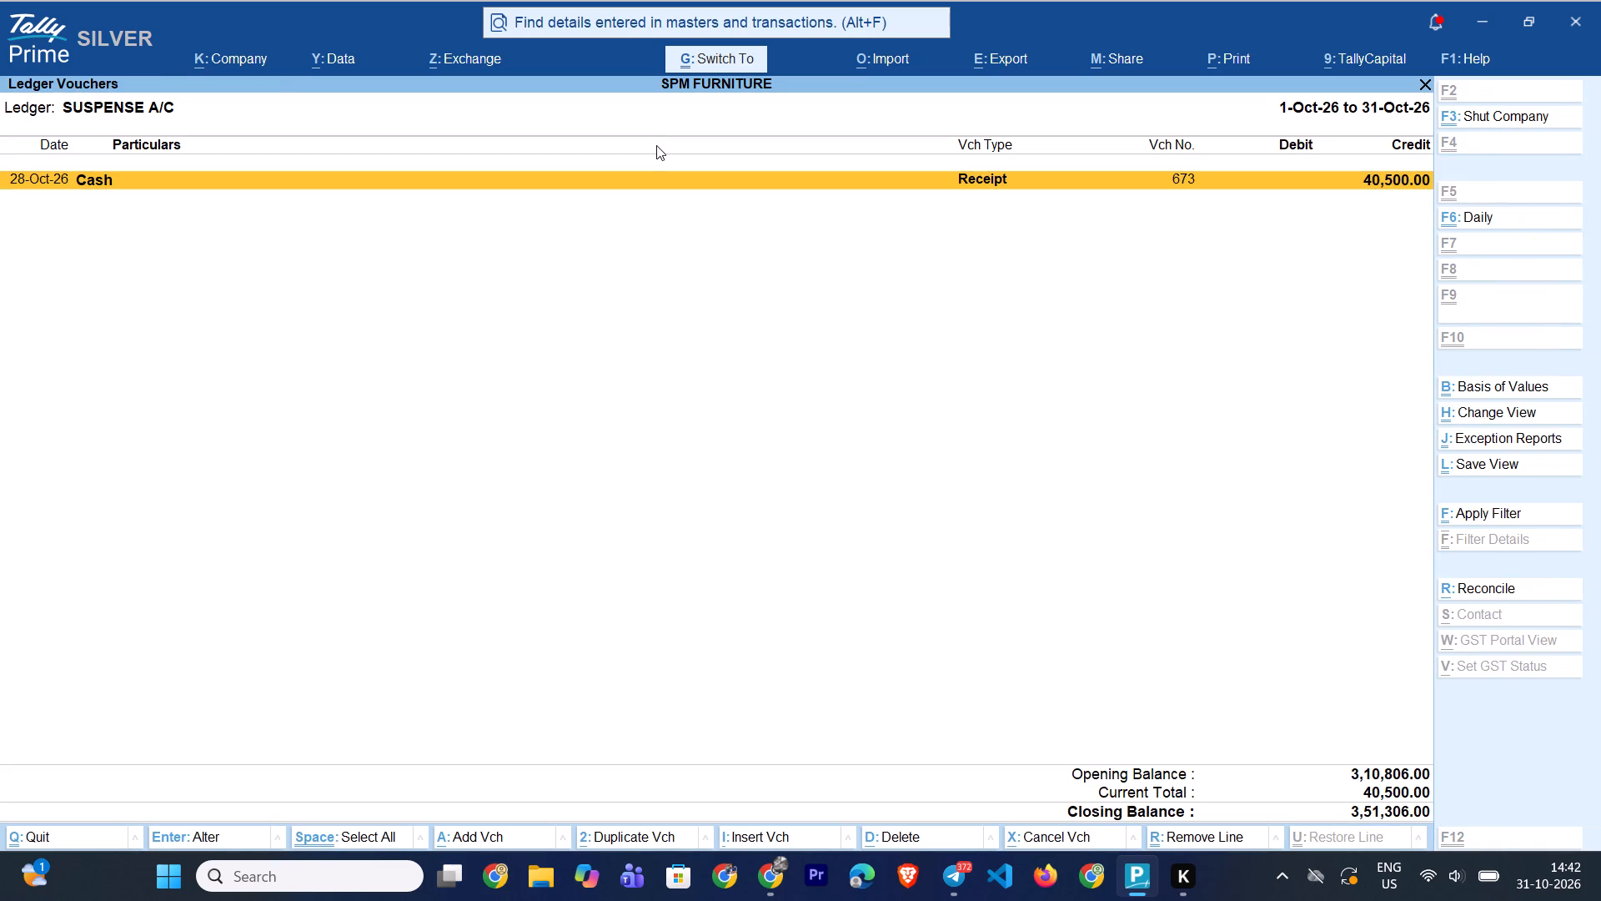
Return to the suspense account's monthly summary and examine its May vouchers.
key("Escape")
key("Up")
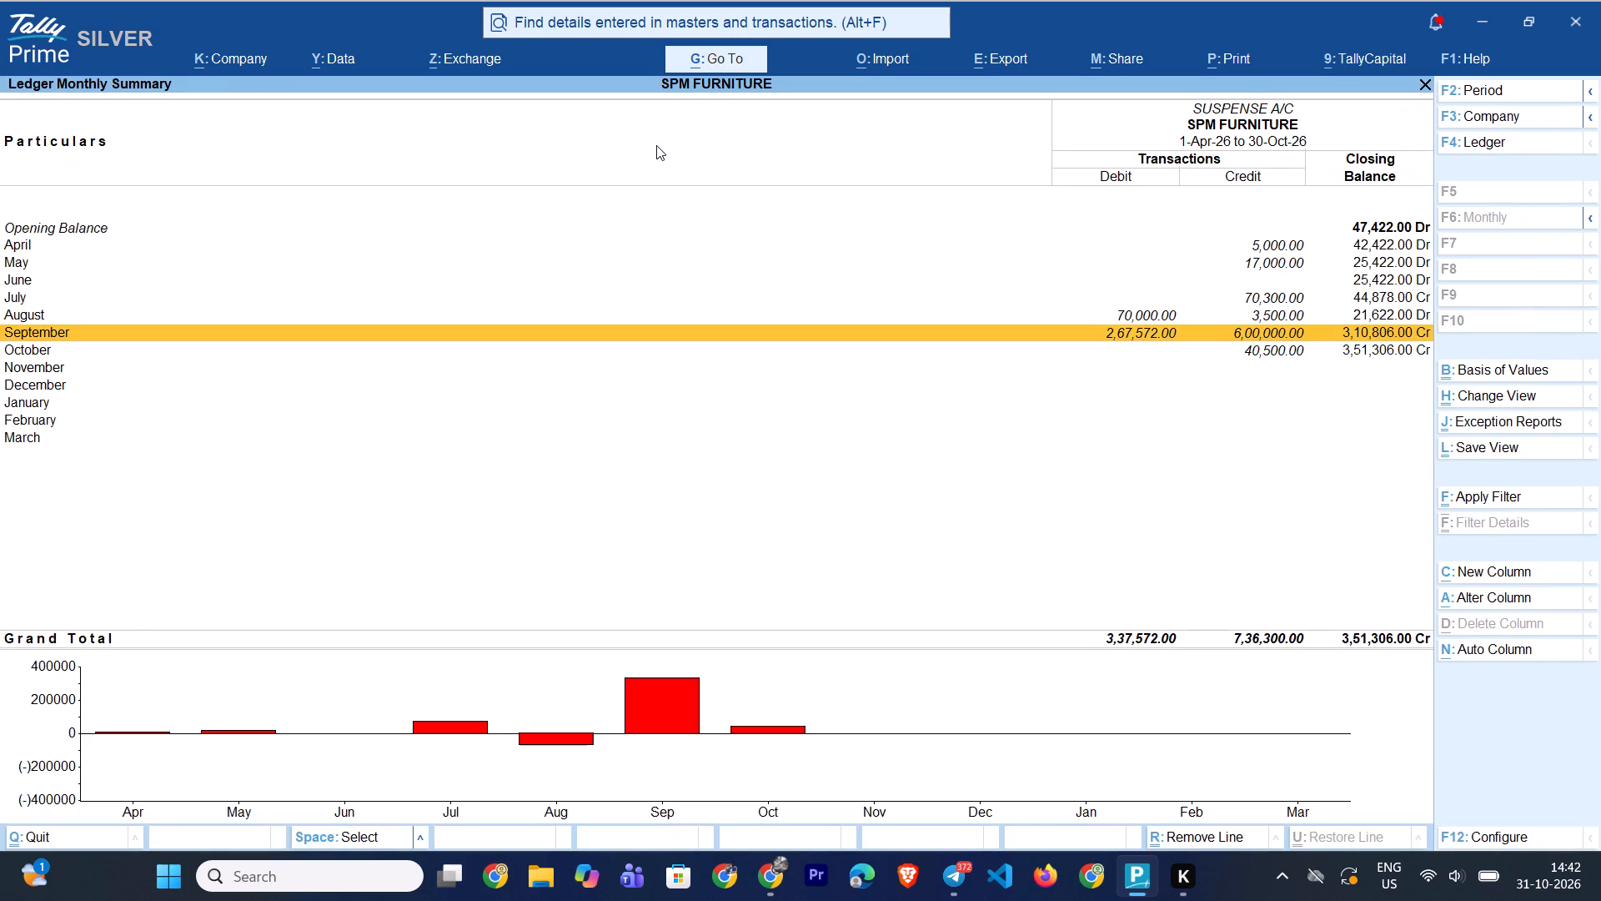
key("Up")
key("Up")
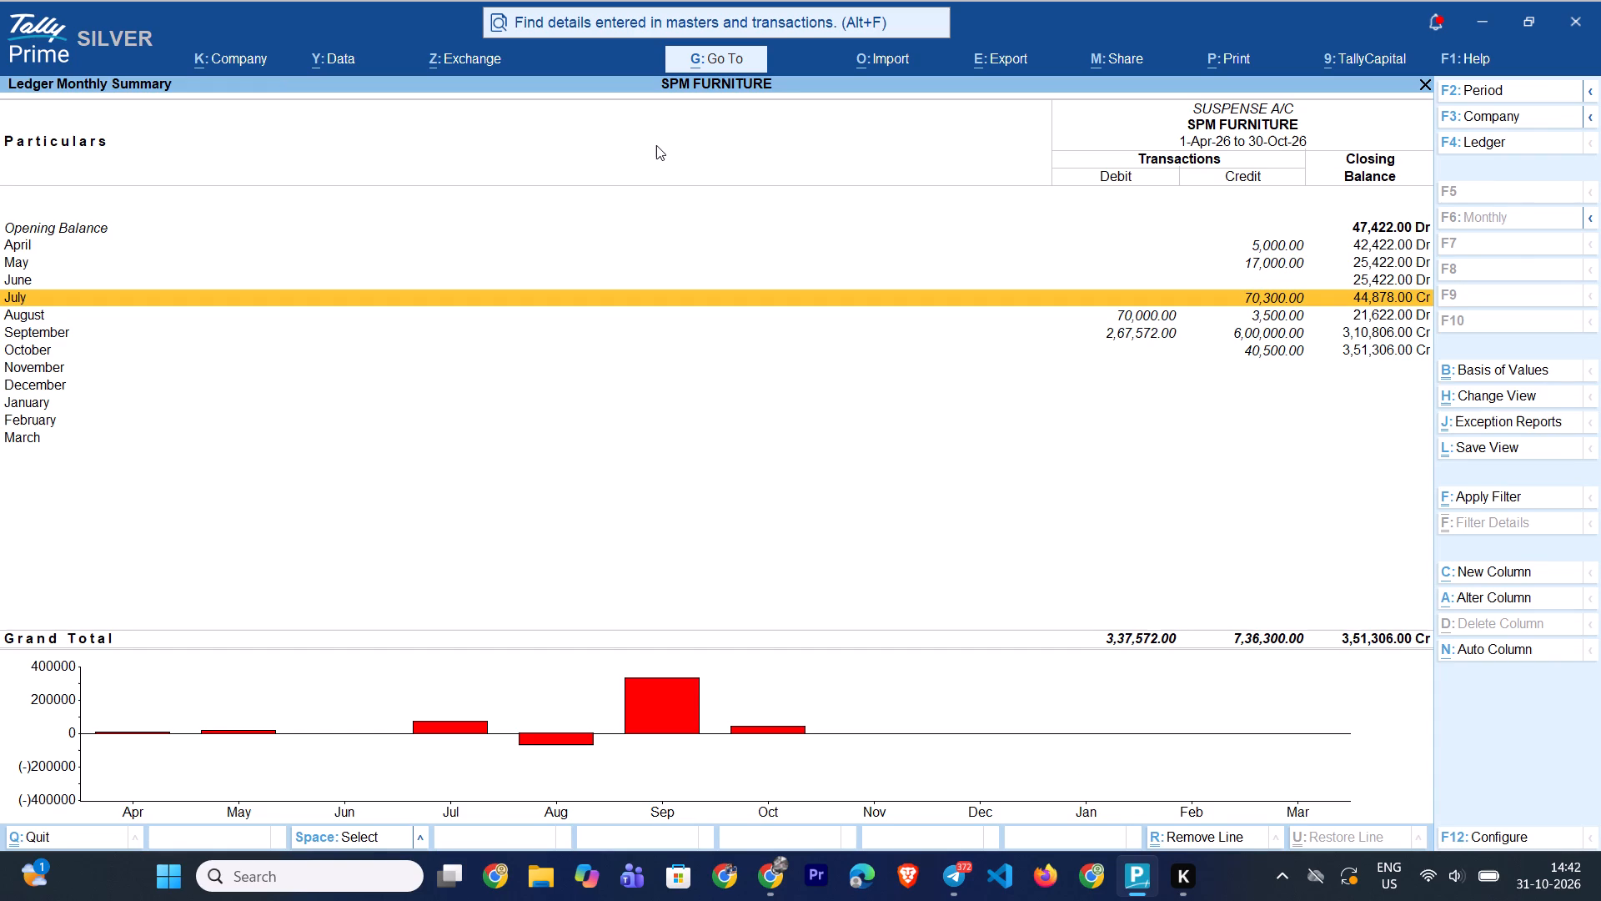
key("Up")
key("Up")
key("Return")
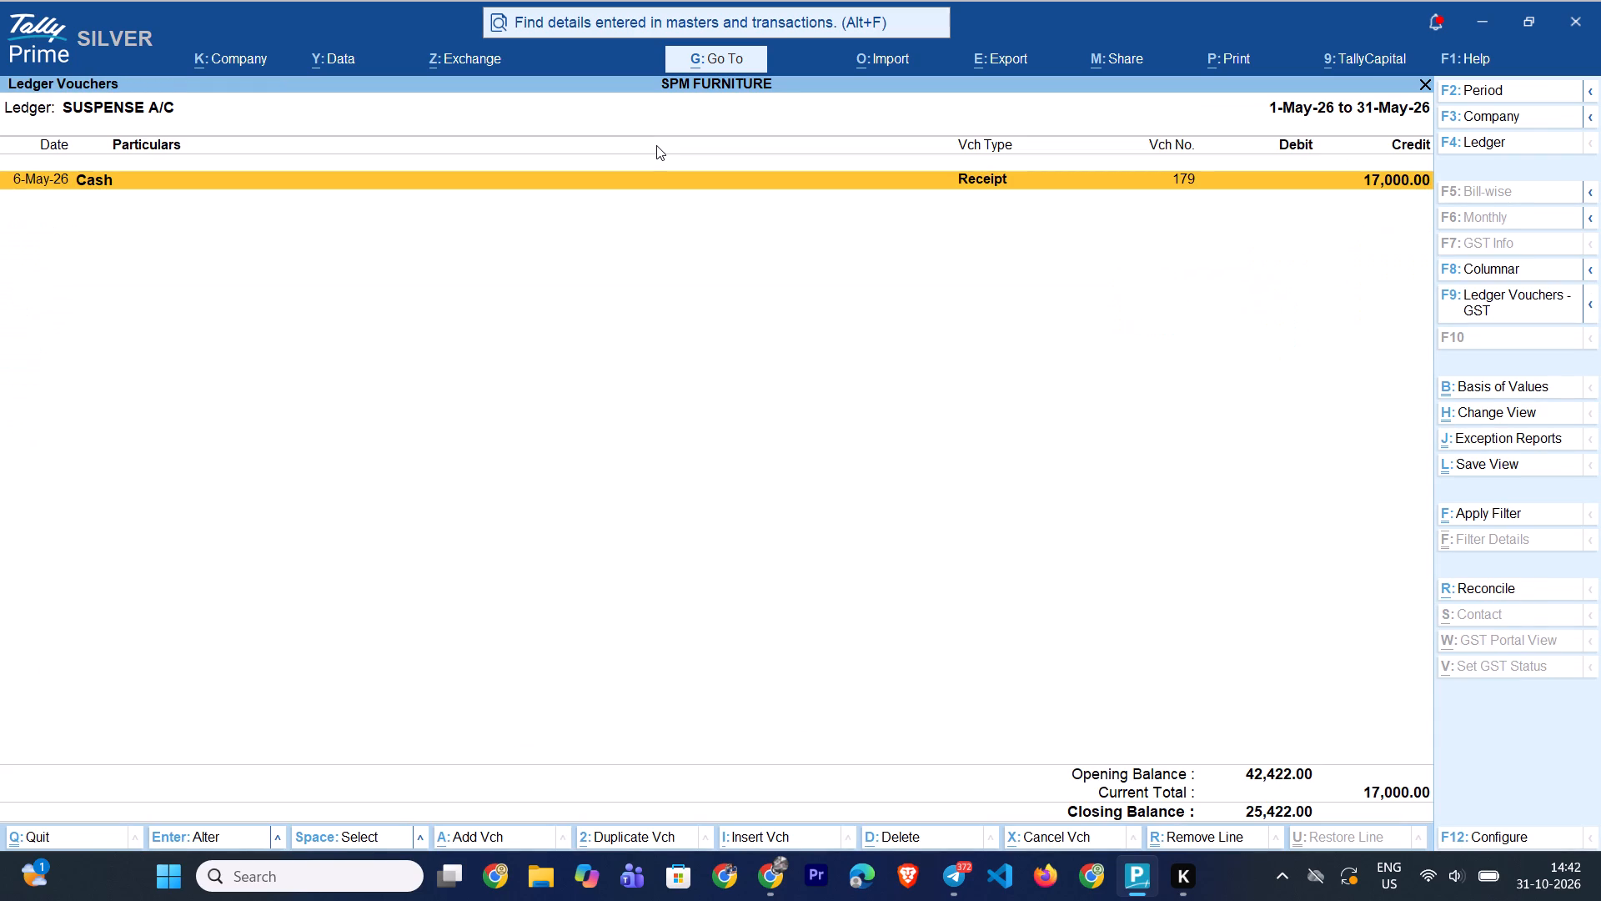
key("Escape")
Examine the suspense account's July vouchers entry by entry.
key("Down")
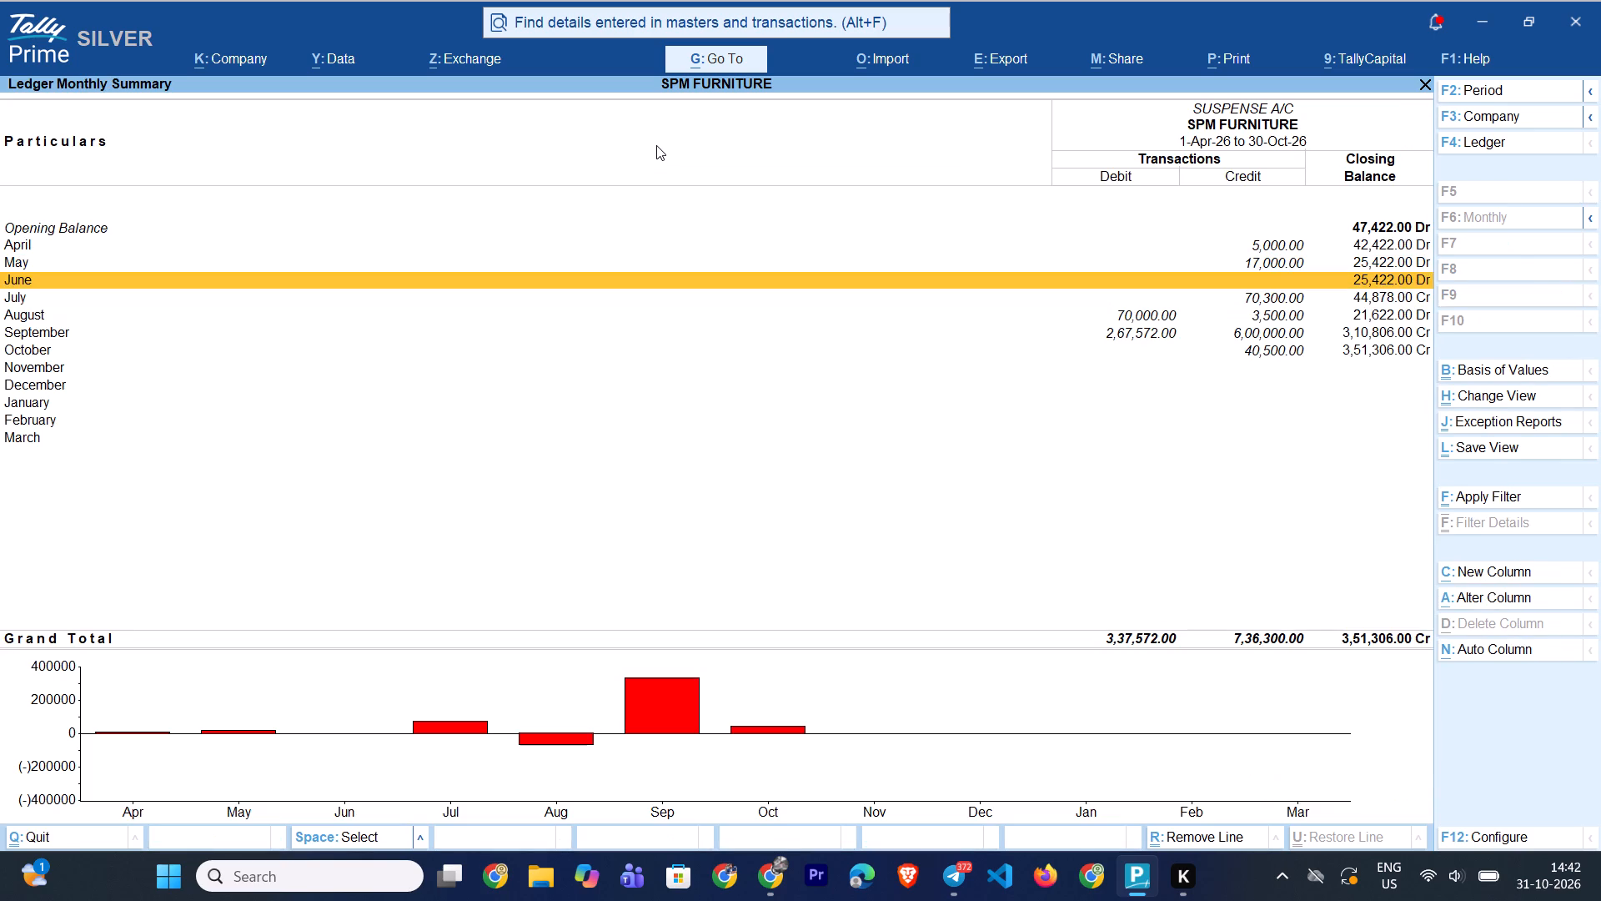
key("Down")
key("Return")
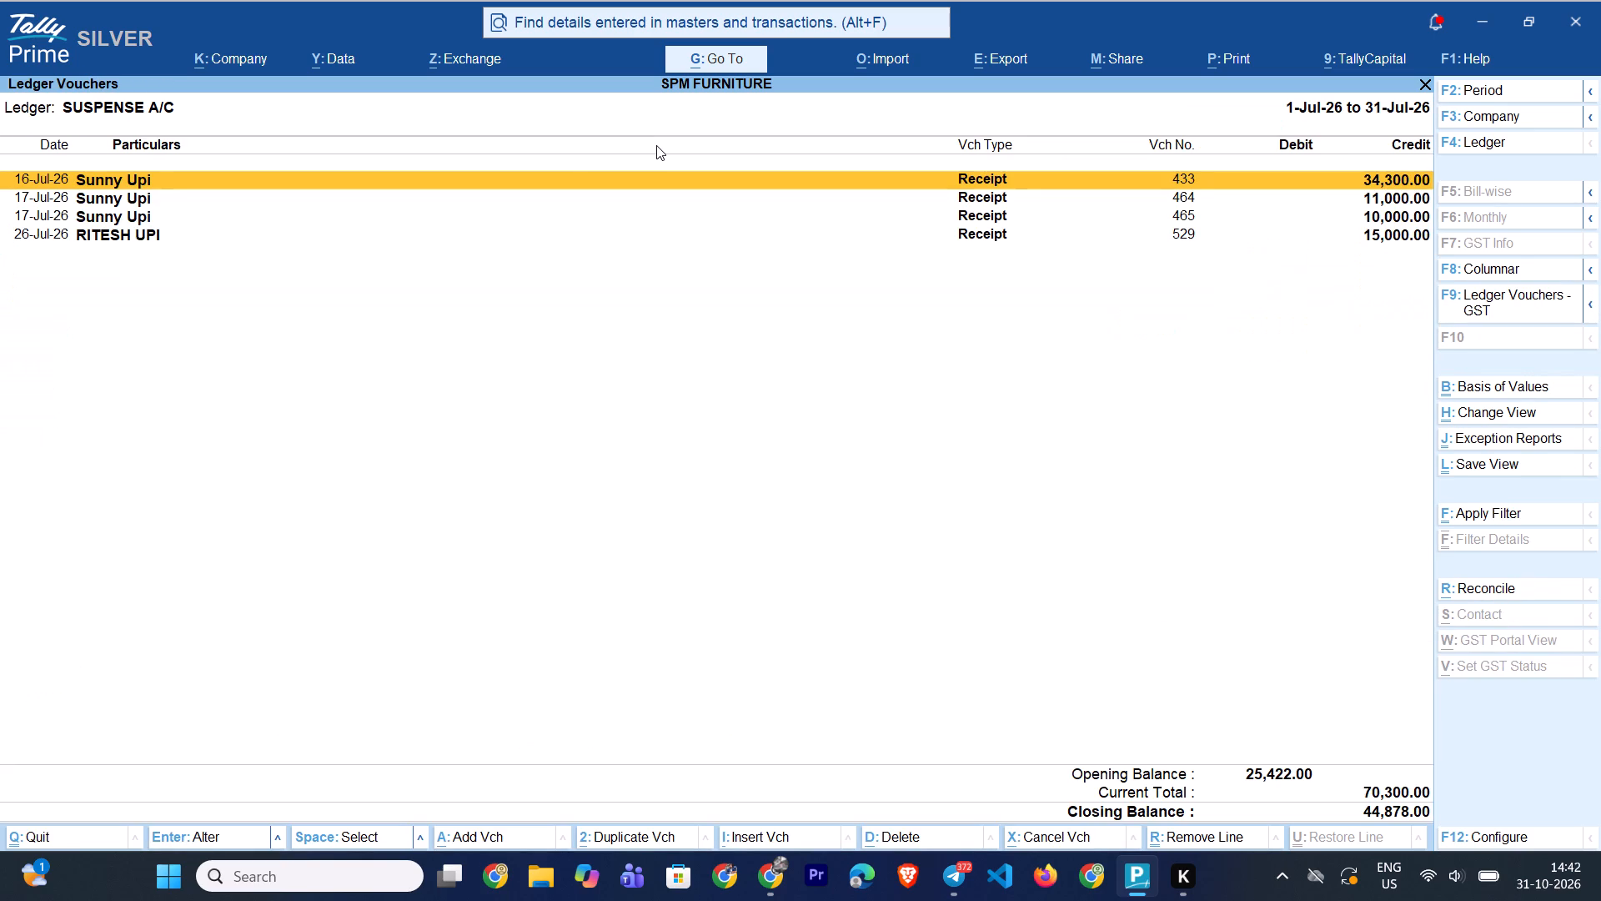
key("Down")
key("Down")
key("Down")
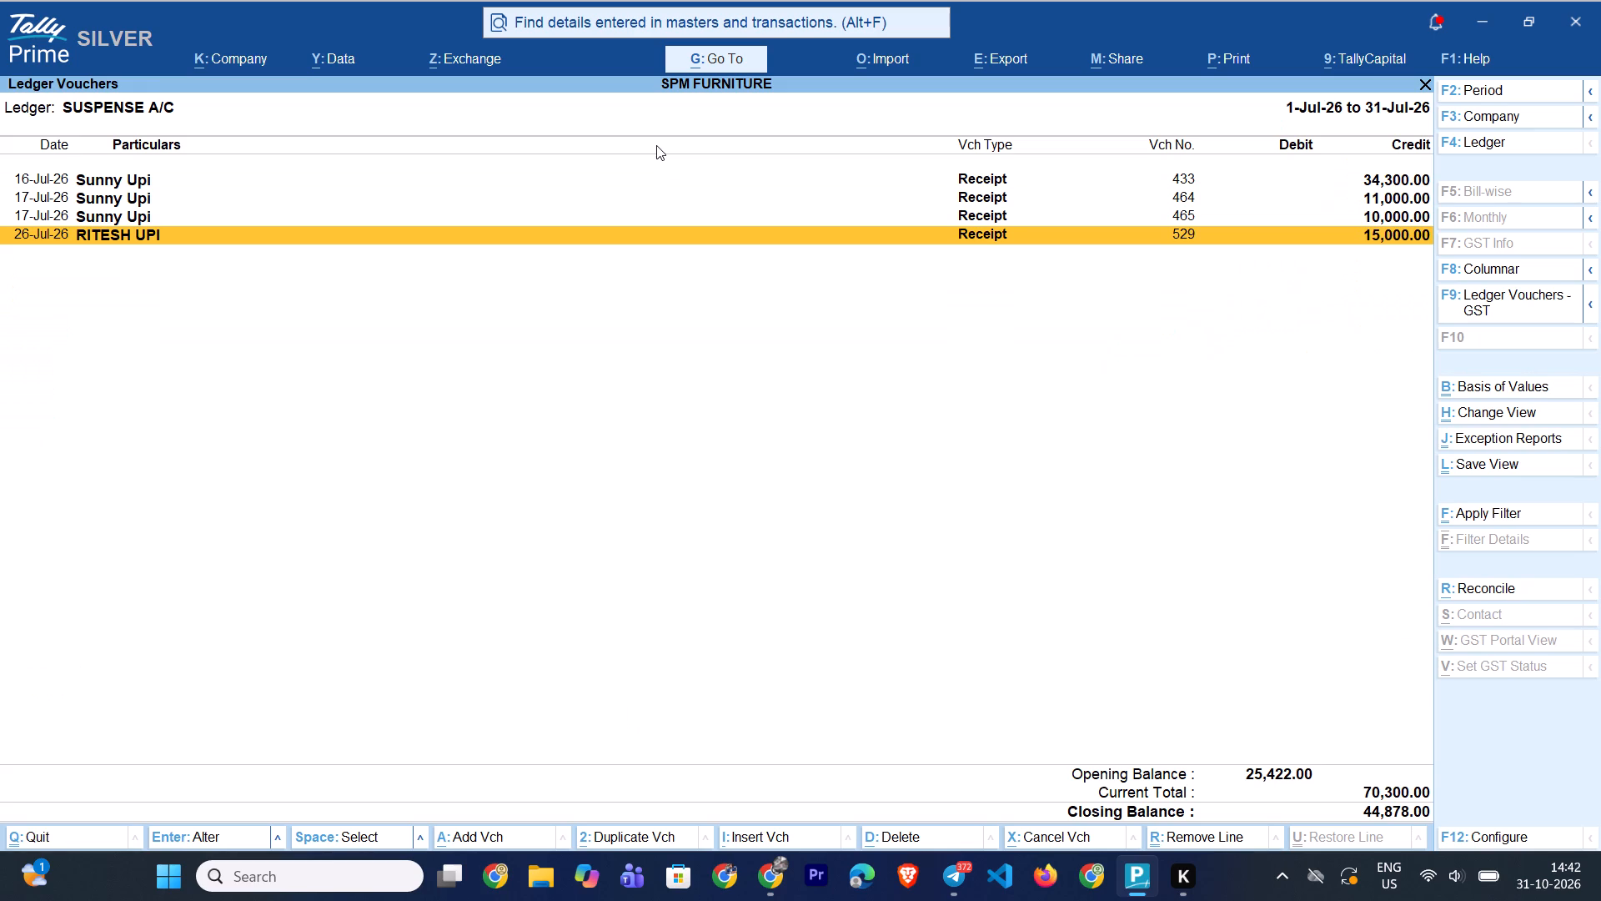
key("Escape")
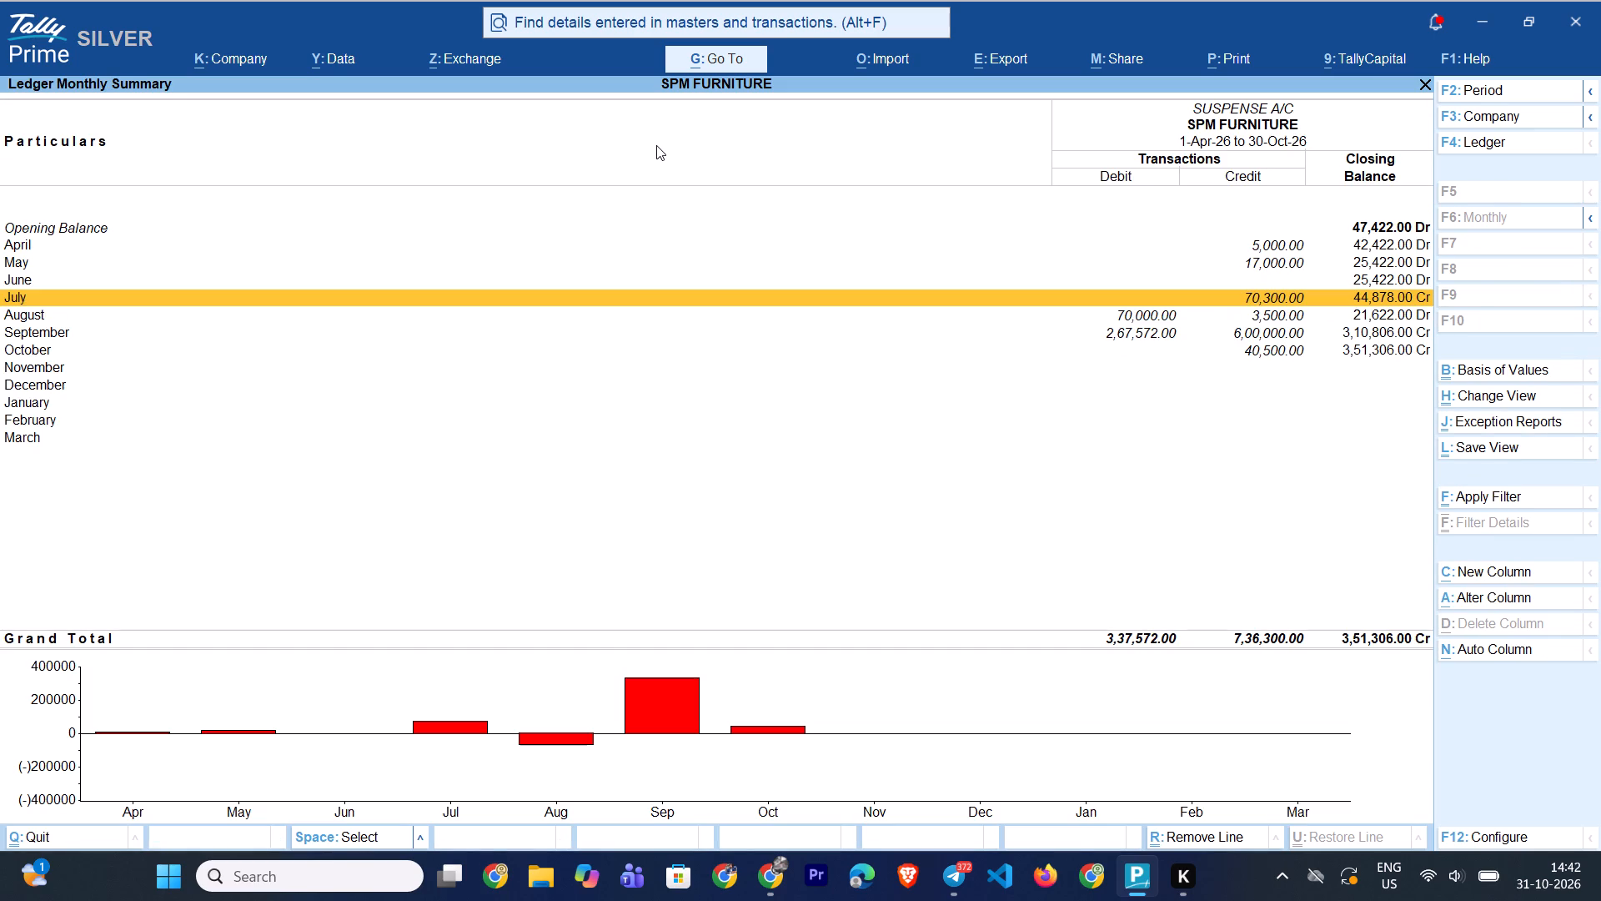
key("Return")
key("Down")
key("Down")
key("Down")
key("Down")
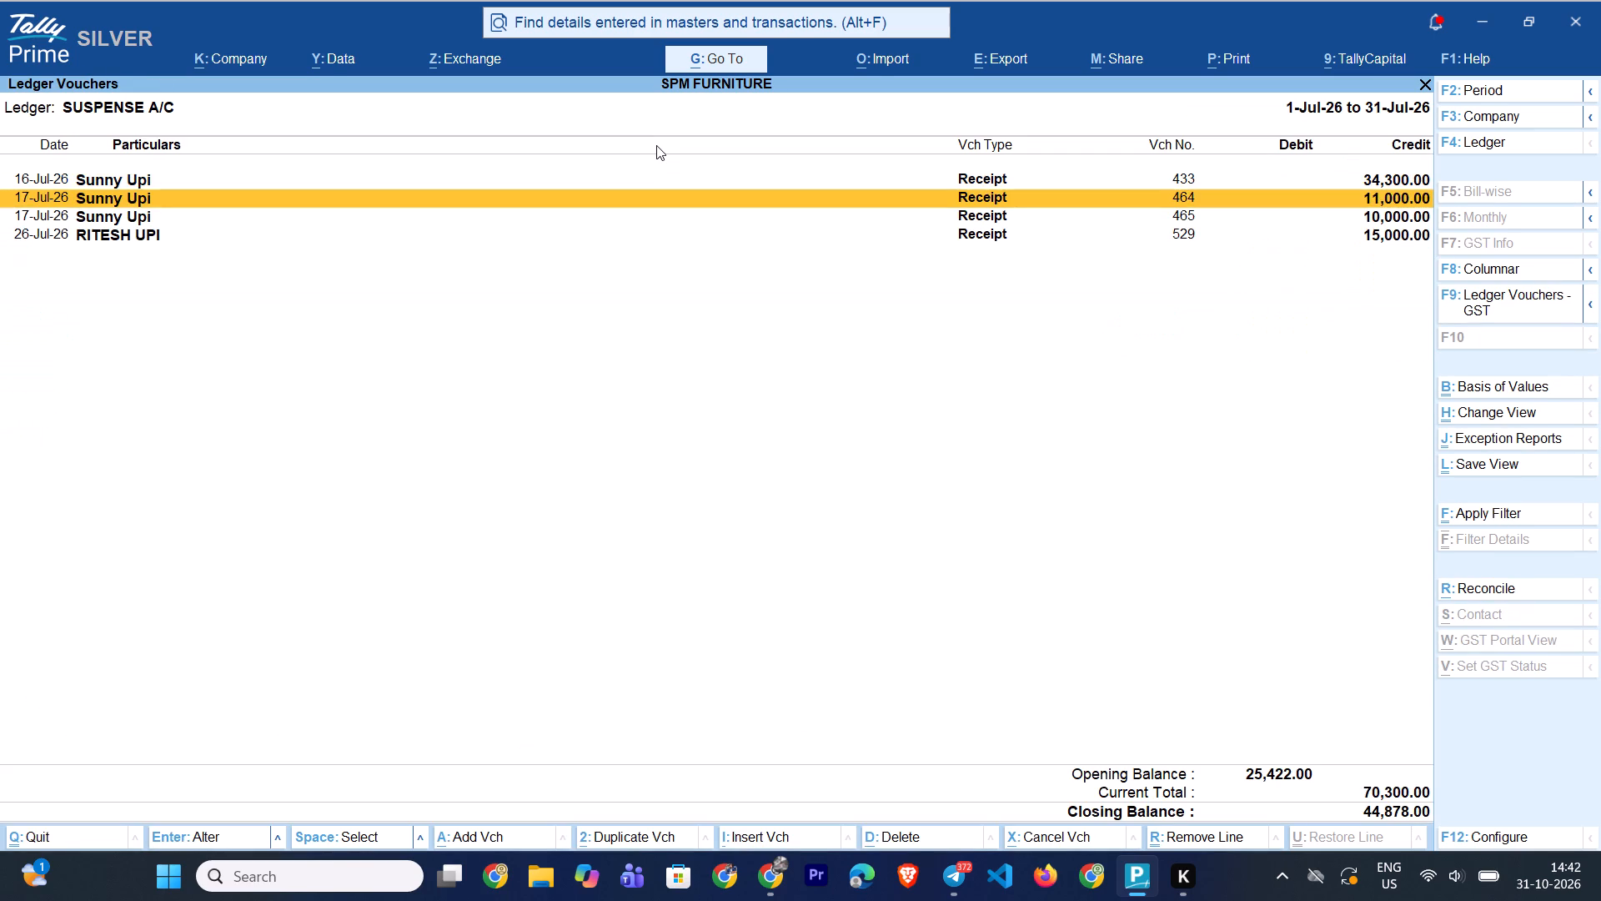
key("Down")
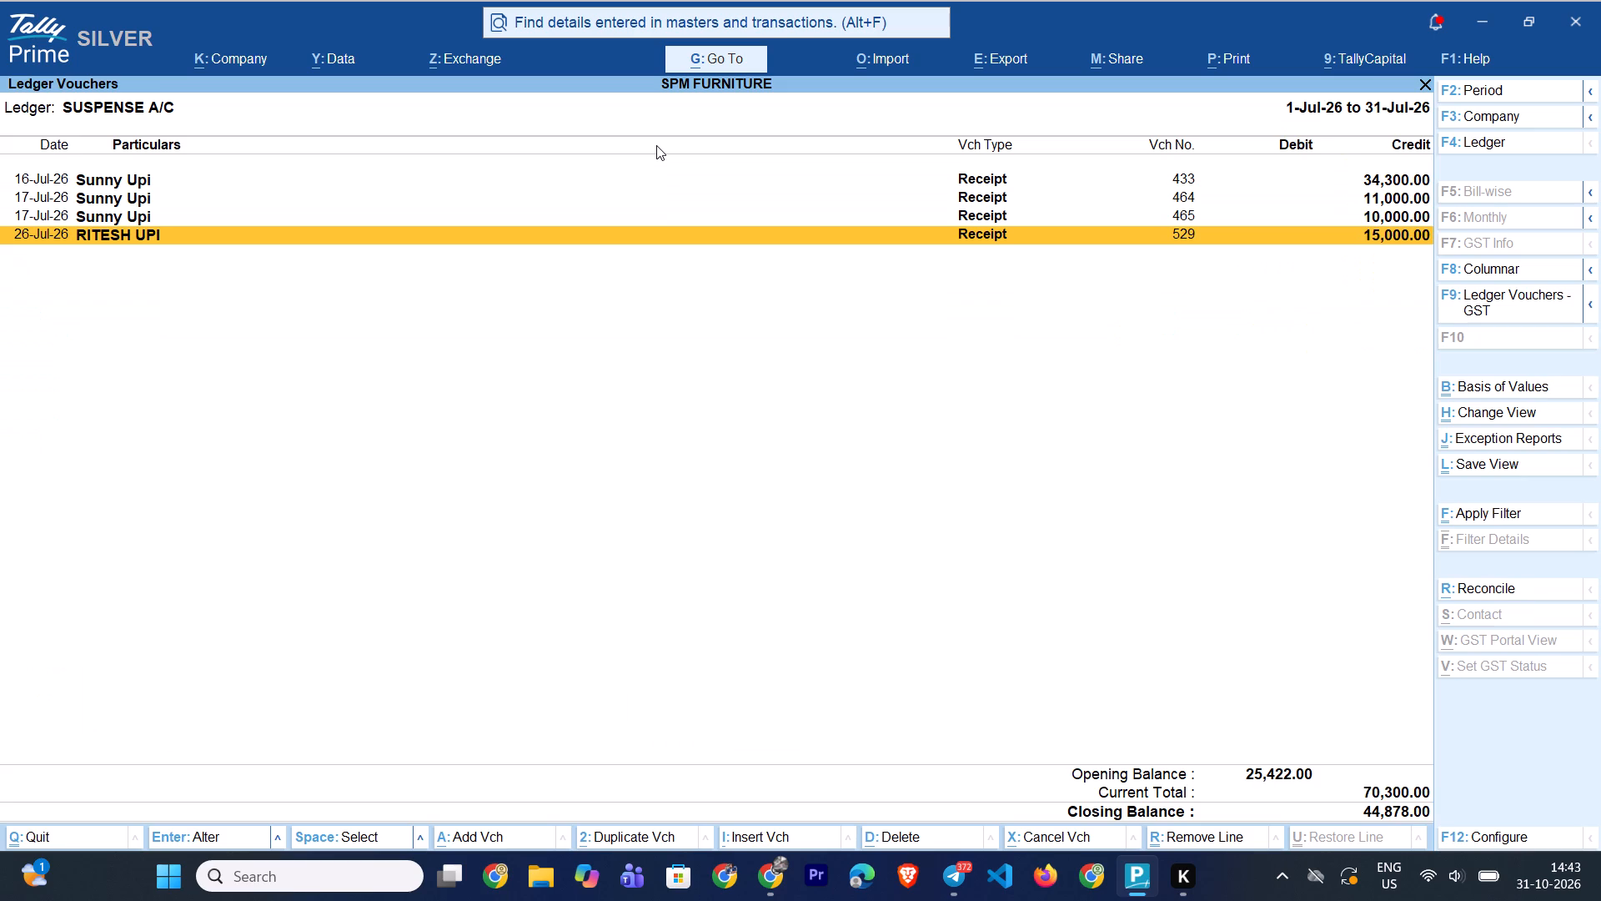
Examine the suspense account's April and May vouchers.
key("Escape")
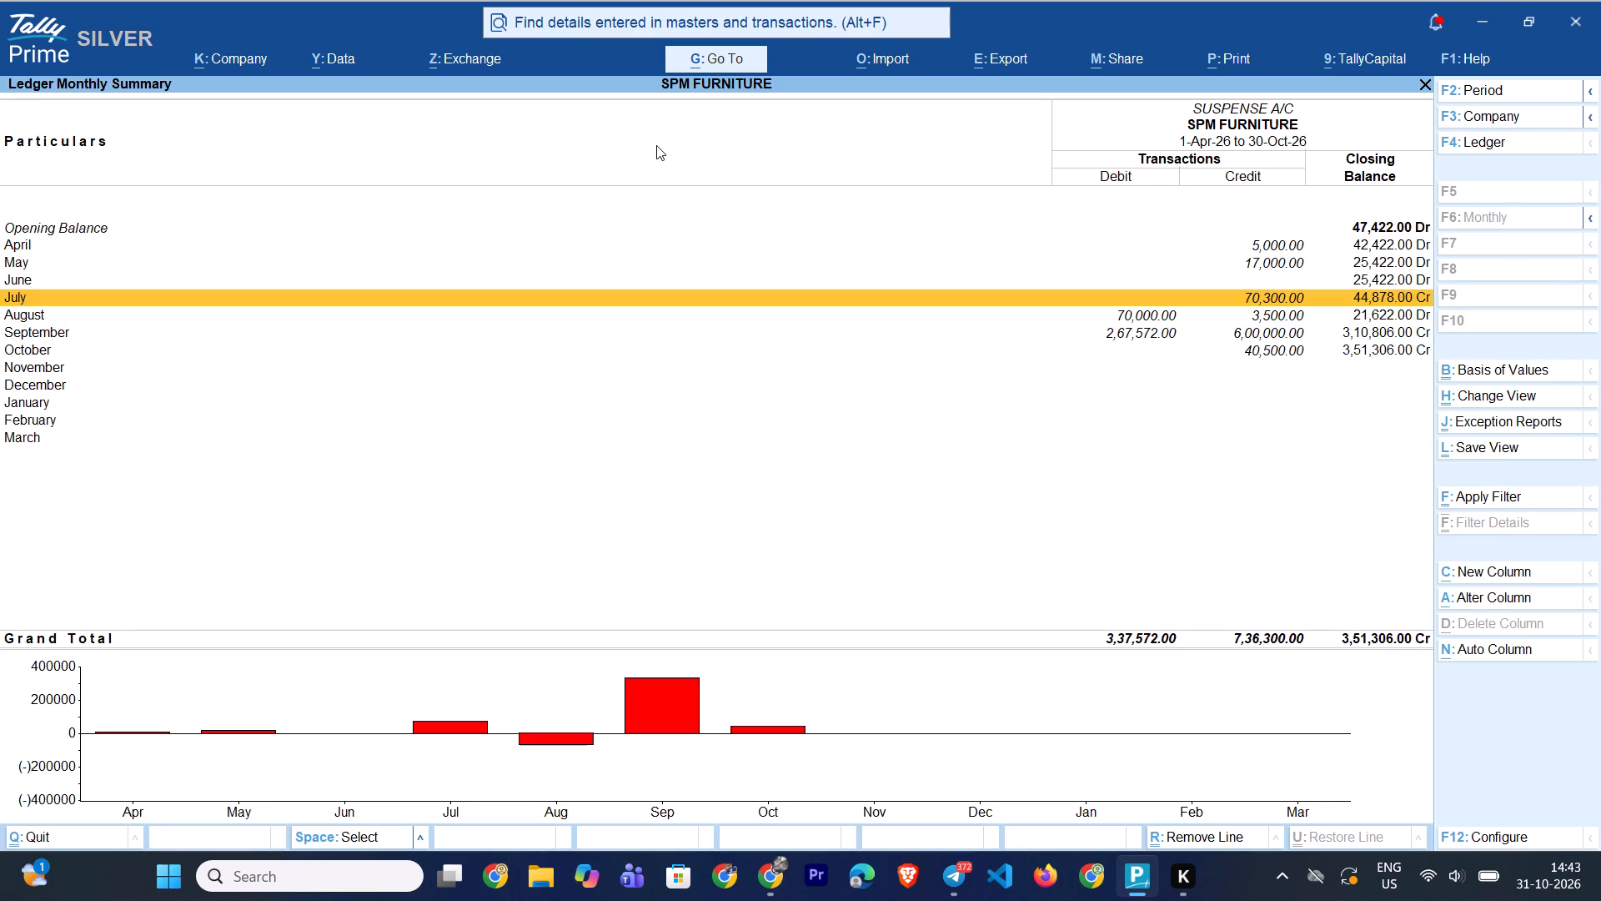
key("Up")
key("Up")
key("Up")
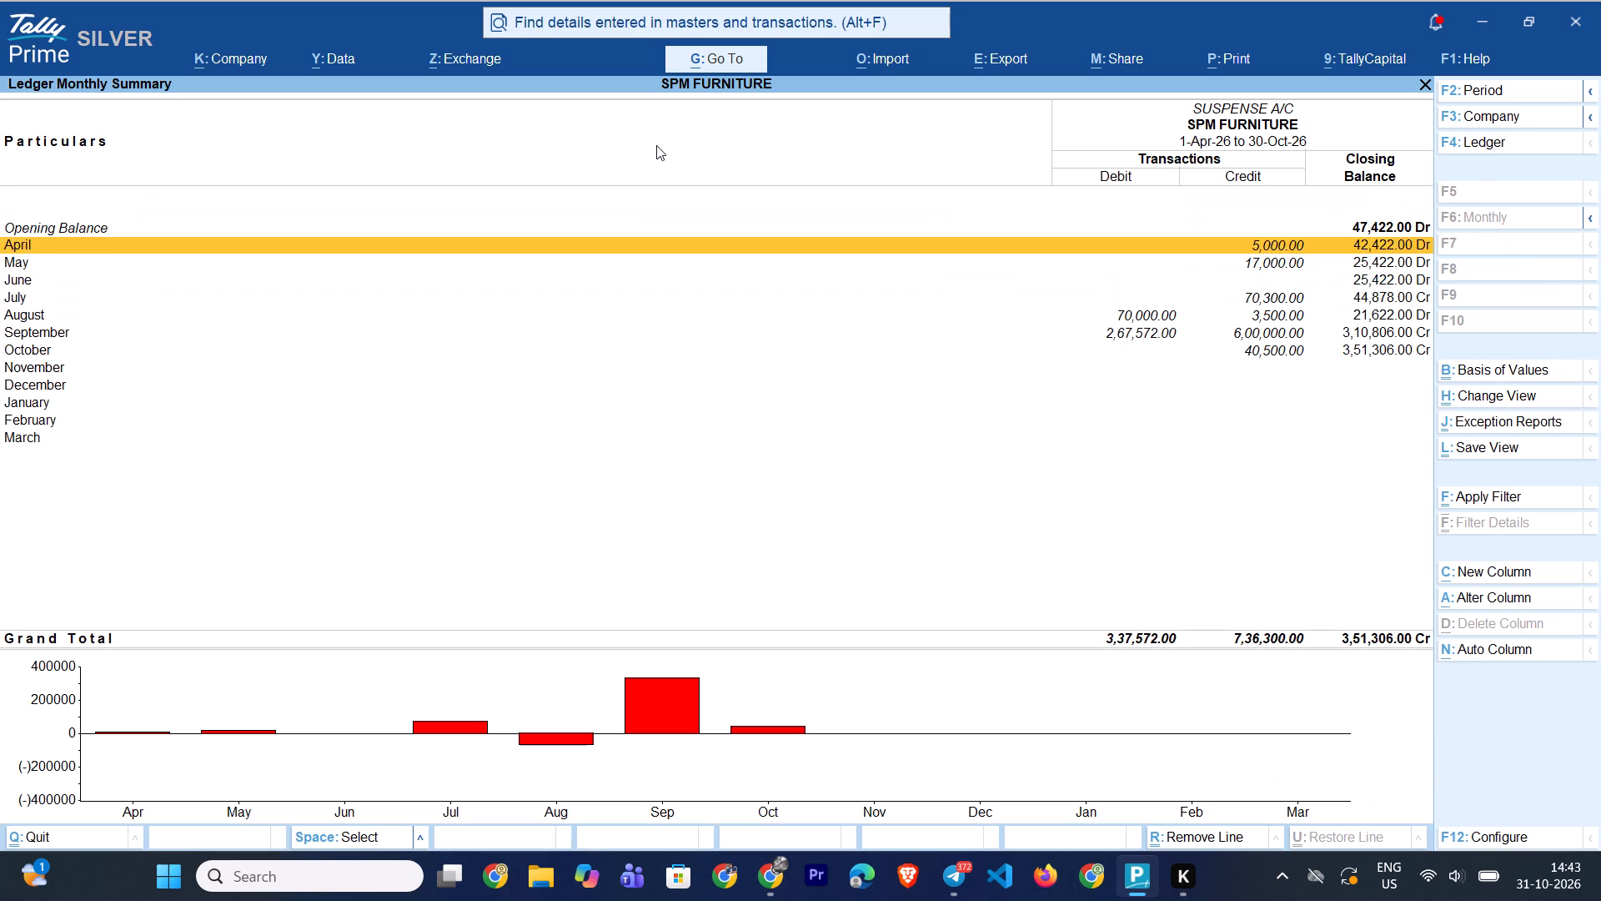
key("Return")
key("Escape")
key("Down")
key("Return")
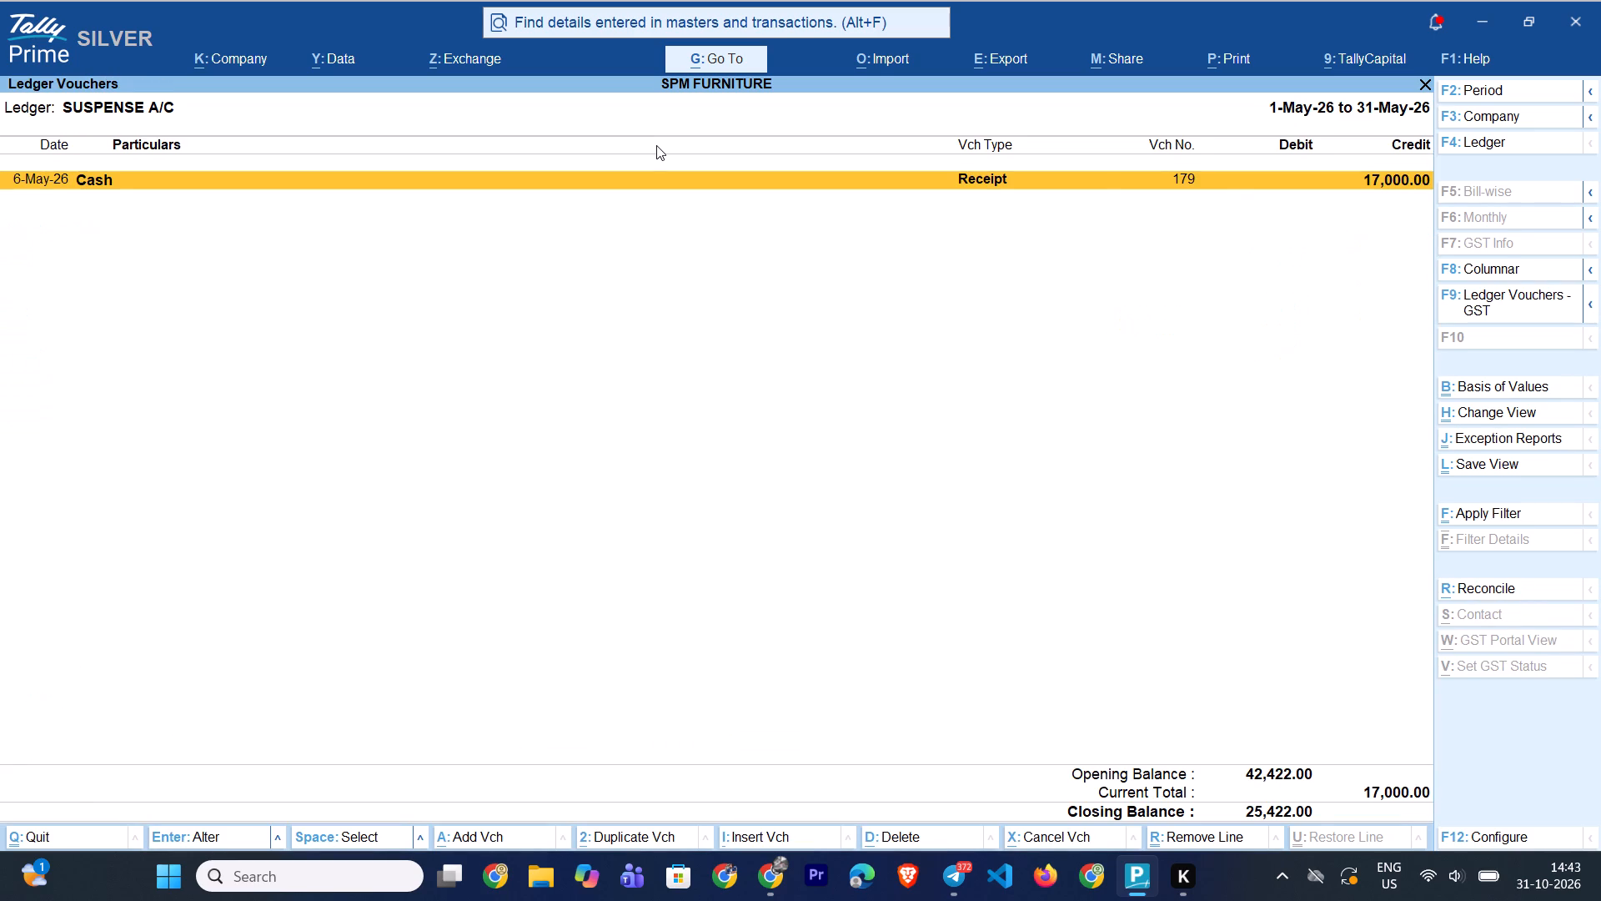
key("Escape")
key("Down")
key("Down")
key("Return")
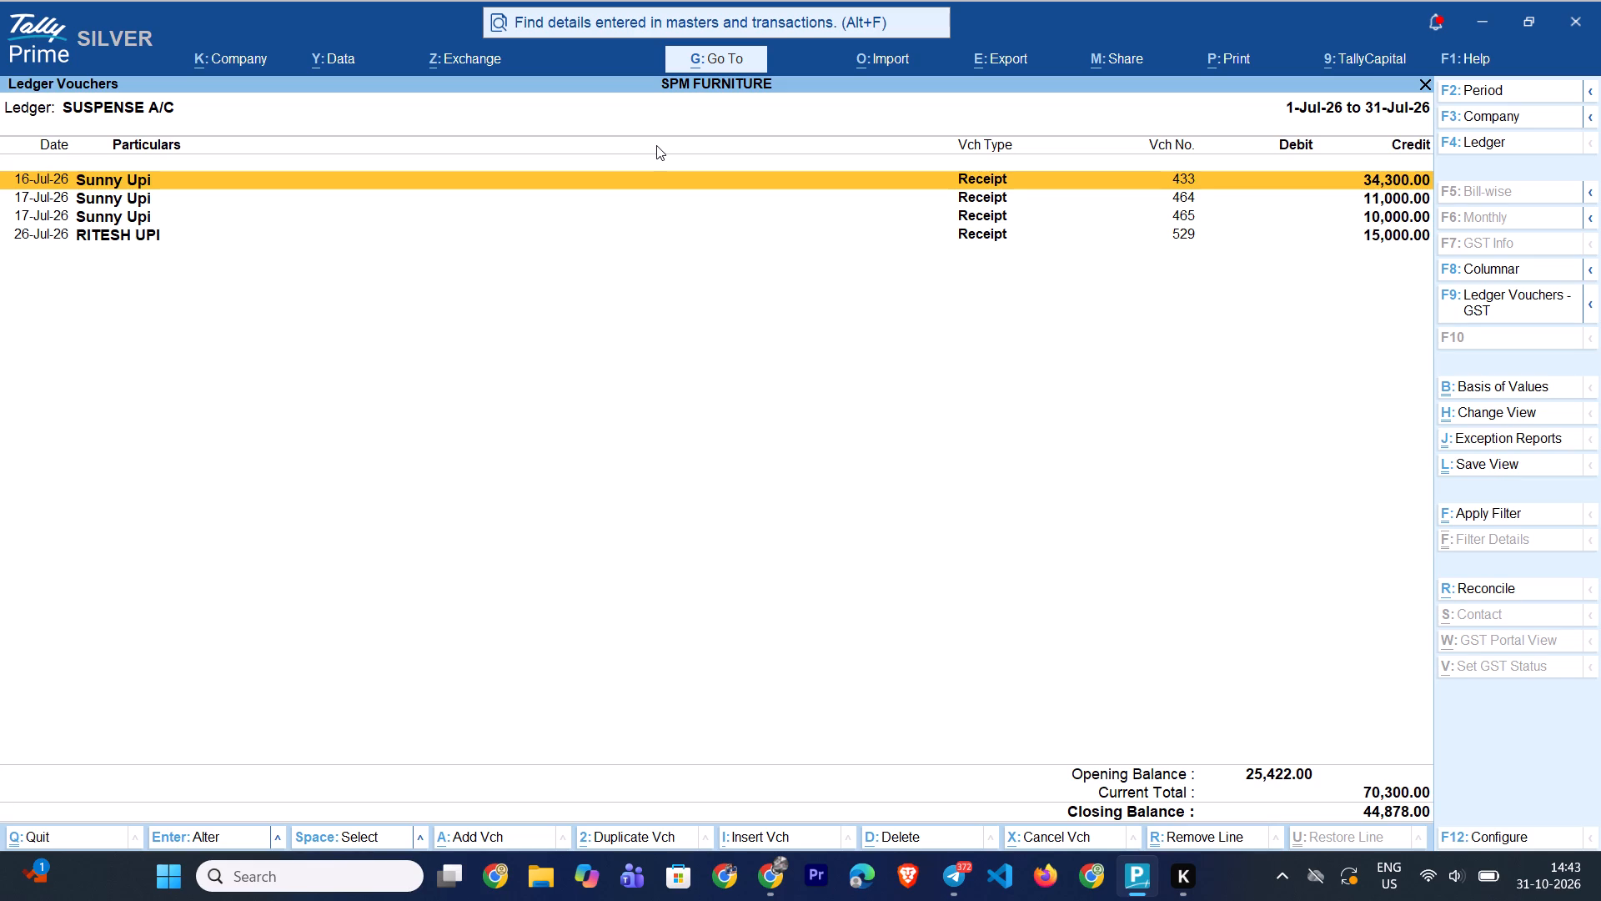
key("Return")
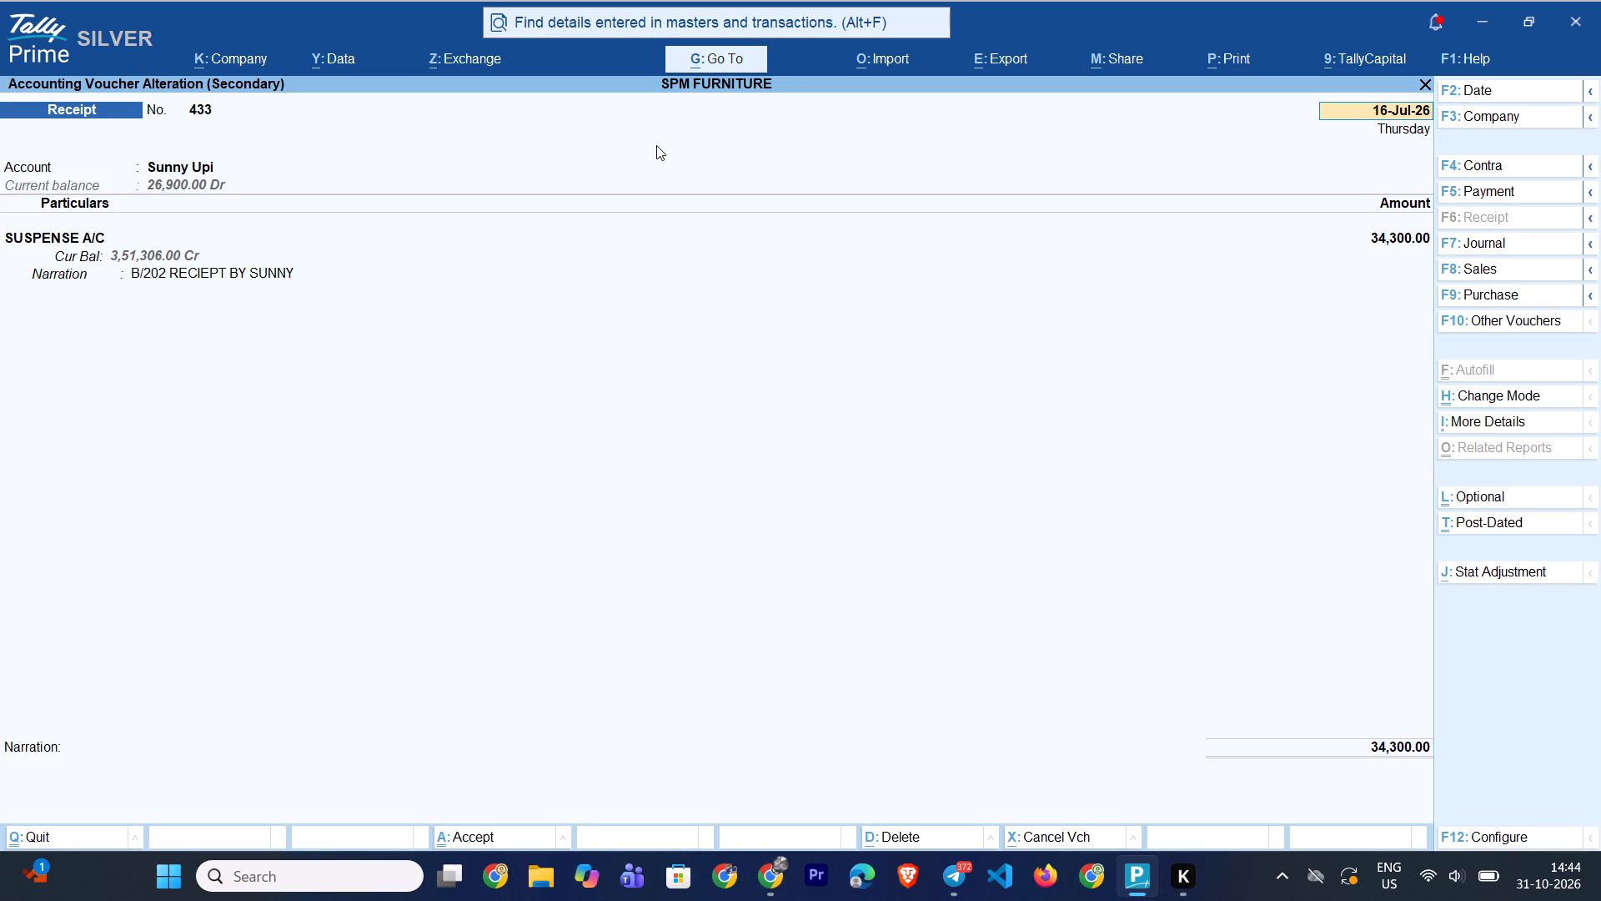
key("Return")
key("Return")
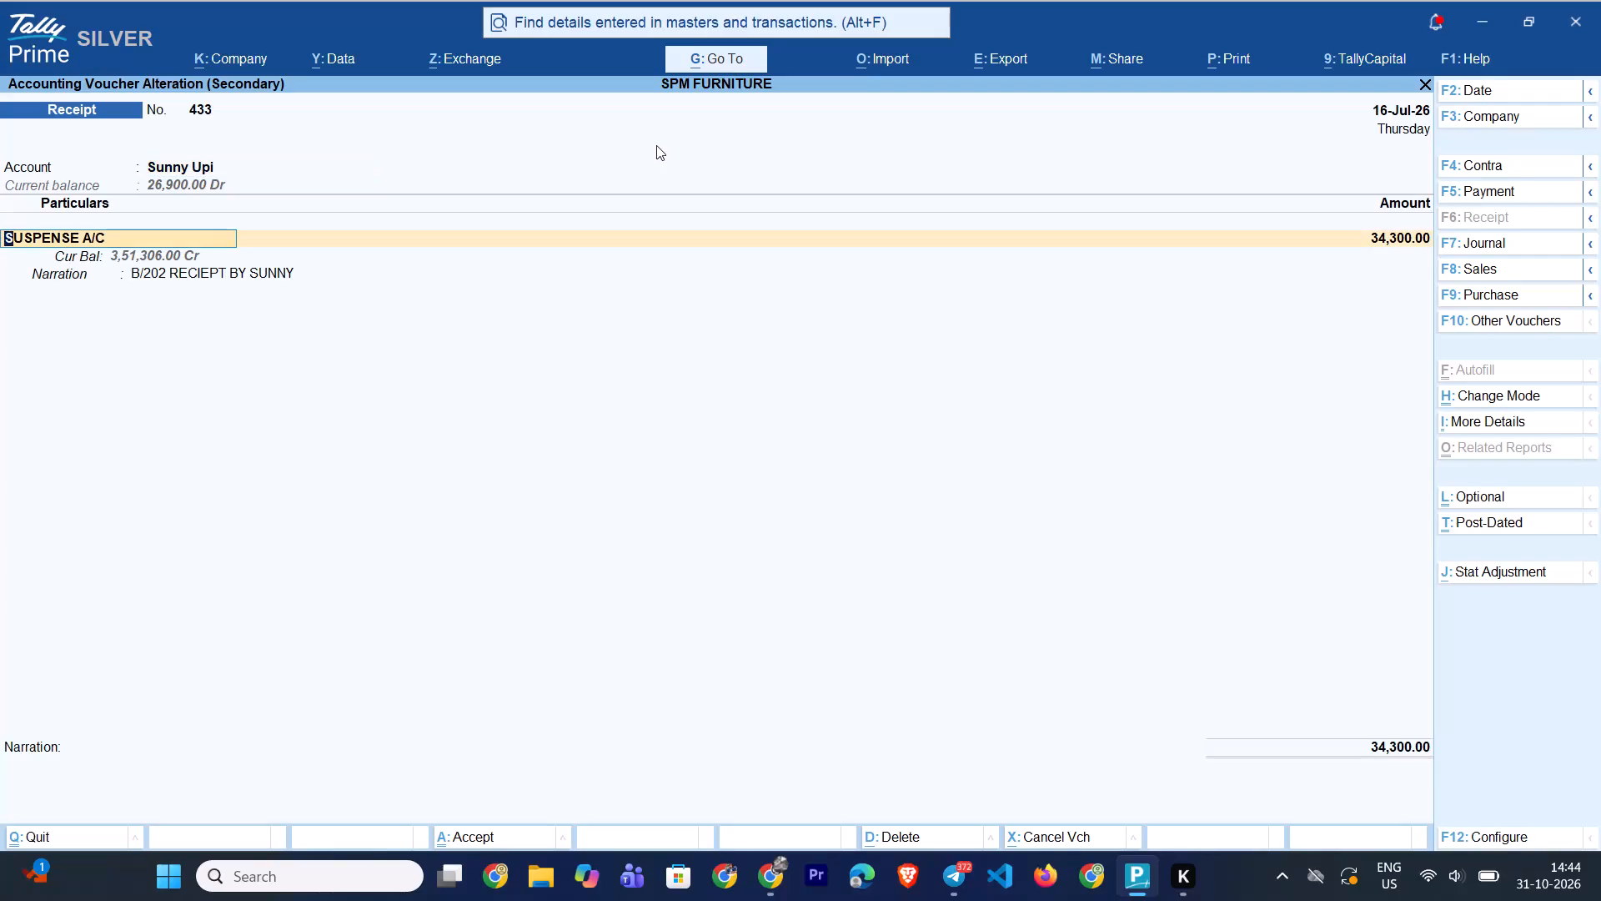
type("gopl")
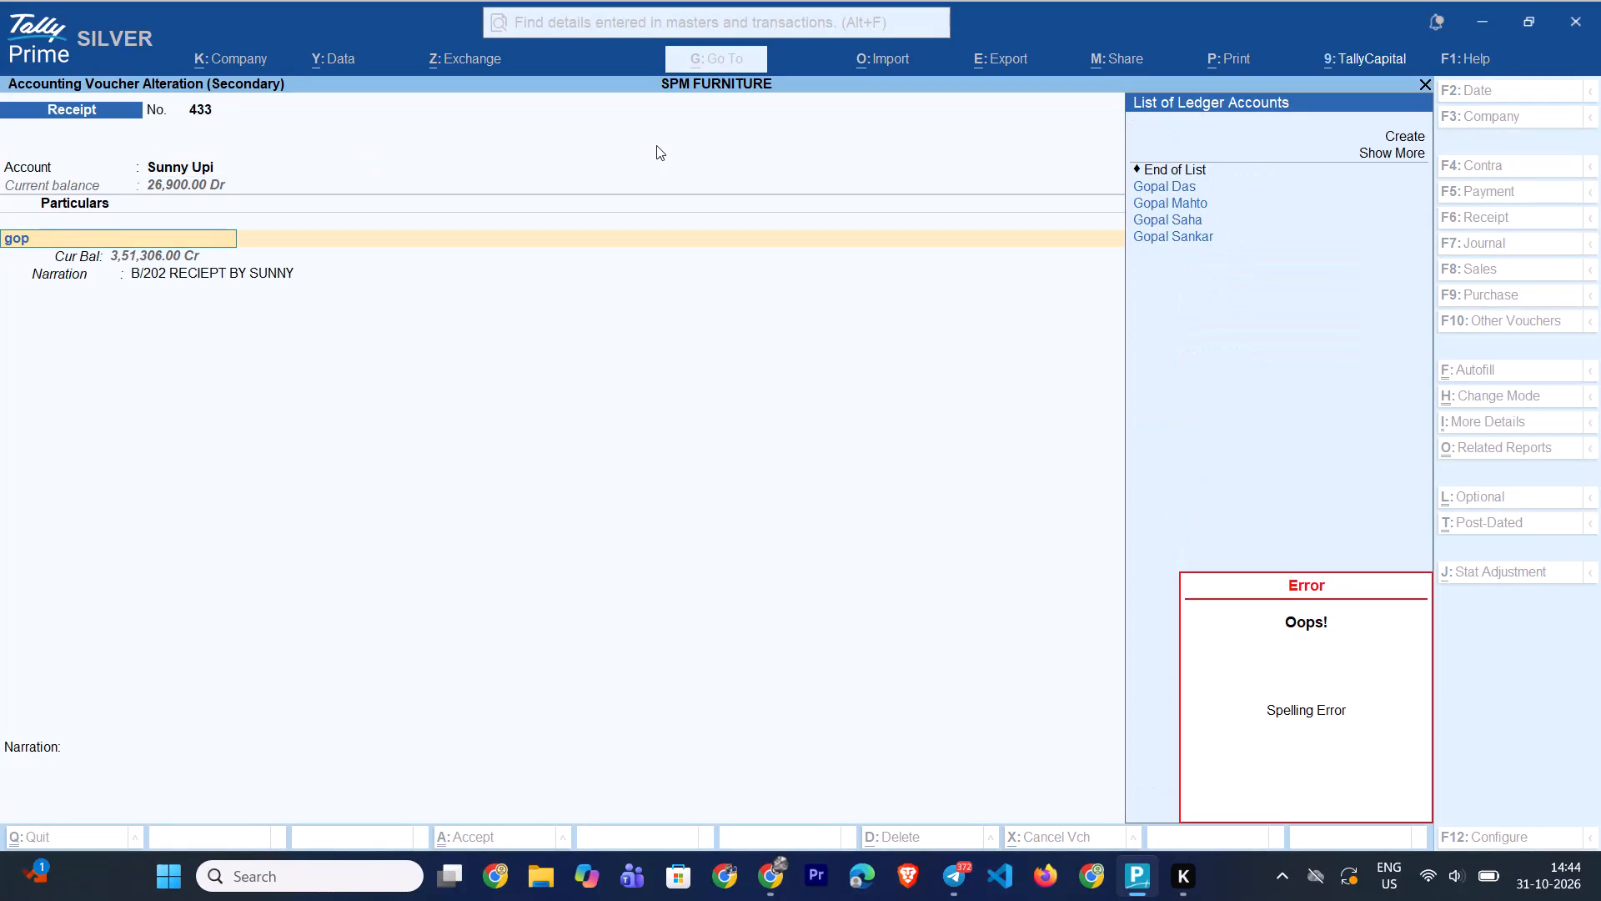
type("aa")
key("a")
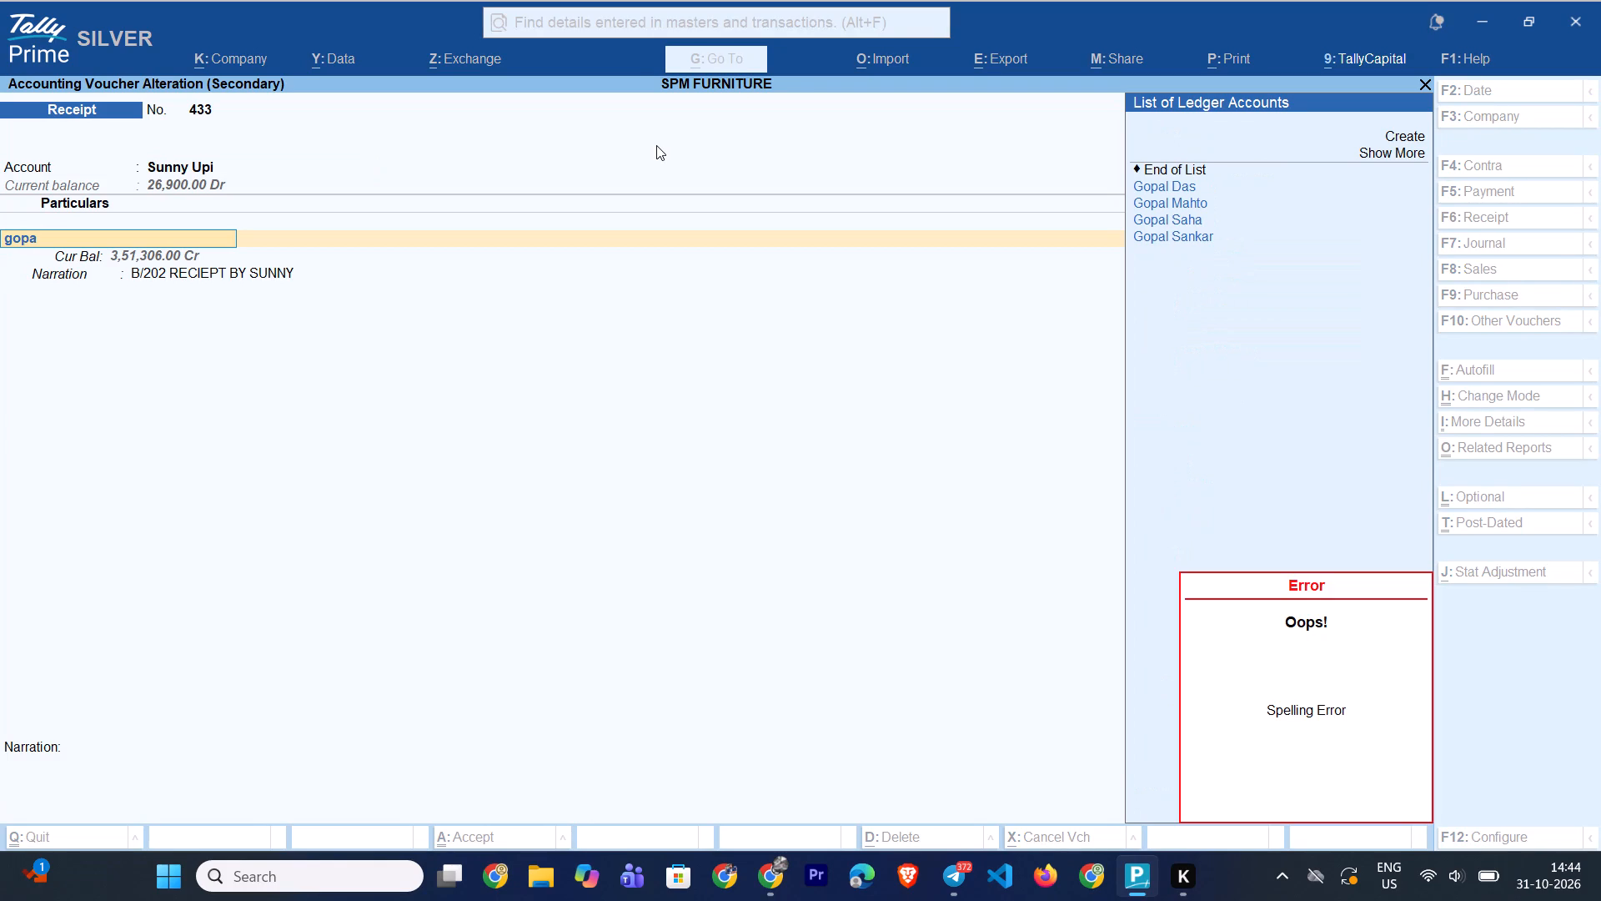
key("Down")
key("Down")
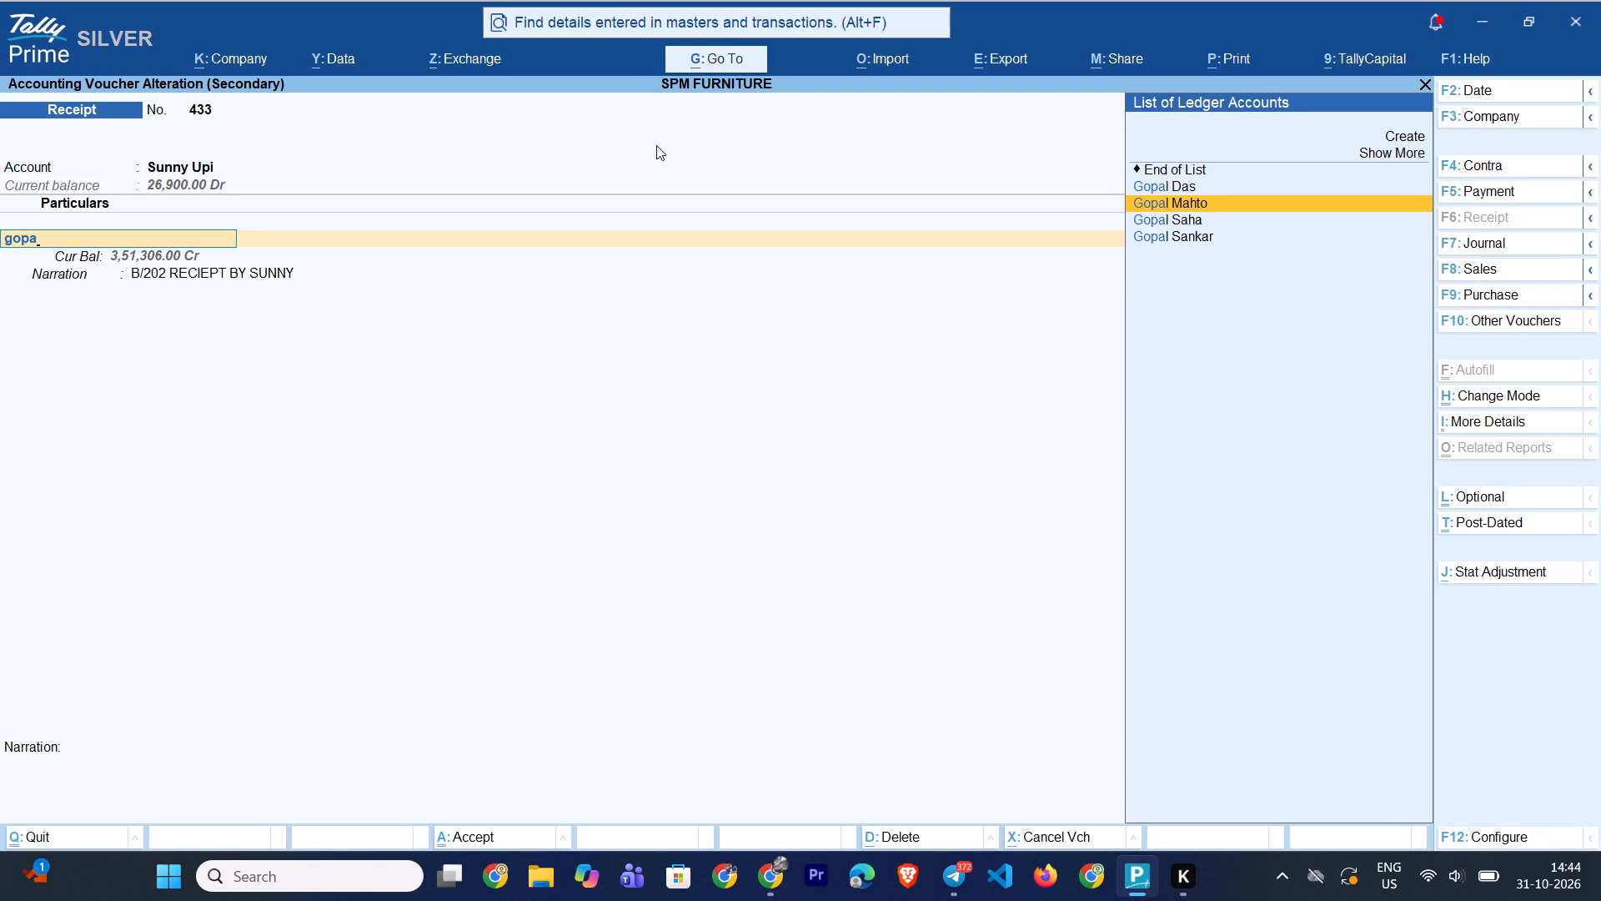
key("Return")
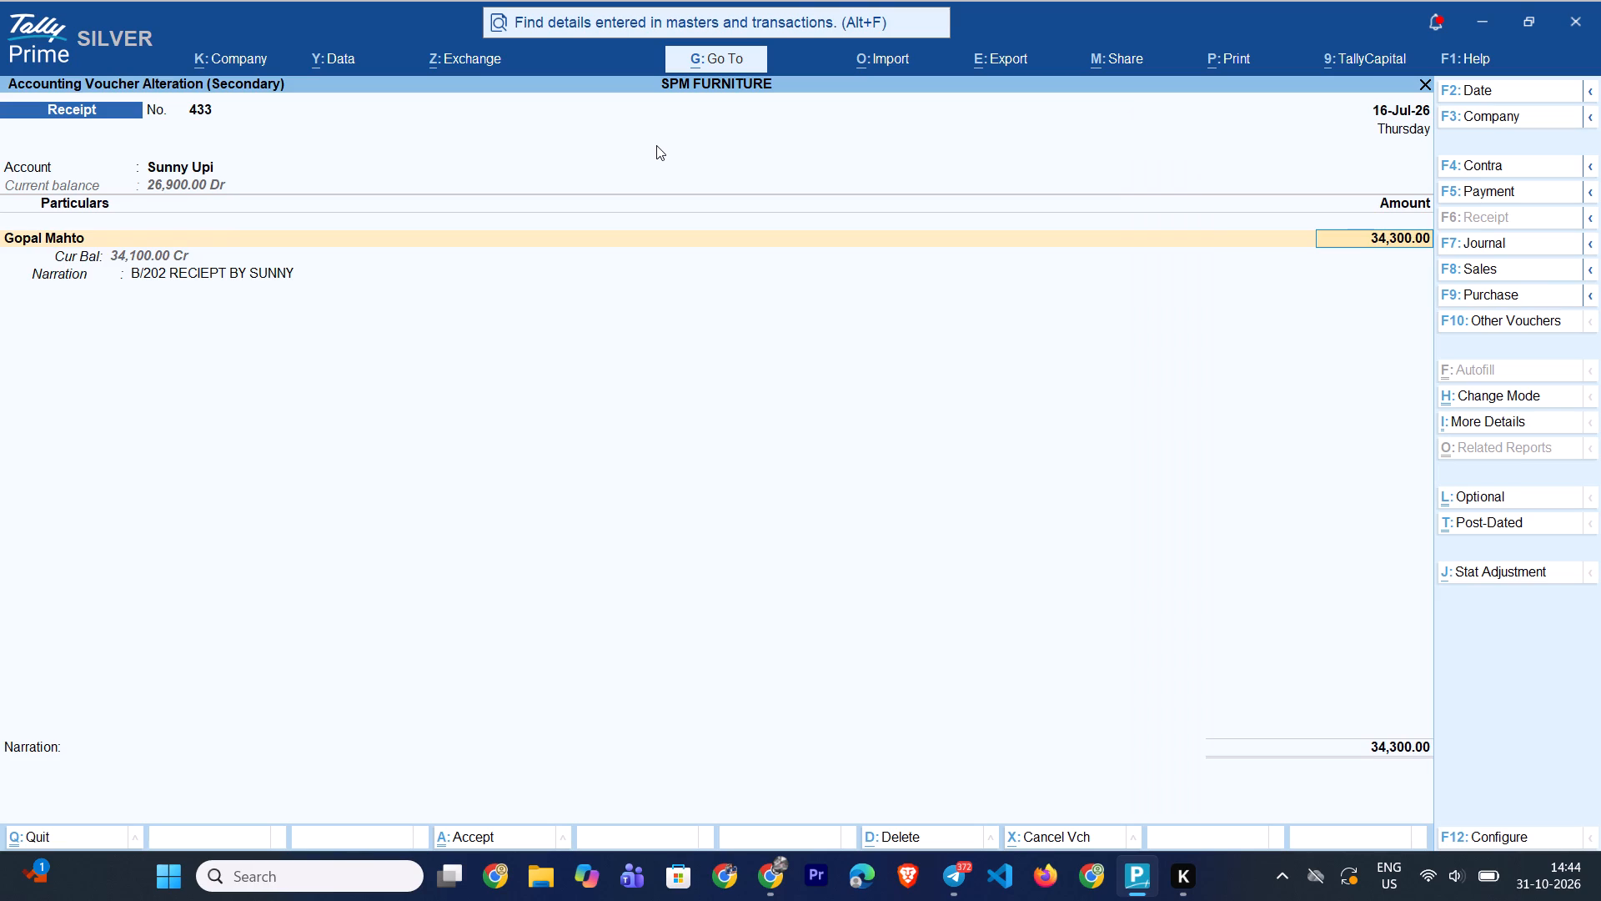
Record the receipt's 34,300 as On Account for that customer and assign the Sunny Upi bank allocation to the same ledger.
key("Return")
key("Return")
key("Return")
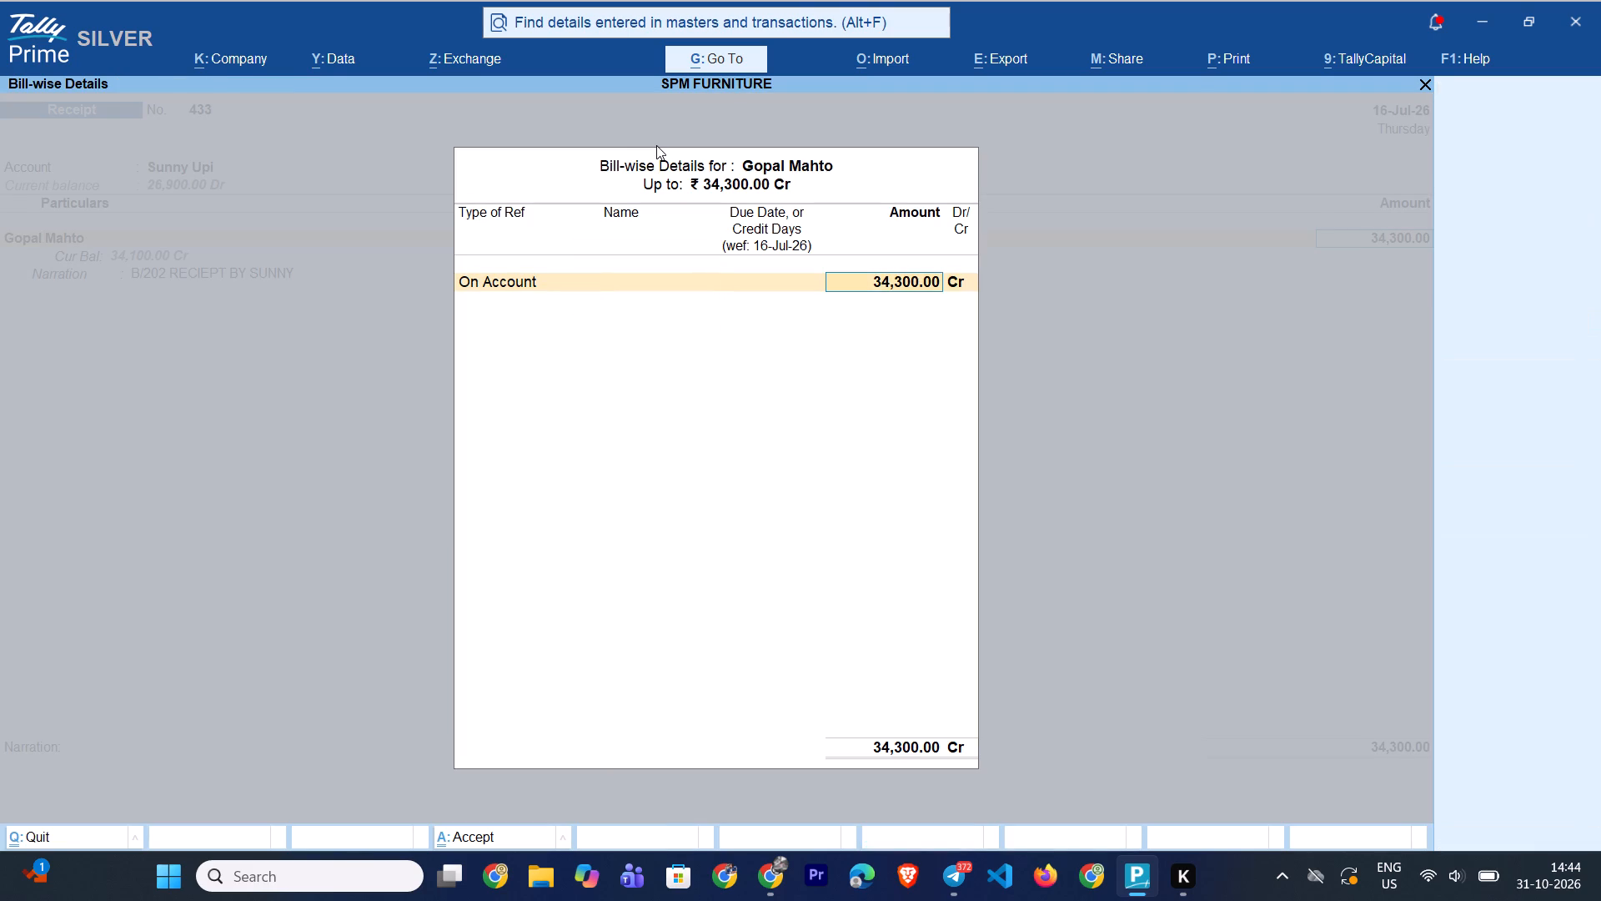
key("Return")
key("Return")
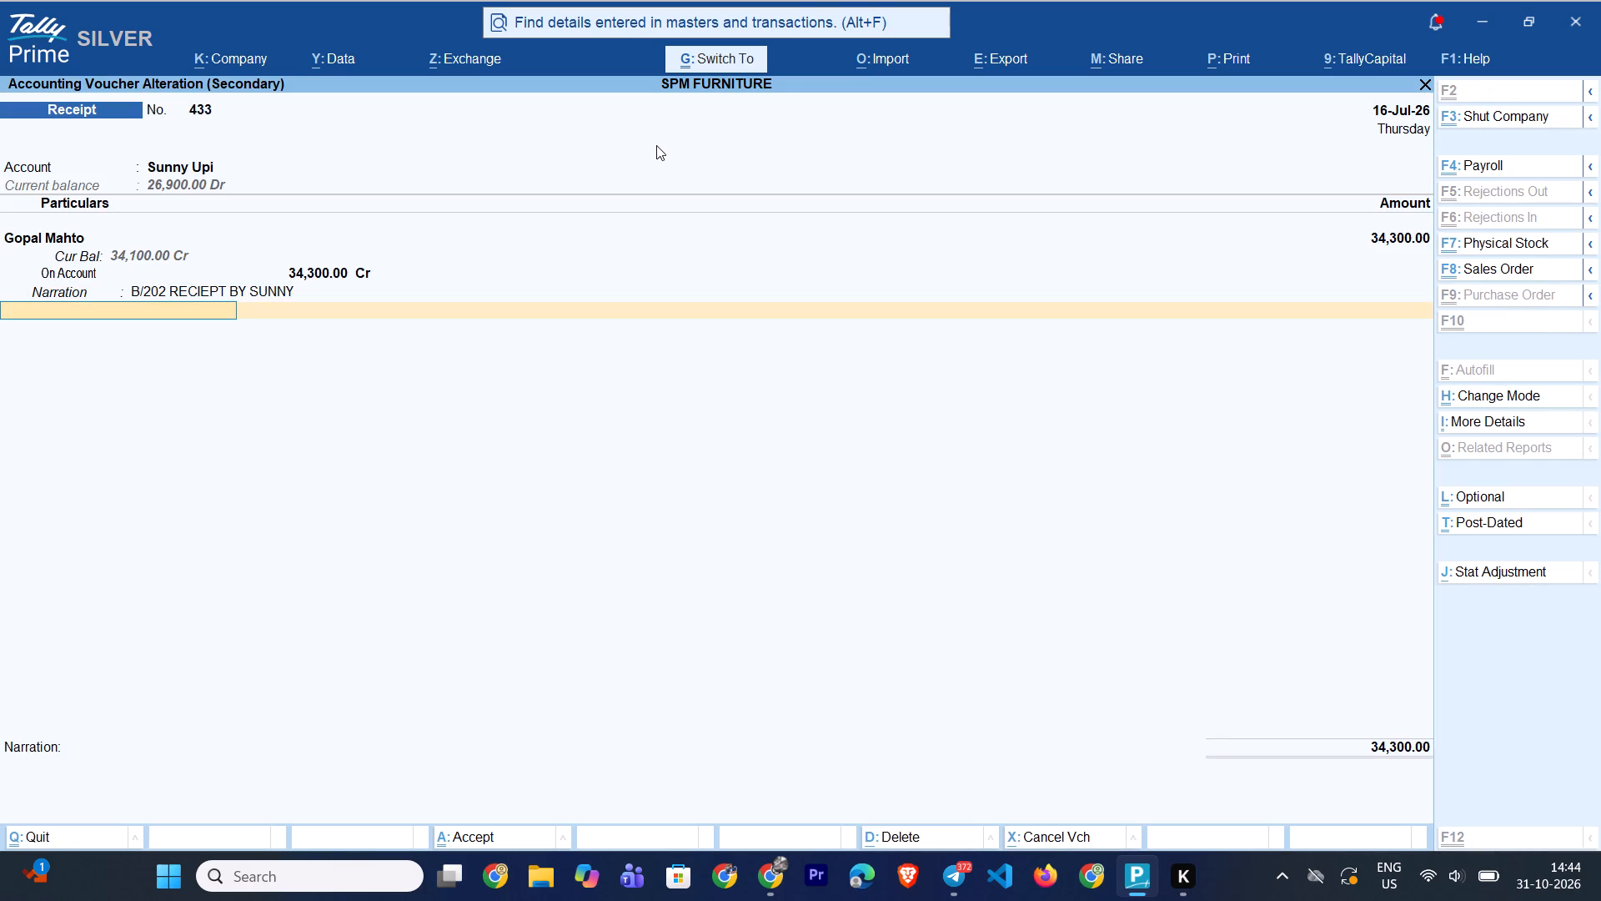
key("ctrl+a")
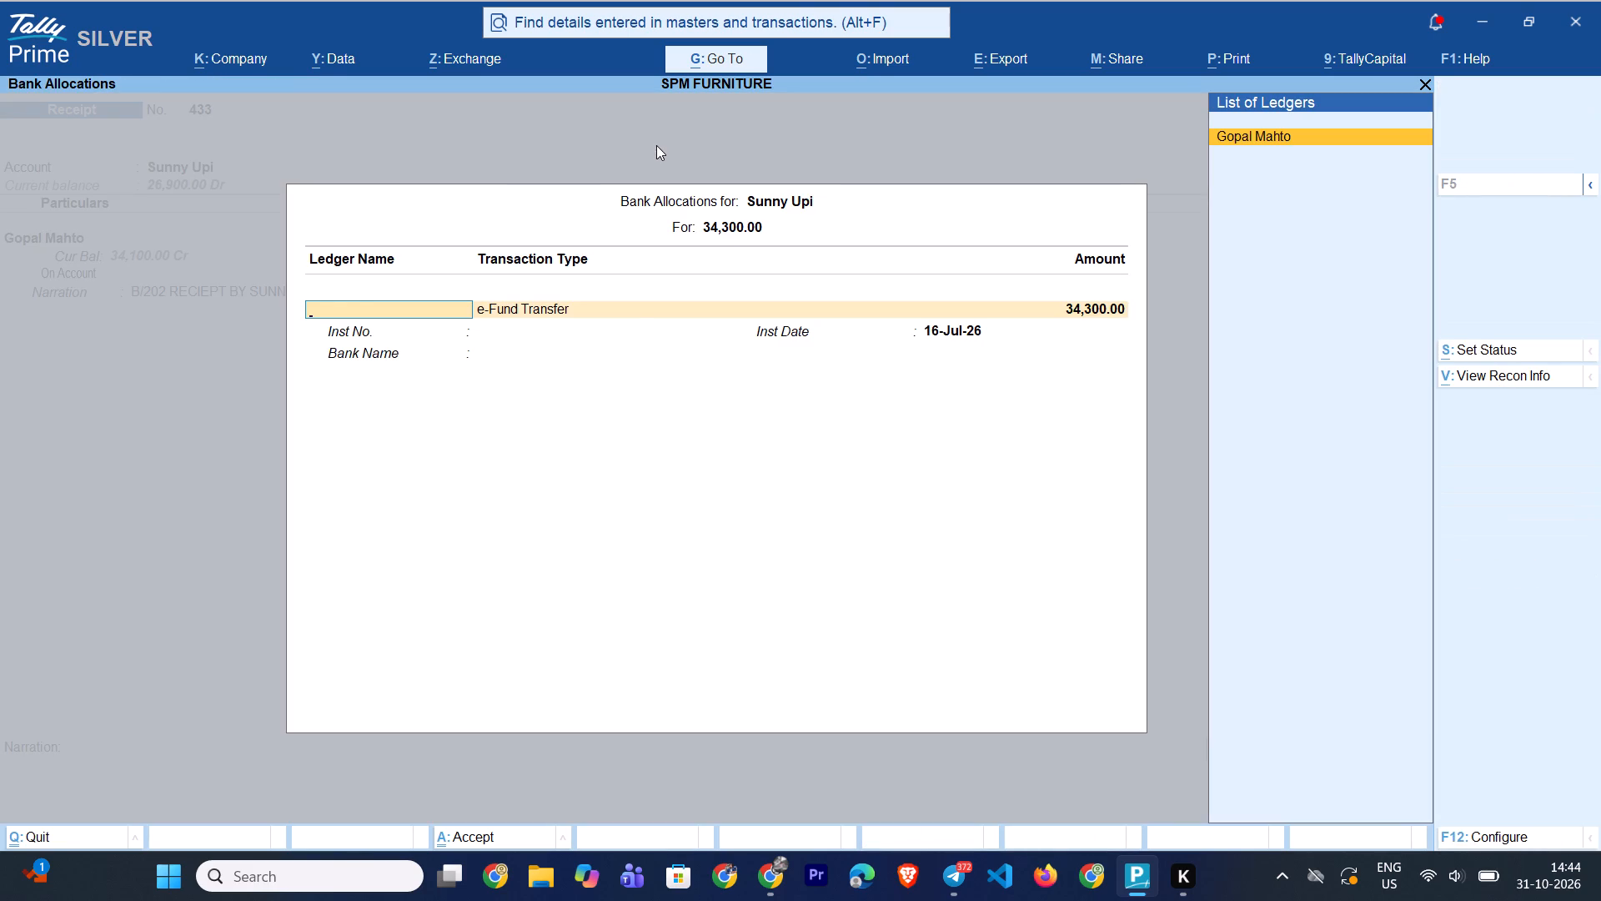
key("Return")
key("Return")
key("Return")
key("ctrl+a")
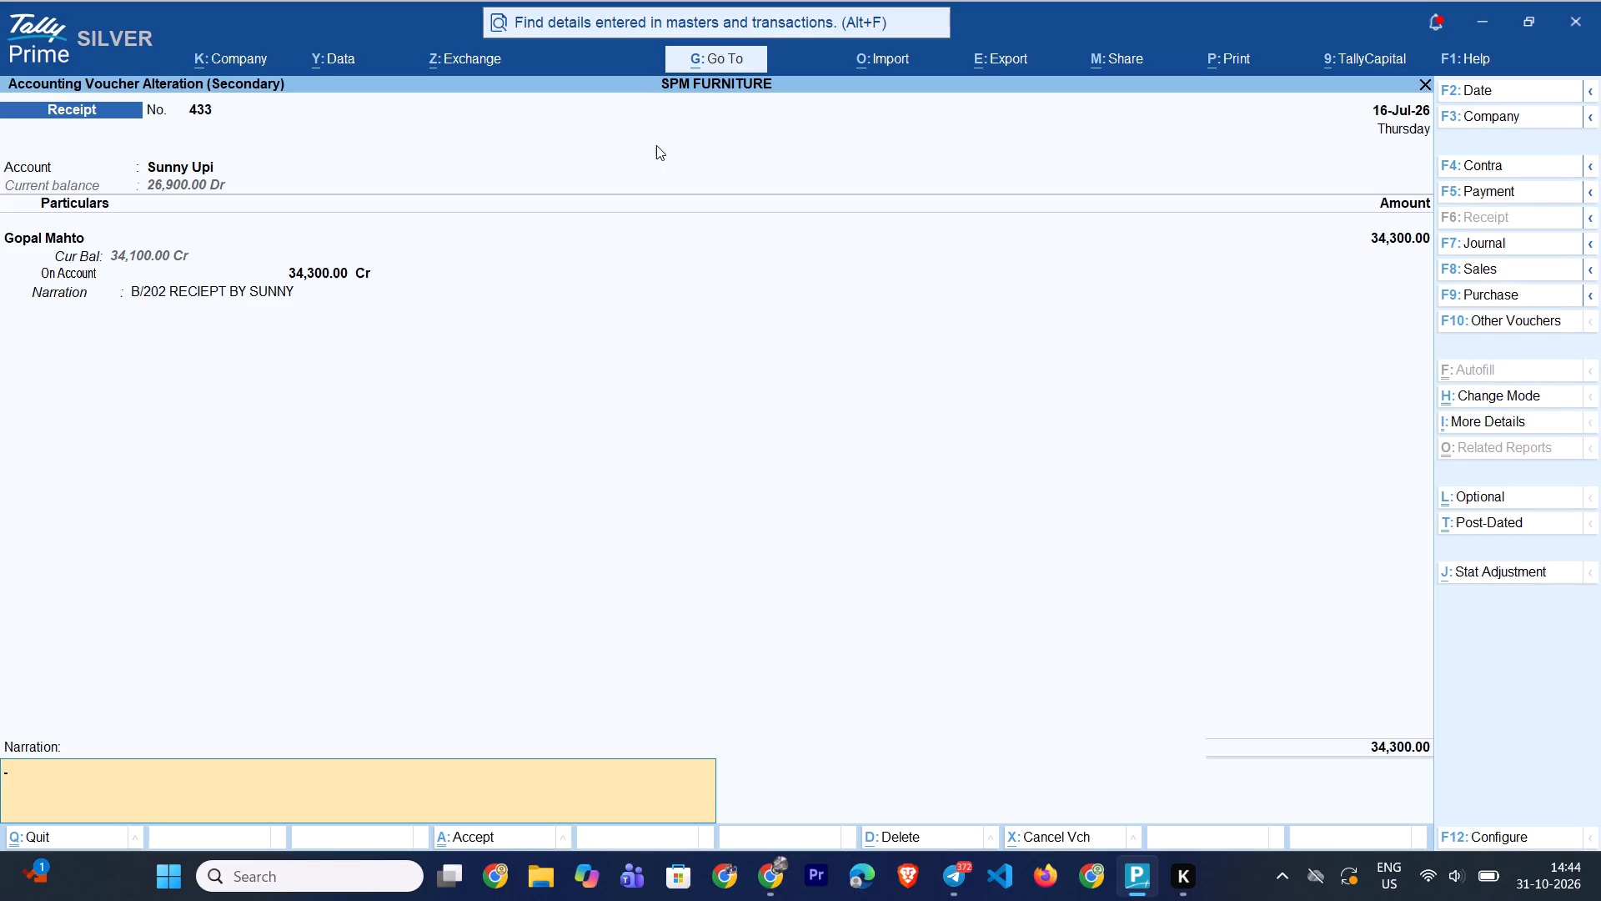
Check the customer's ledger master from within receipt 433, accept it, and save the receipt.
key("BackSpace")
key("BackSpace")
key("BackSpace")
key("BackSpace")
key("BackSpace")
key("BackSpace")
key("BackSpace")
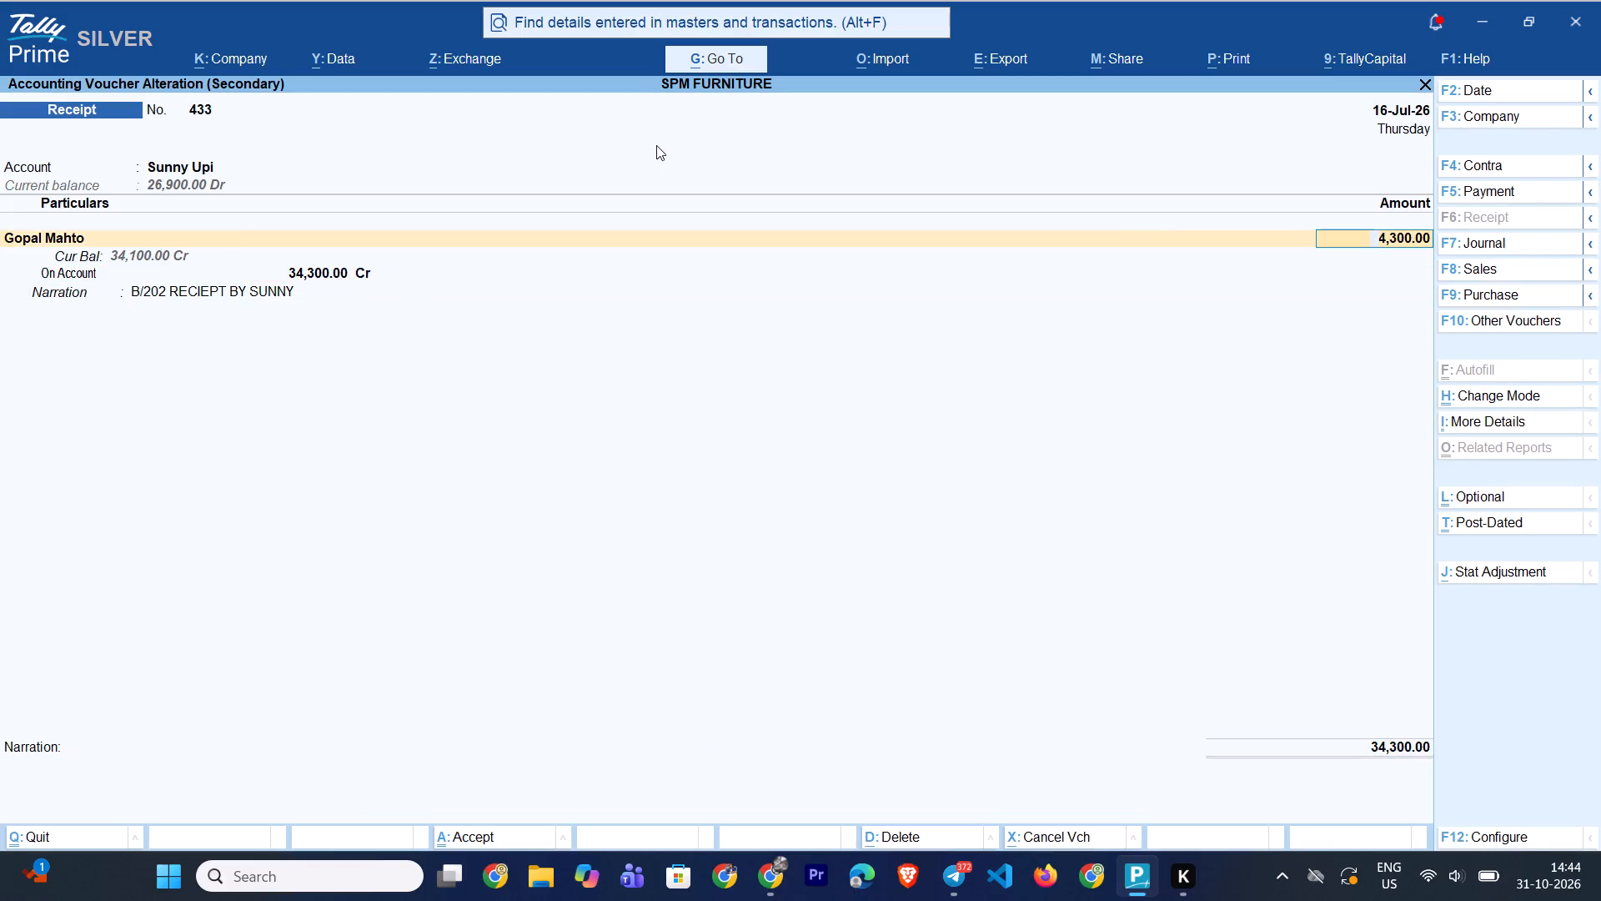
key("ctrl+Return")
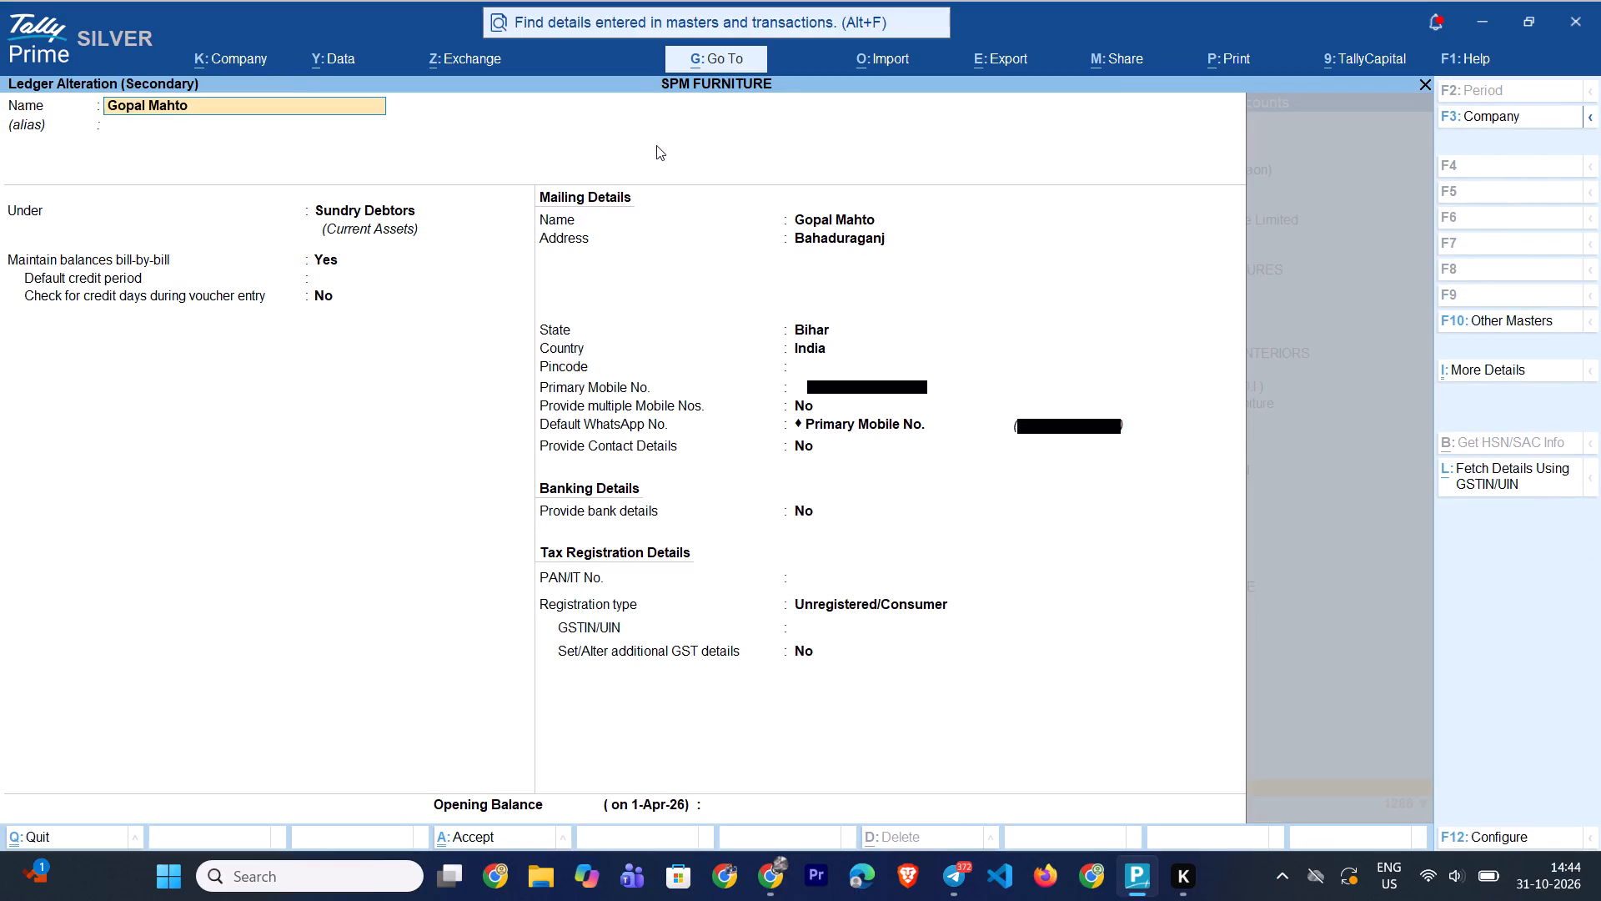
key("ctrl+a")
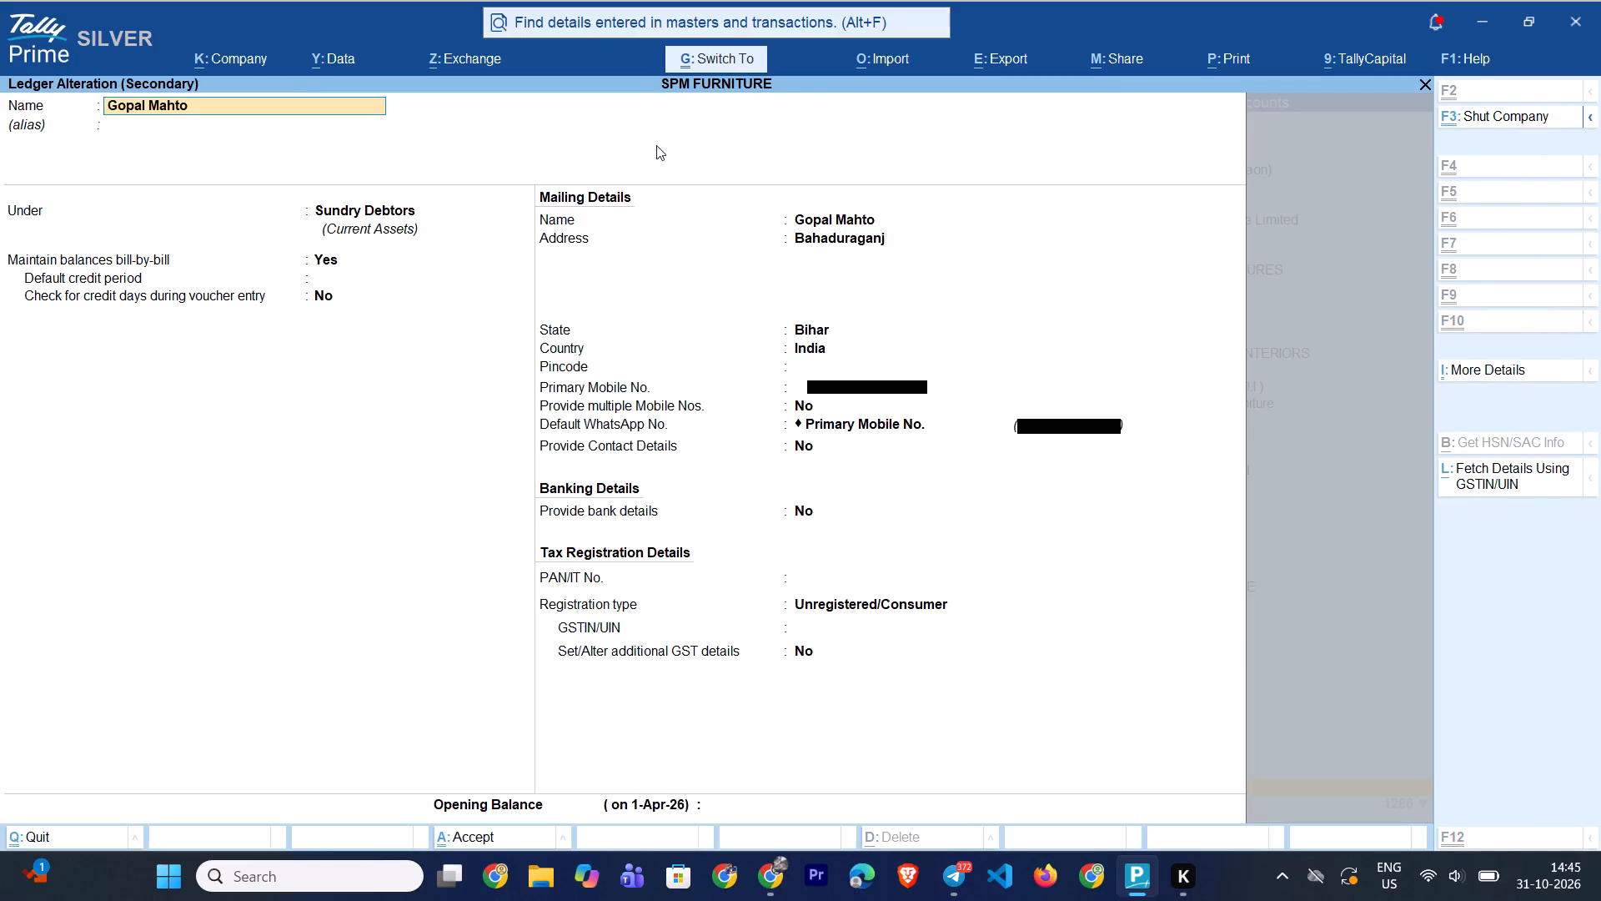
key("ctrl+a")
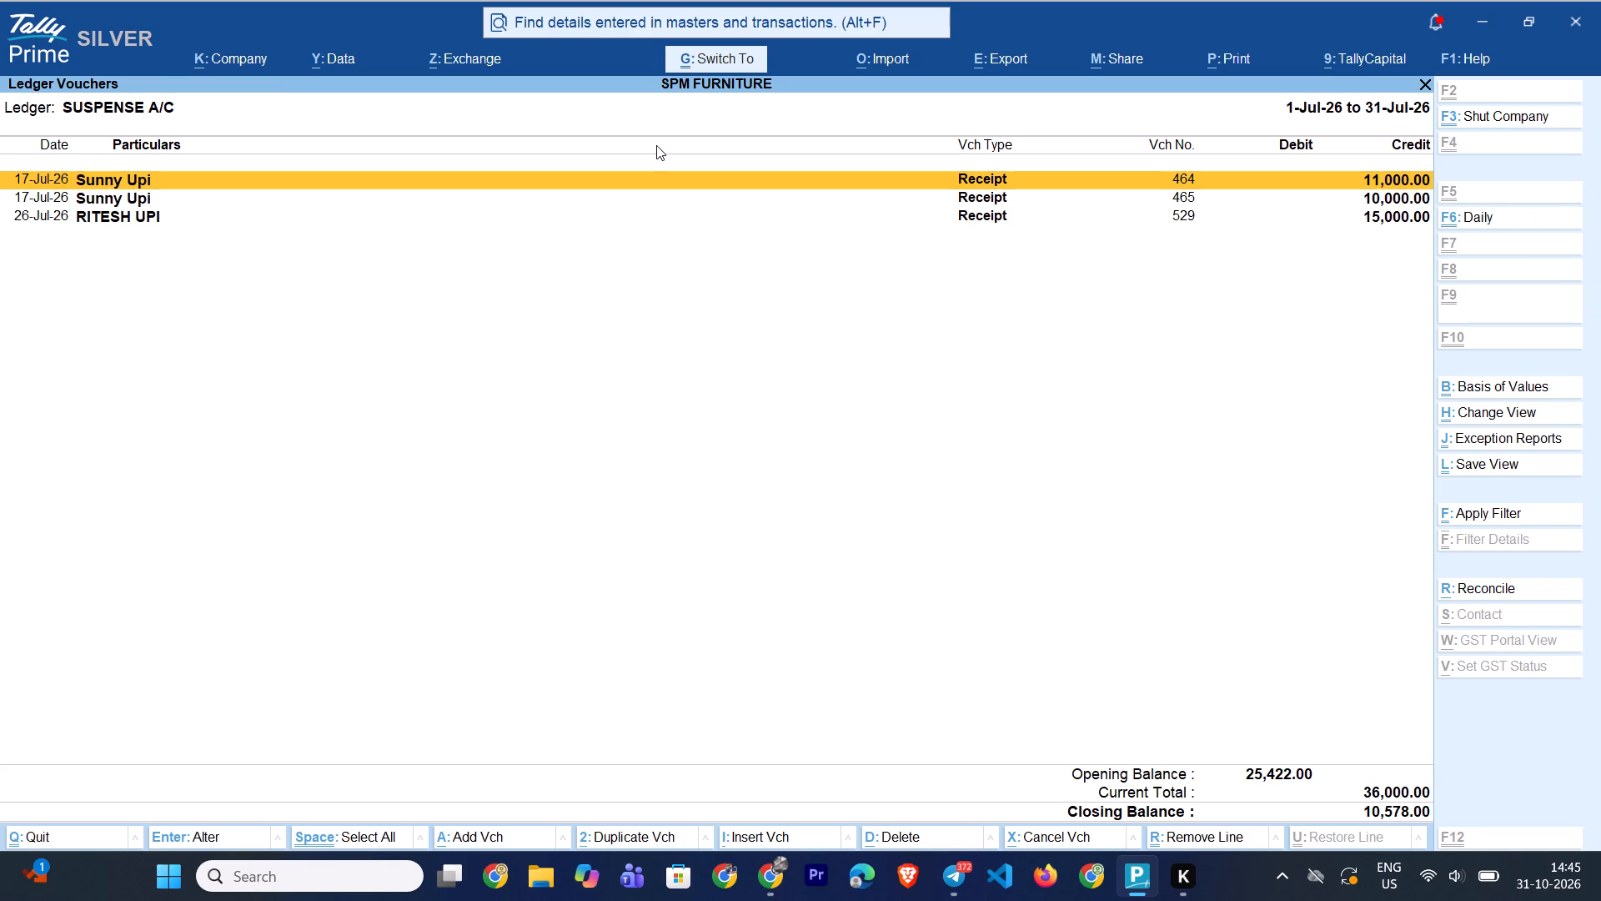
Open July receipt 464 and look for the customer ledger to replace SUSPENSE A/C, searching for ven and van.
key("Return")
key("Return")
key("Return")
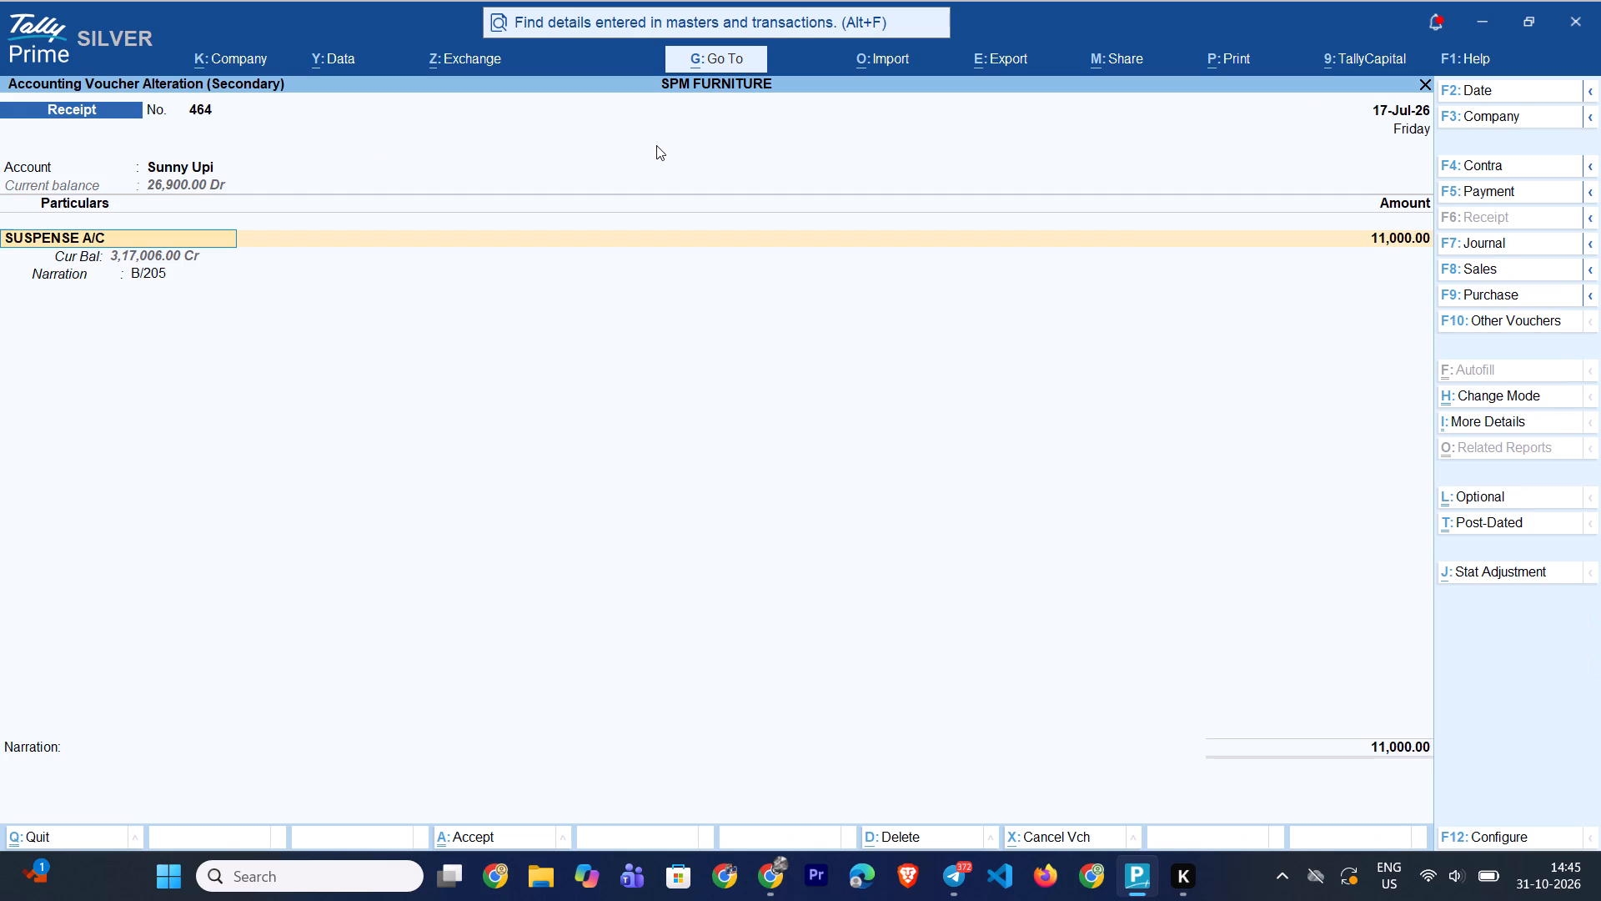
key("v")
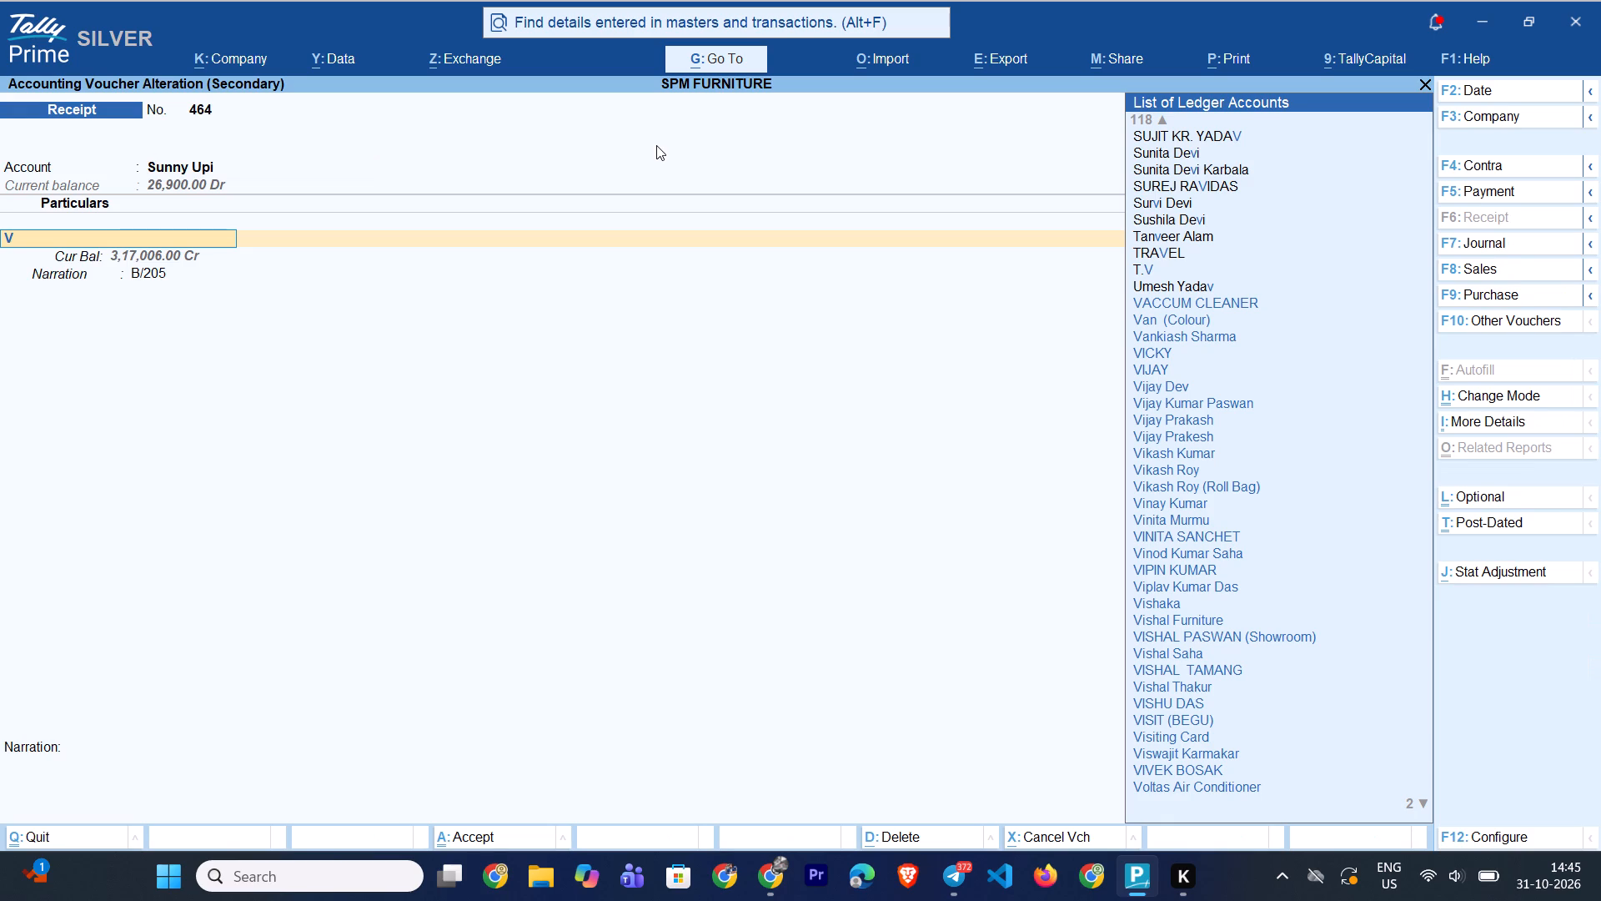
type("en")
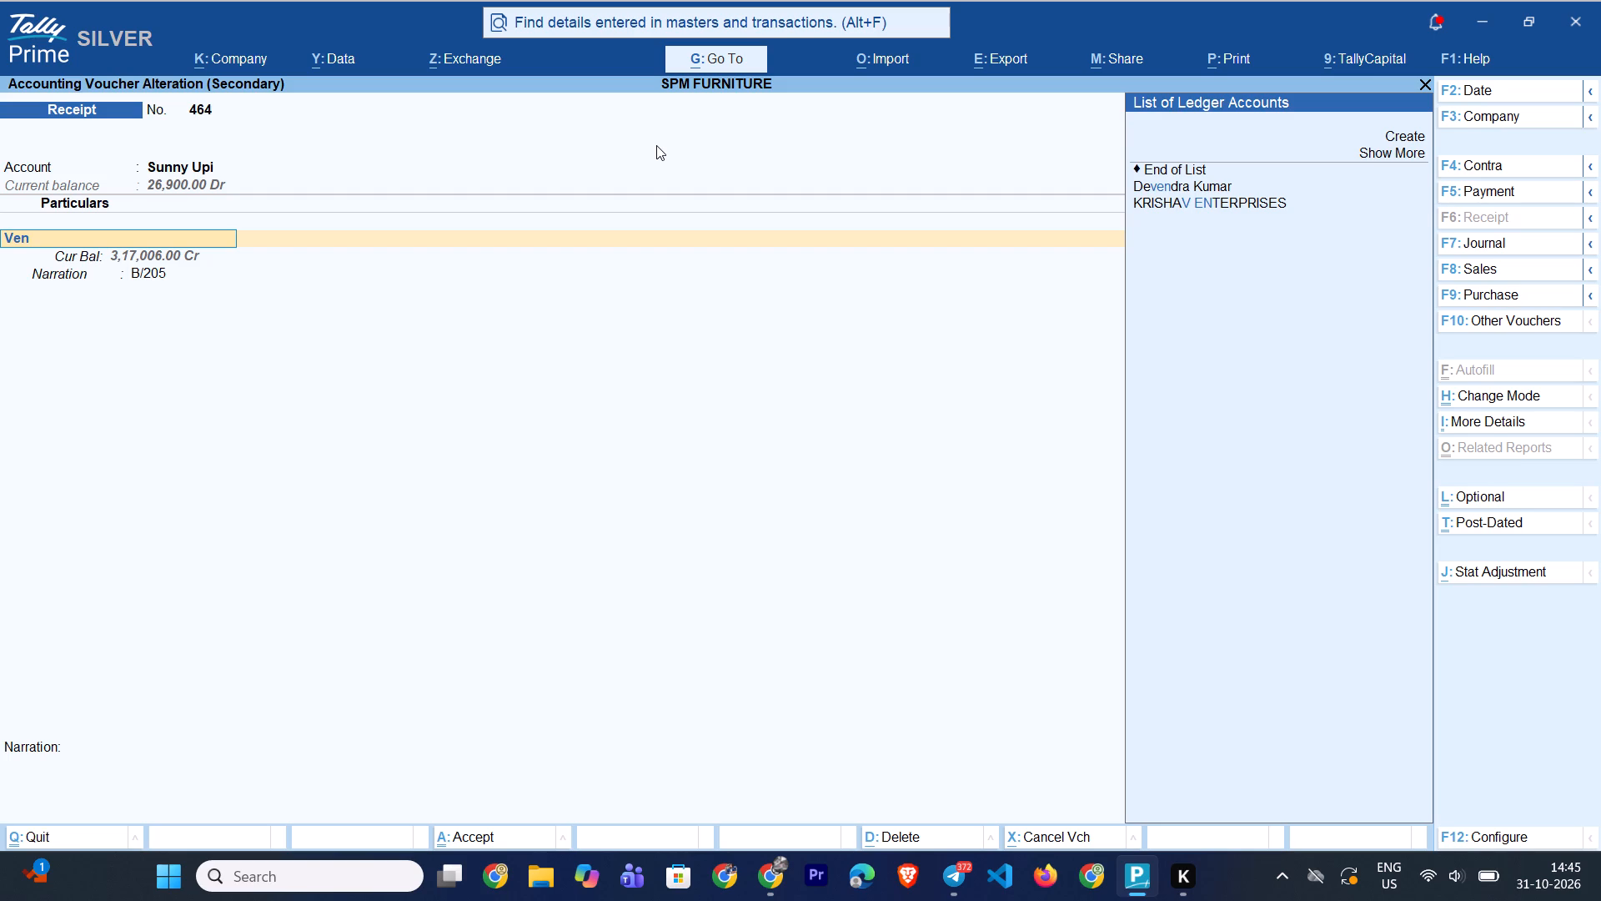
key("BackSpace")
key("BackSpace")
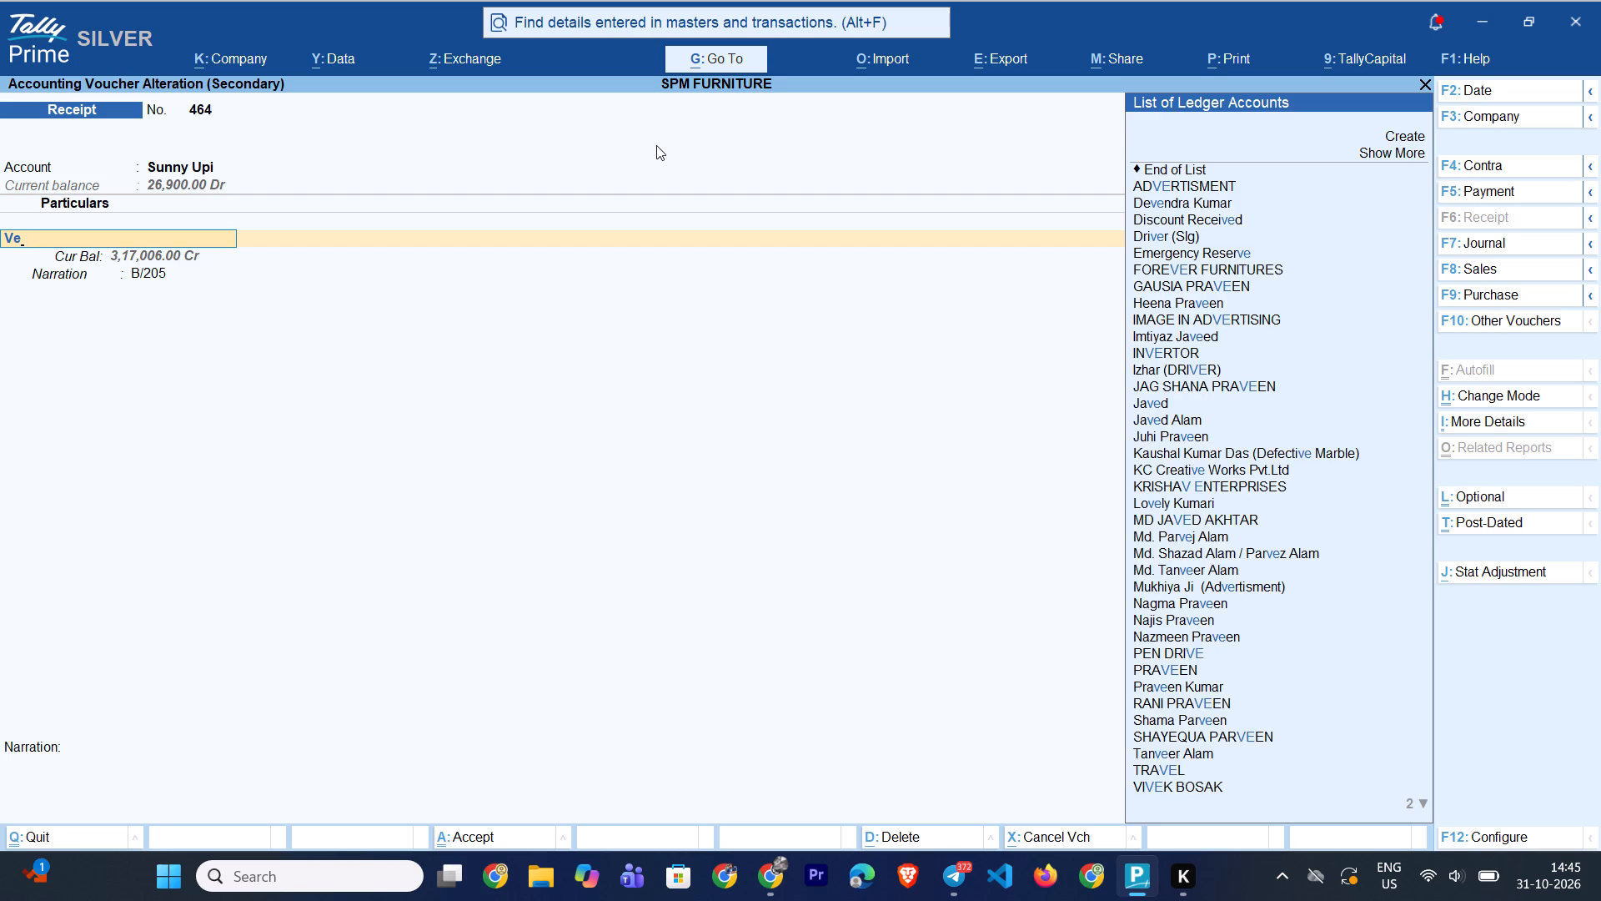
type("an")
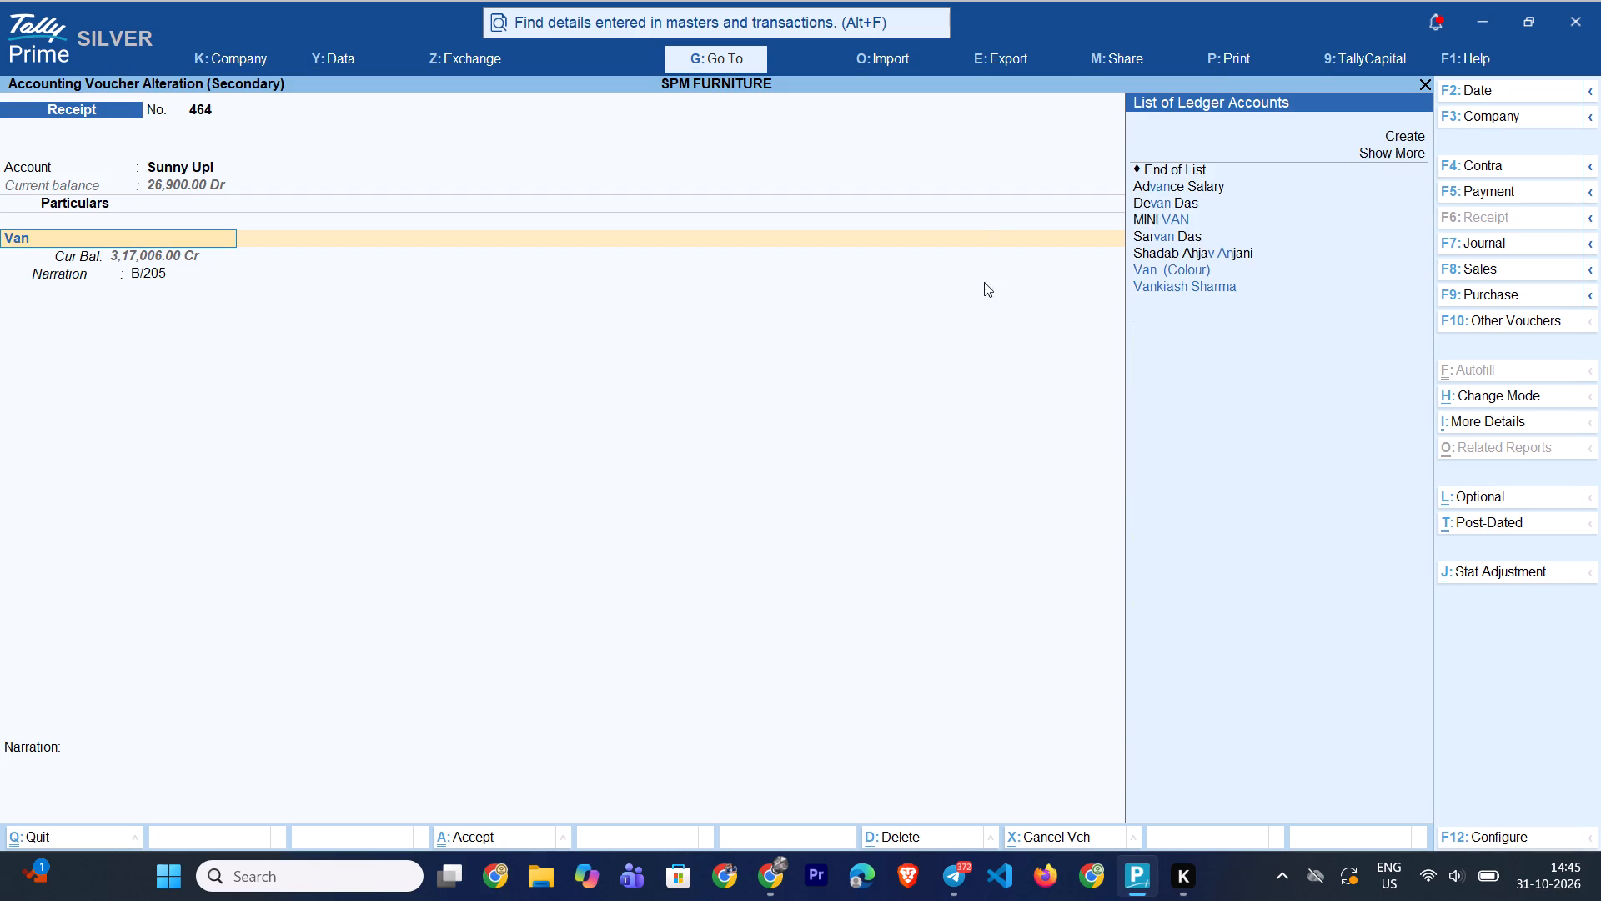
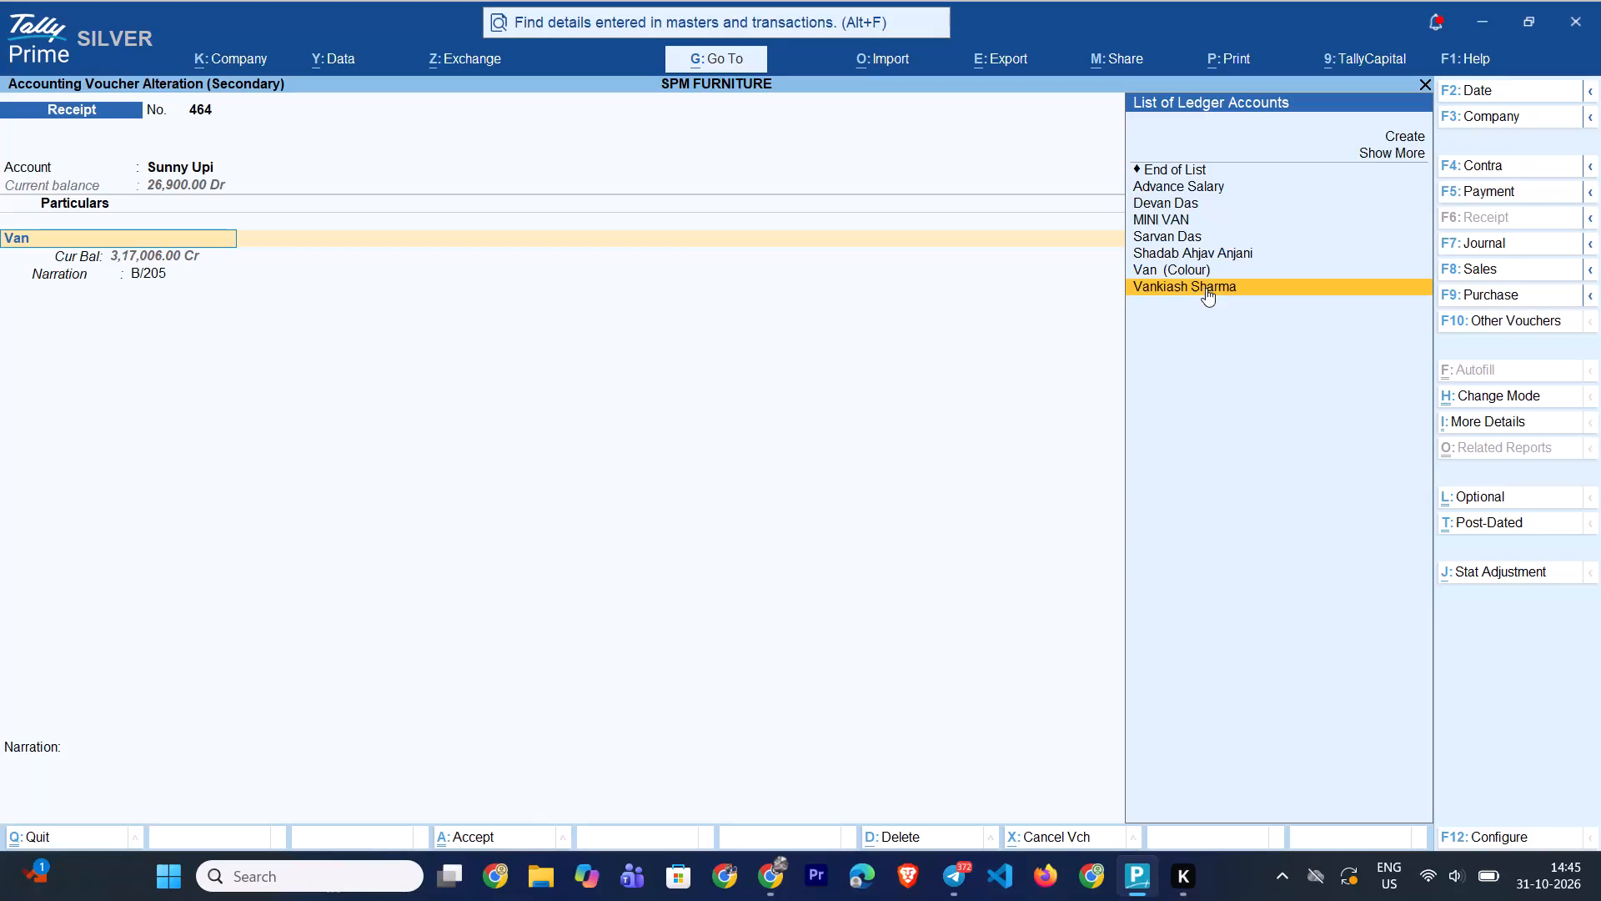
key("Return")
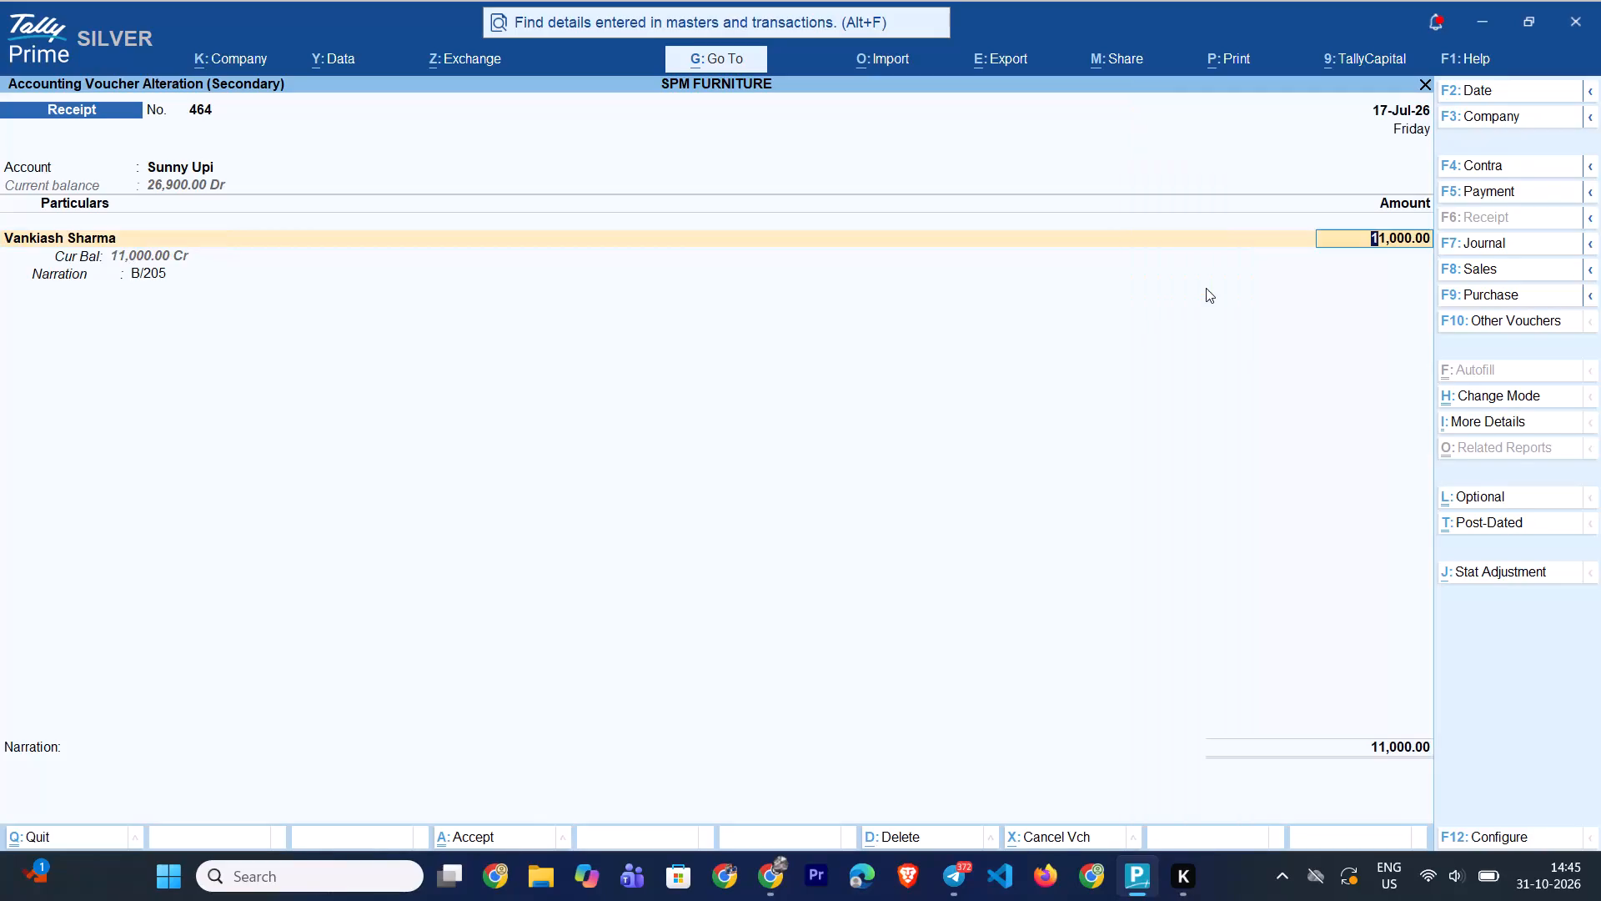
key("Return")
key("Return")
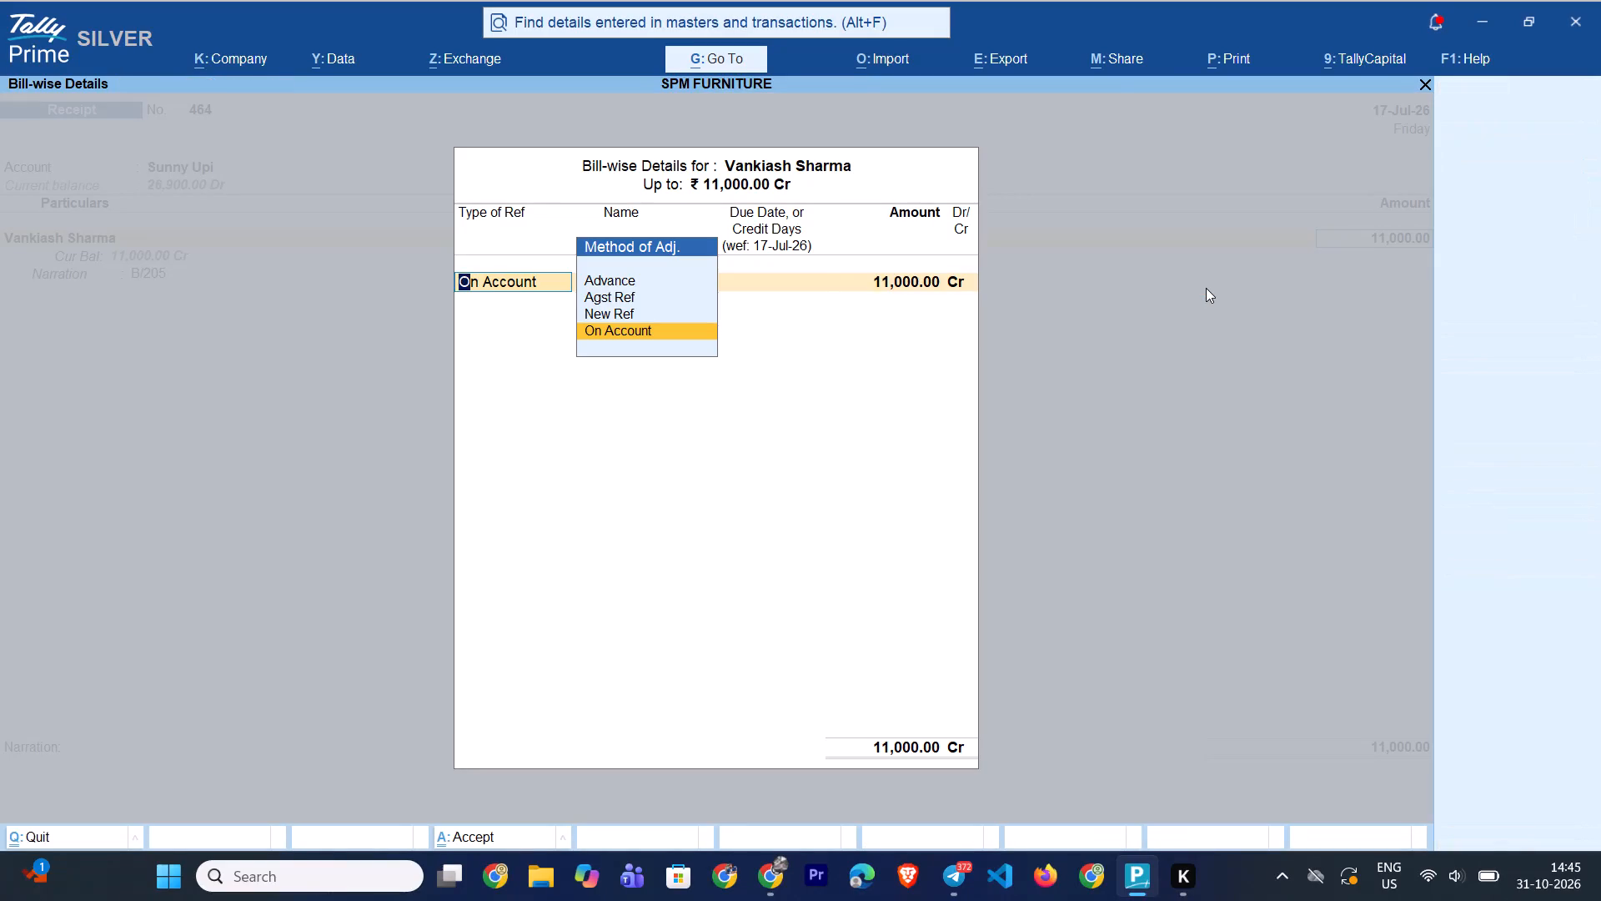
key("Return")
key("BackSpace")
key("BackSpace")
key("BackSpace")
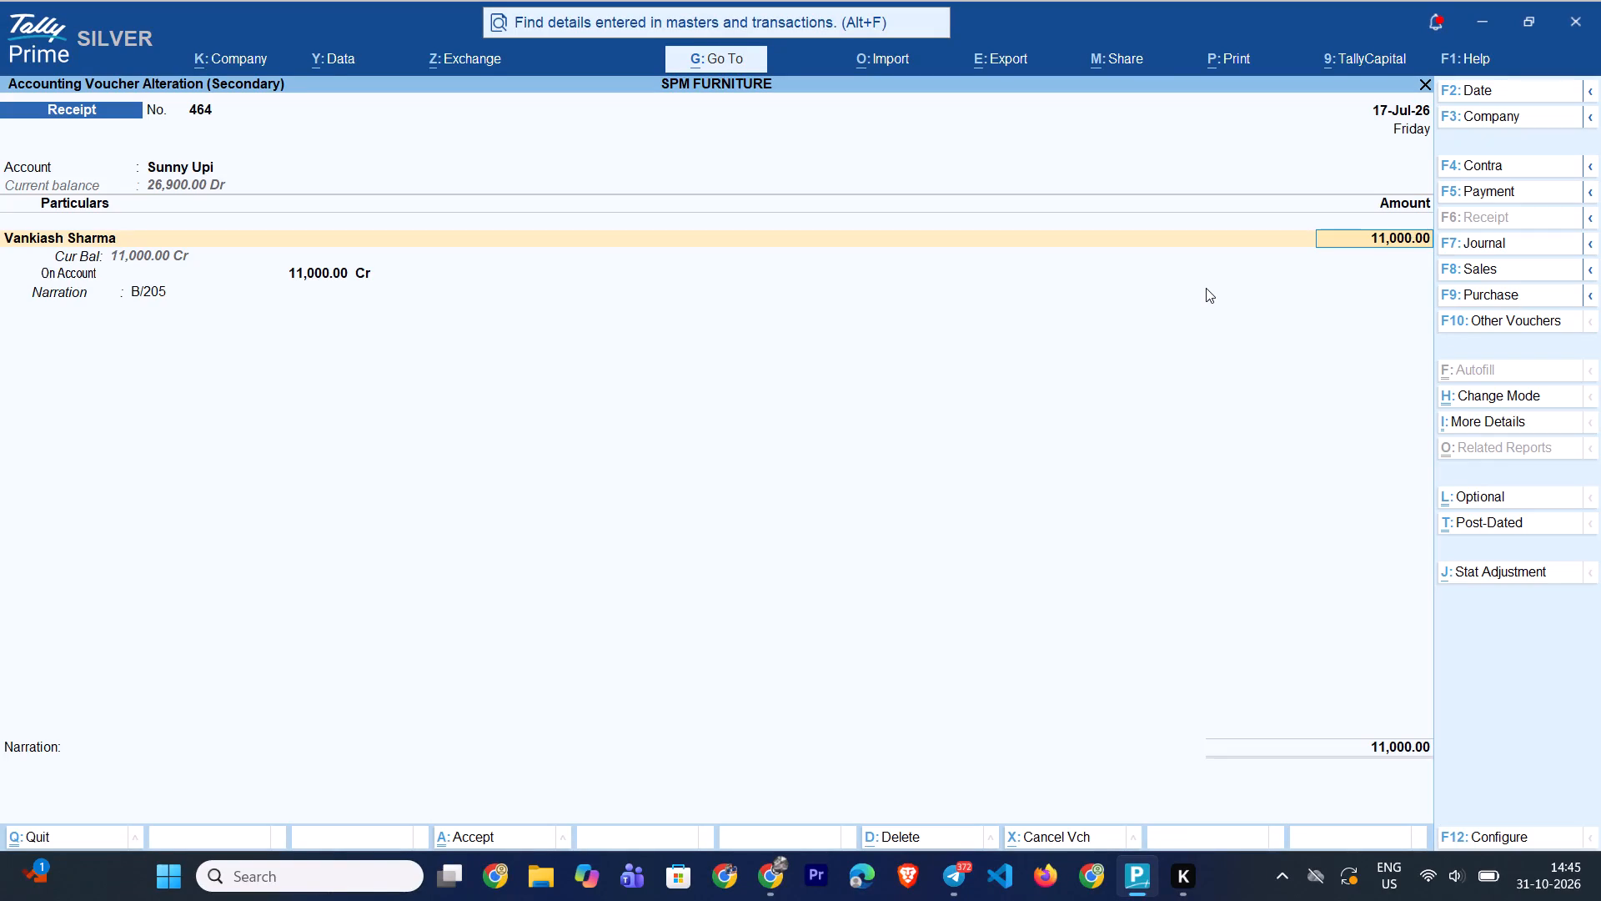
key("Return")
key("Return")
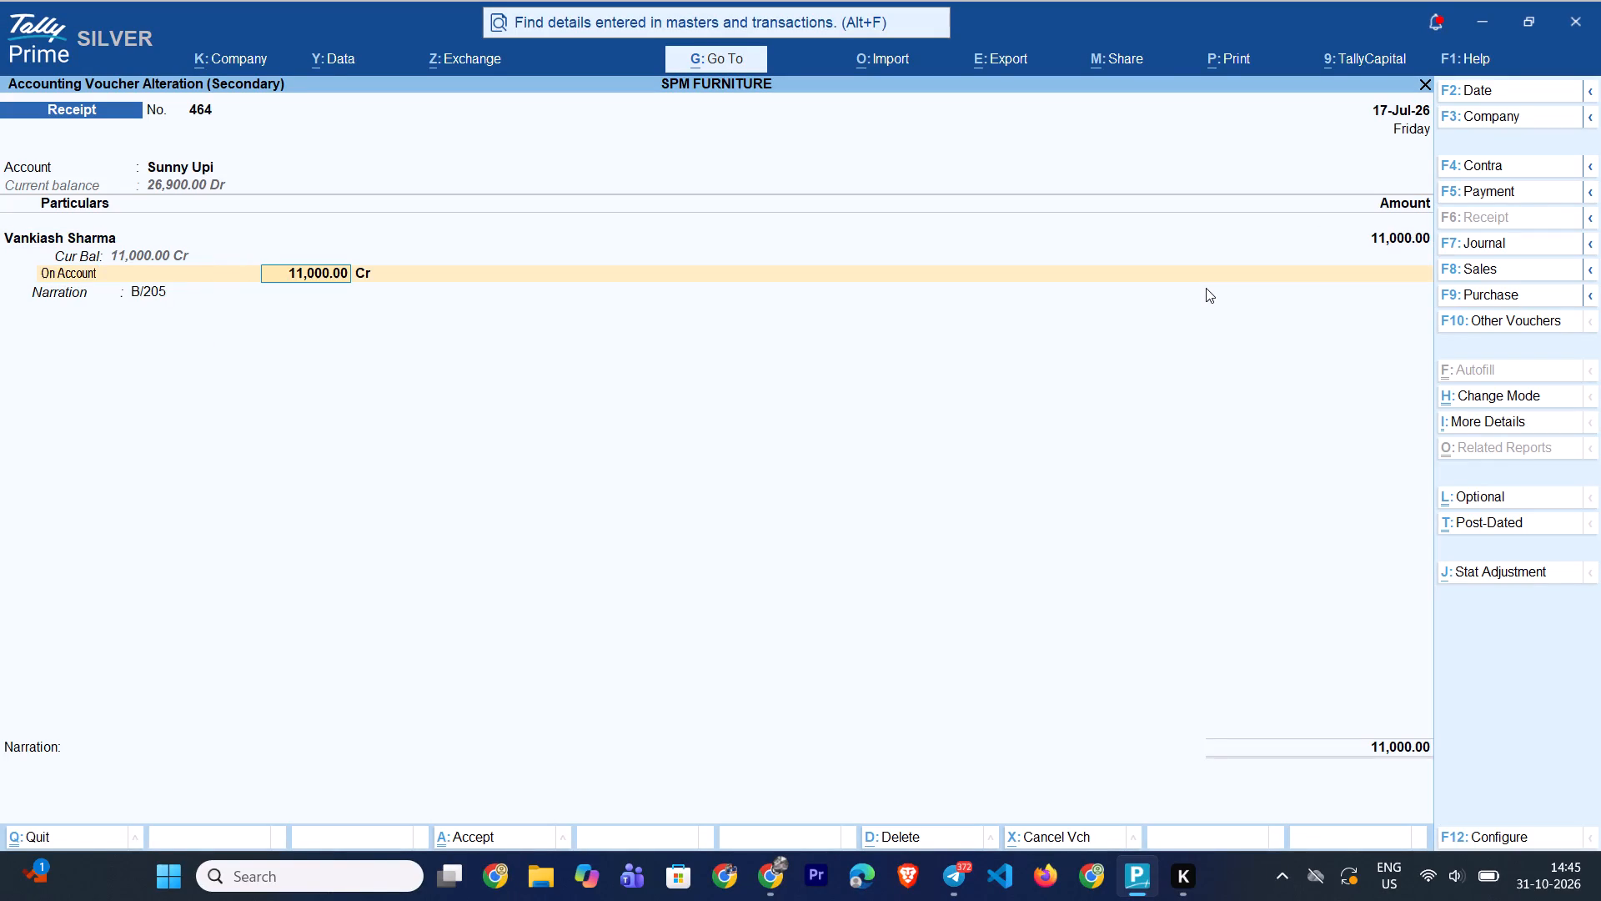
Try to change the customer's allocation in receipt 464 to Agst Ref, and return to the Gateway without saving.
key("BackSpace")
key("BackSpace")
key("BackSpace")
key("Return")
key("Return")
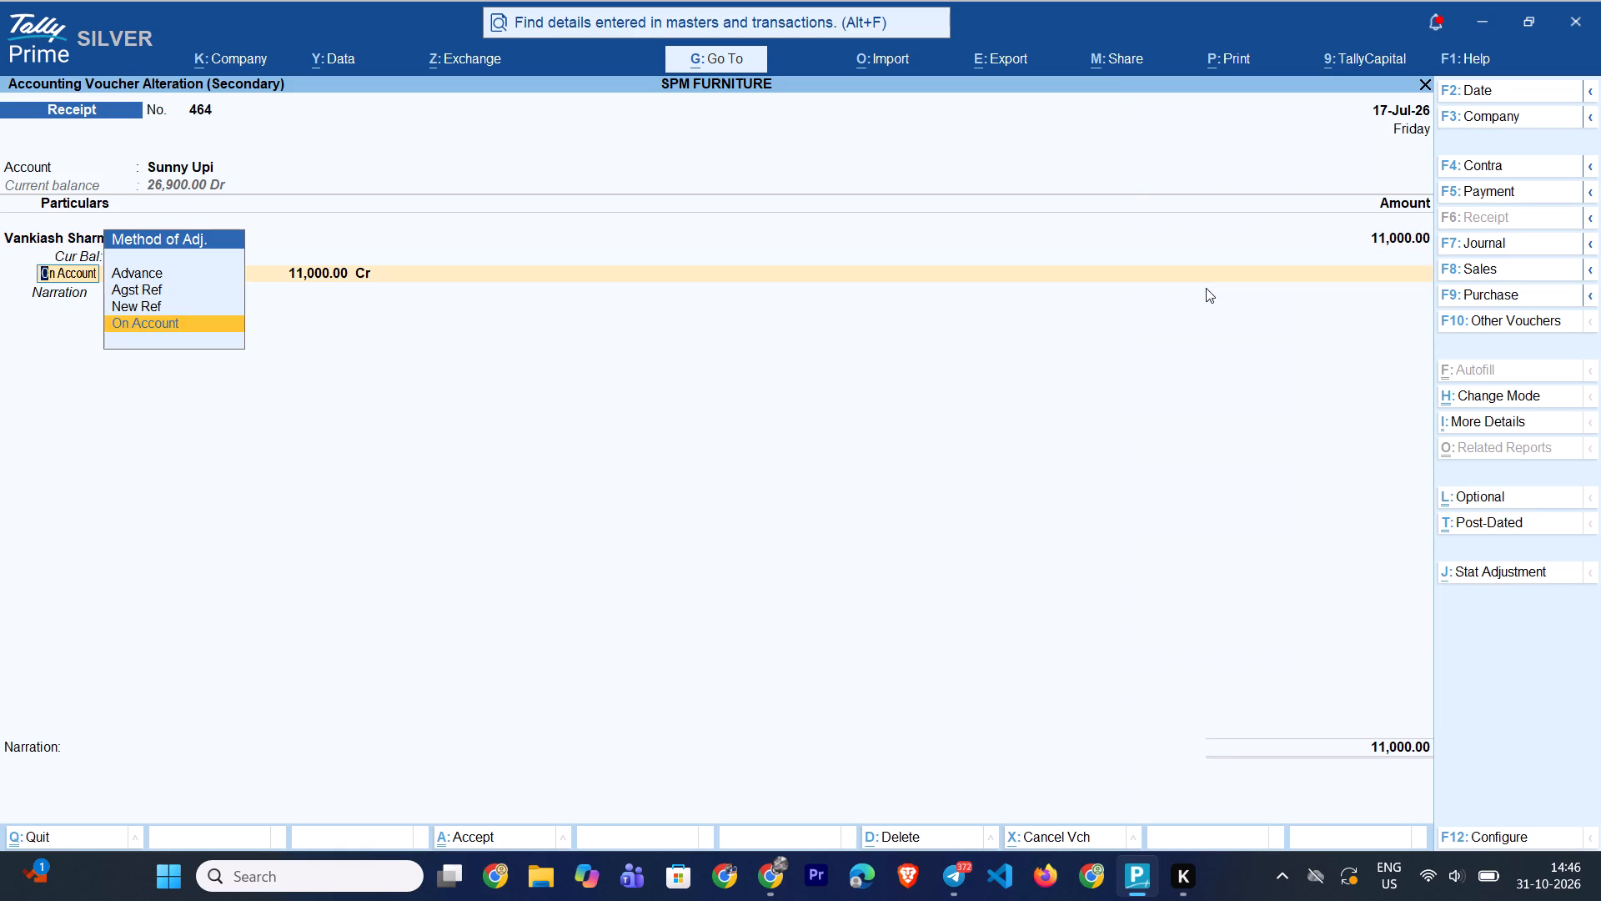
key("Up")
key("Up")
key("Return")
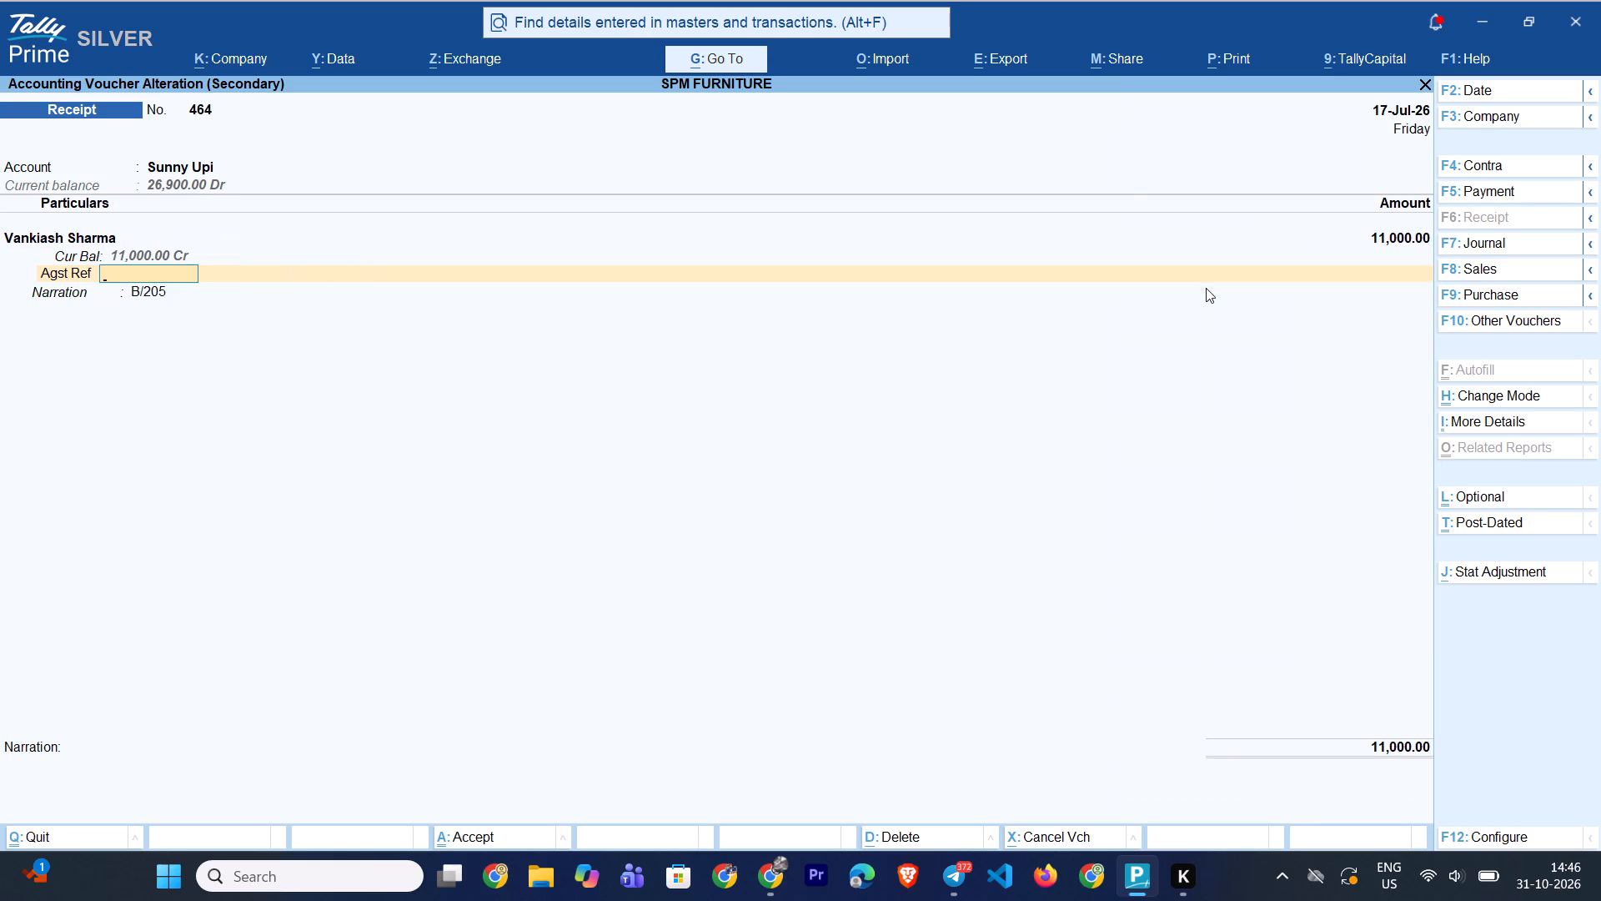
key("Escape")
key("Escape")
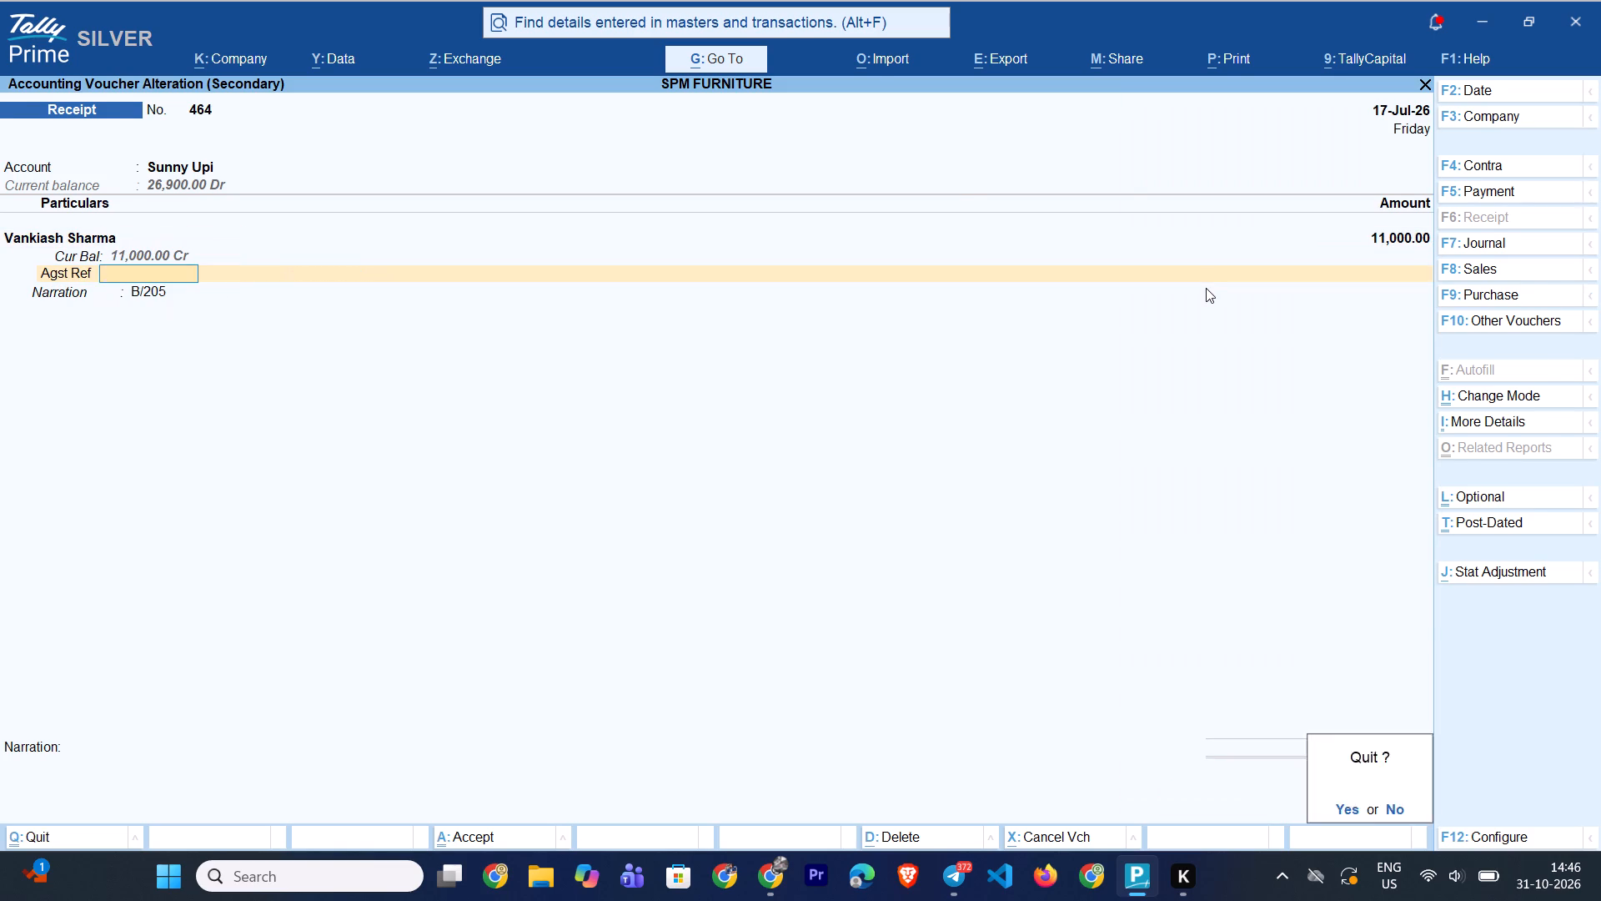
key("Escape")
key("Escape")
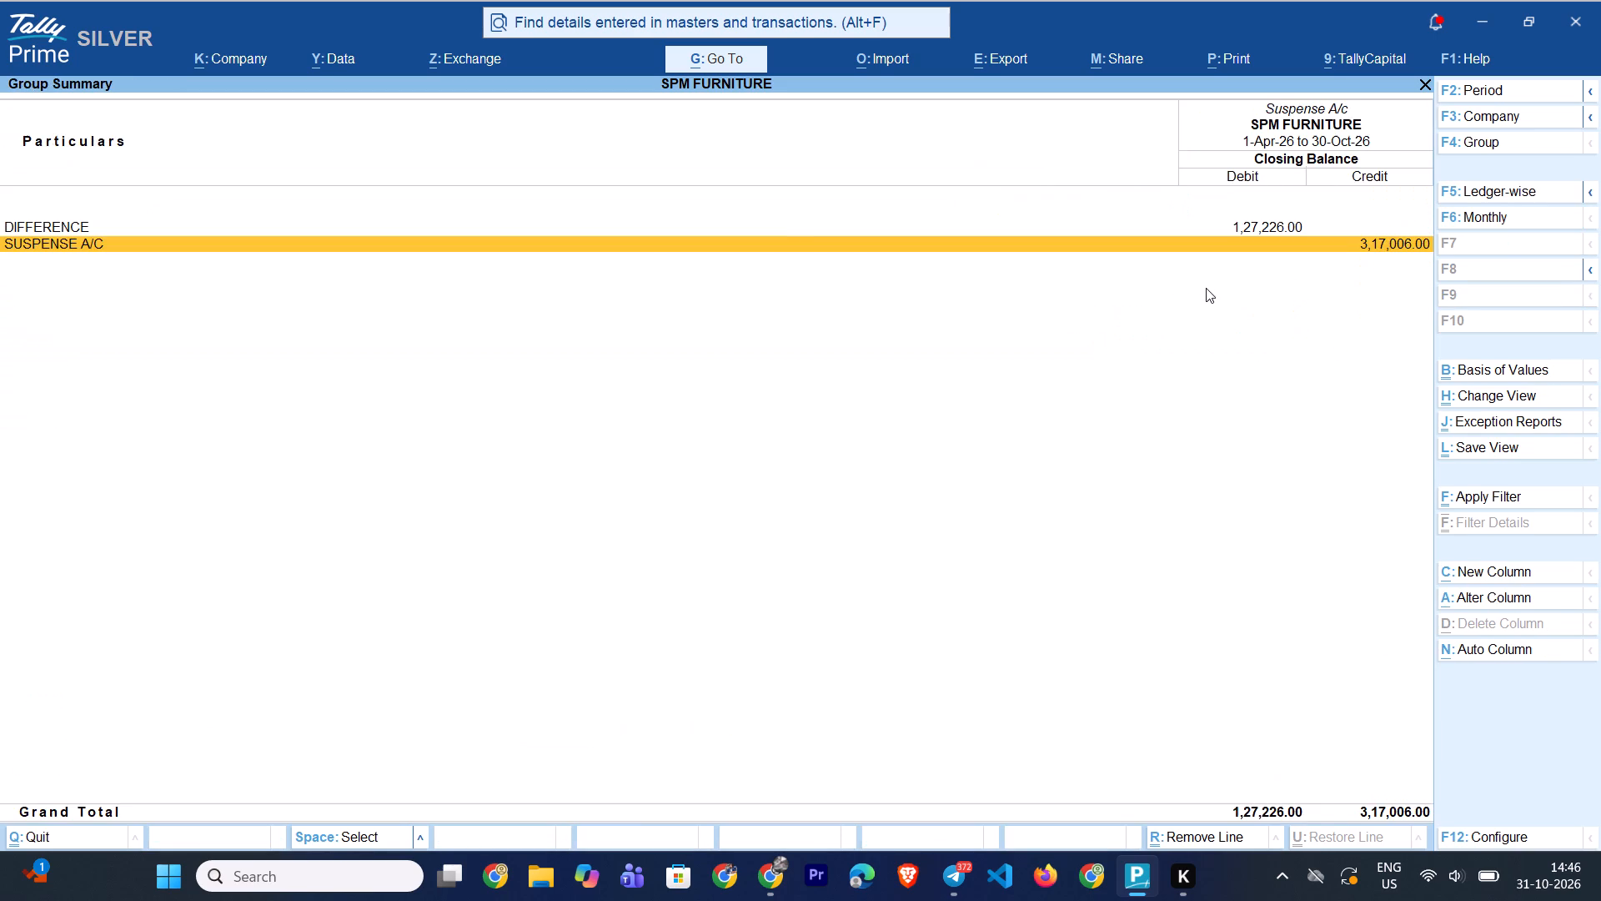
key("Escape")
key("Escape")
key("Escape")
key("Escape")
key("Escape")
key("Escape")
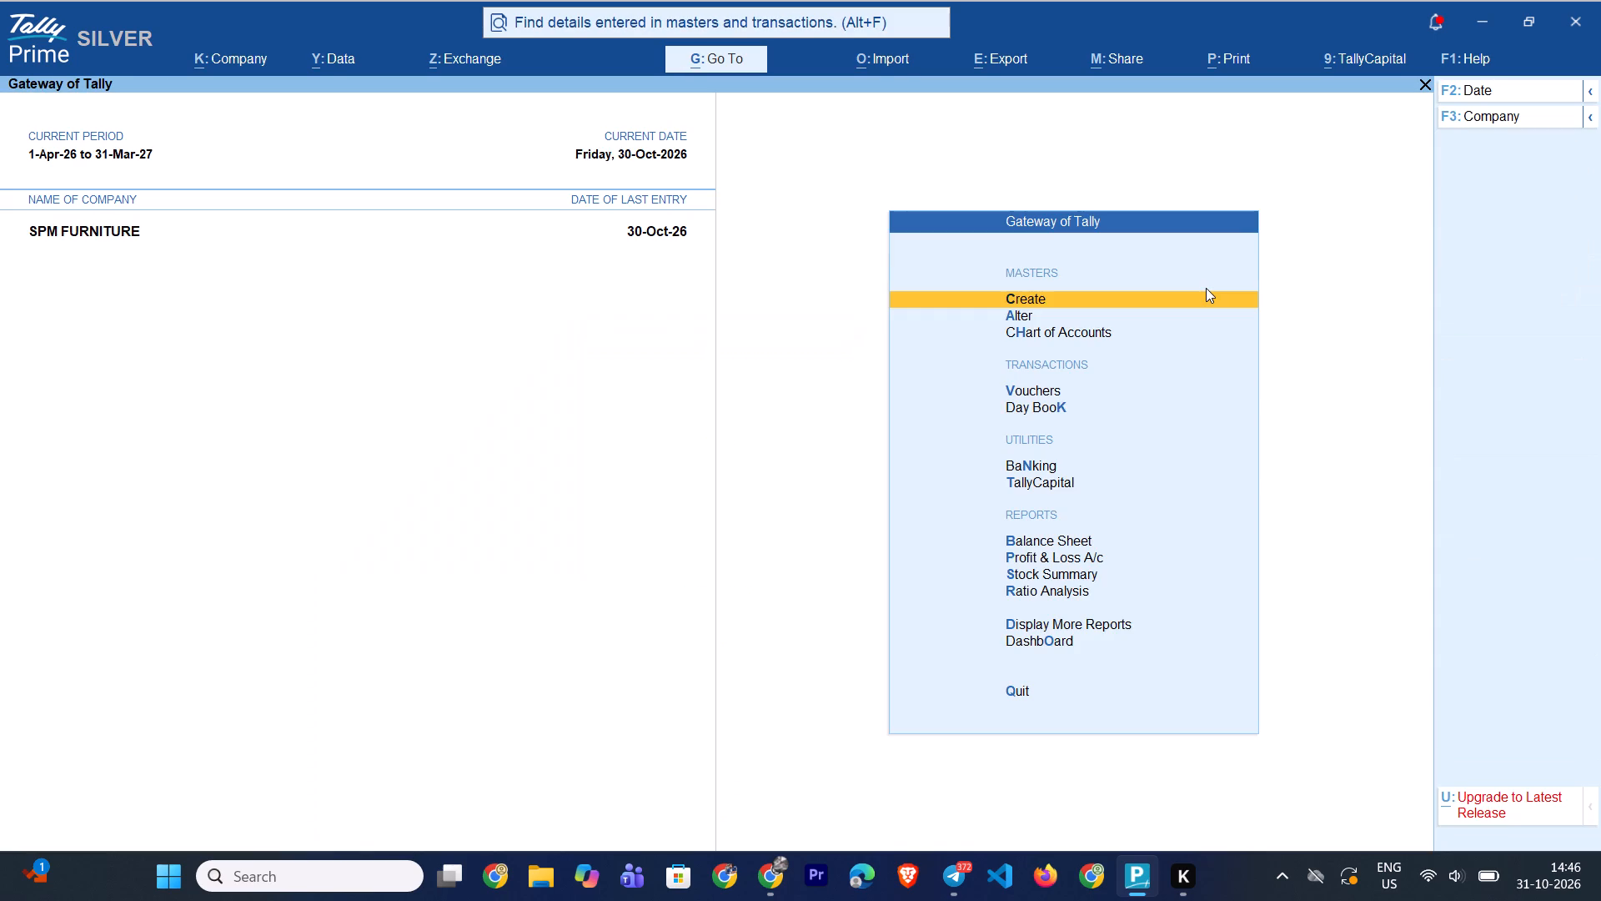
Open the July list of sales vouchers from the Sales Register.
type("das")
key("Up")
key("Up")
key("Up")
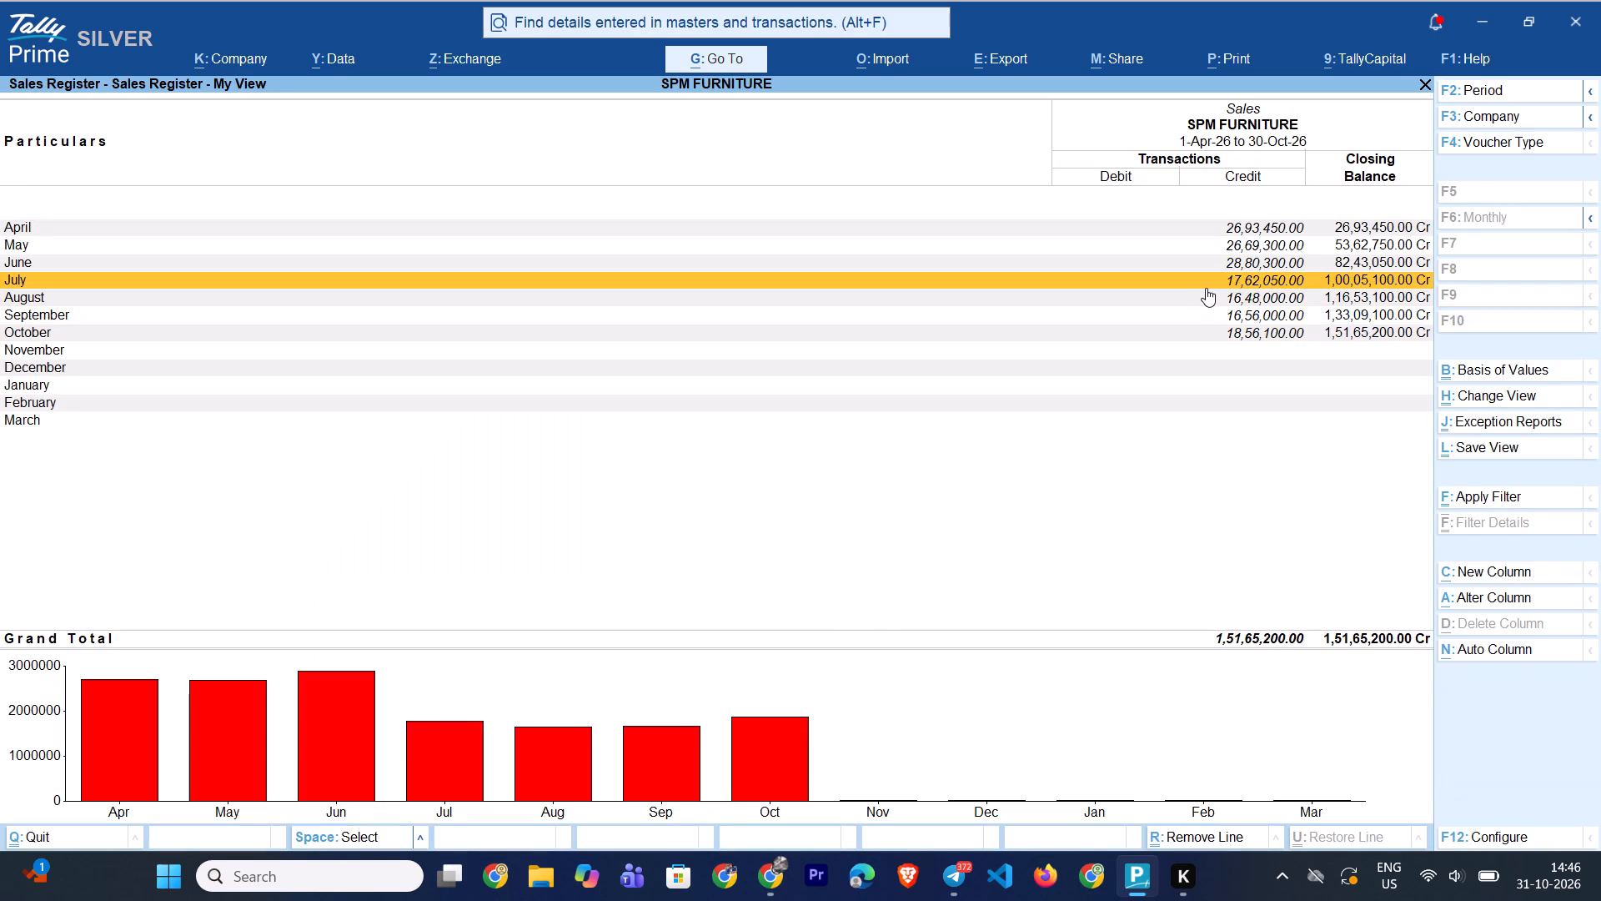
key("Down")
key("Up")
key("Return")
key("Down")
key("Down")
key("Down")
key("Down")
key("Down")
key("Down")
key("Down")
key("Down")
key("Down")
key("Down")
key("Down")
key("Down")
key("Down")
key("Down")
key("Down")
key("Down")
key("Down")
key("Down")
key("Down")
key("Down")
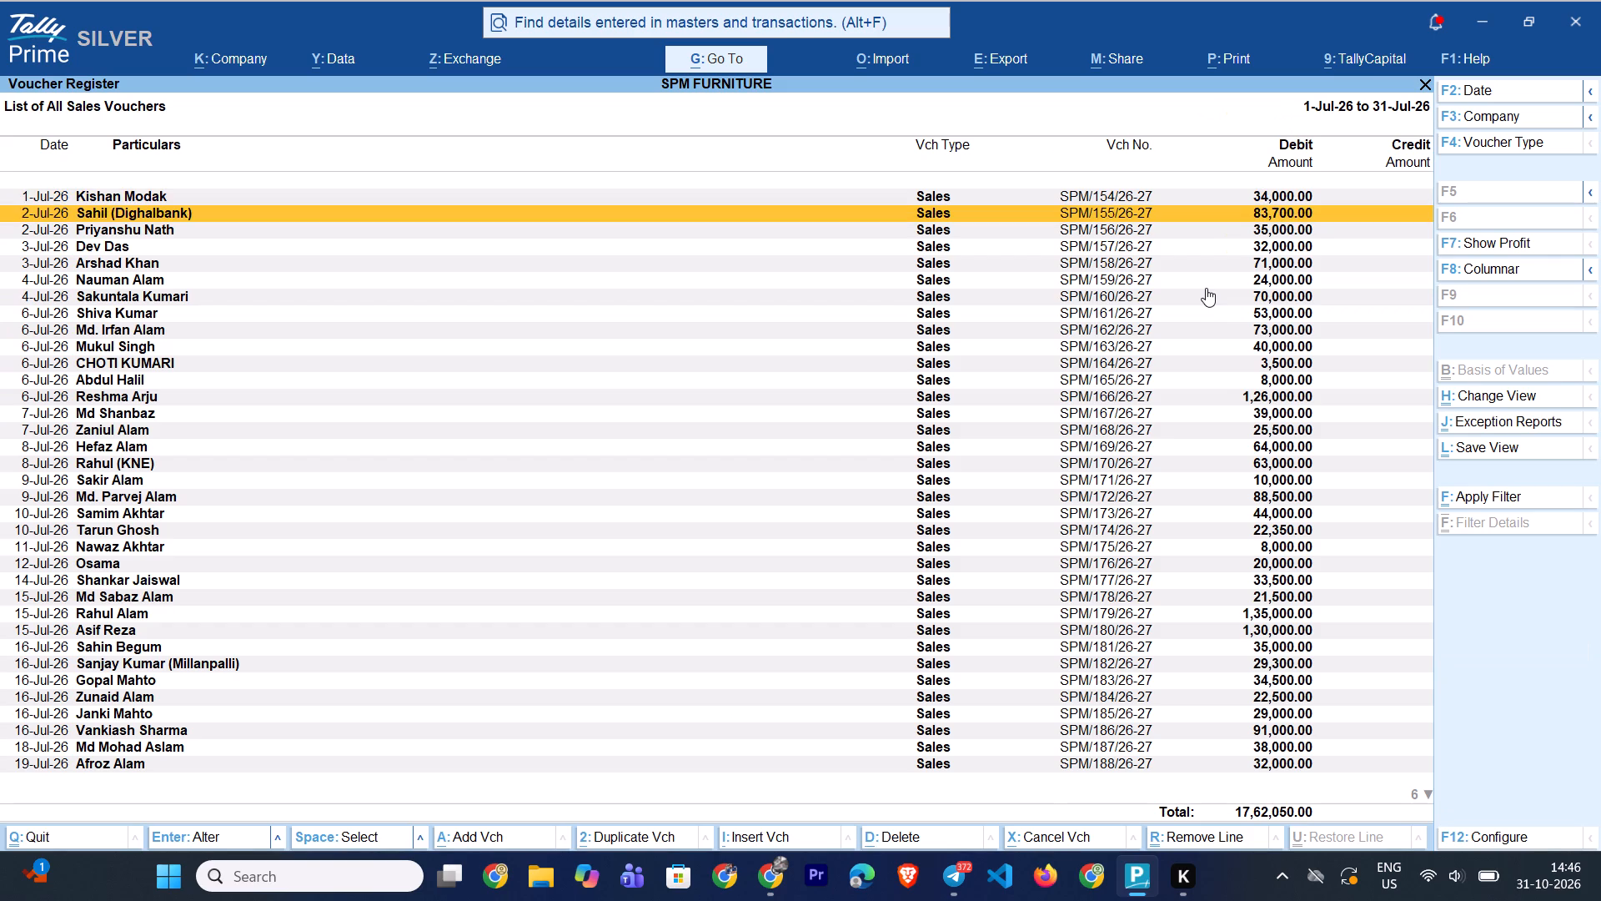
key("Down")
key("Down")
key("Down")
key("Down")
key("Down")
key("Down")
key("Down")
key("Down")
key("Down")
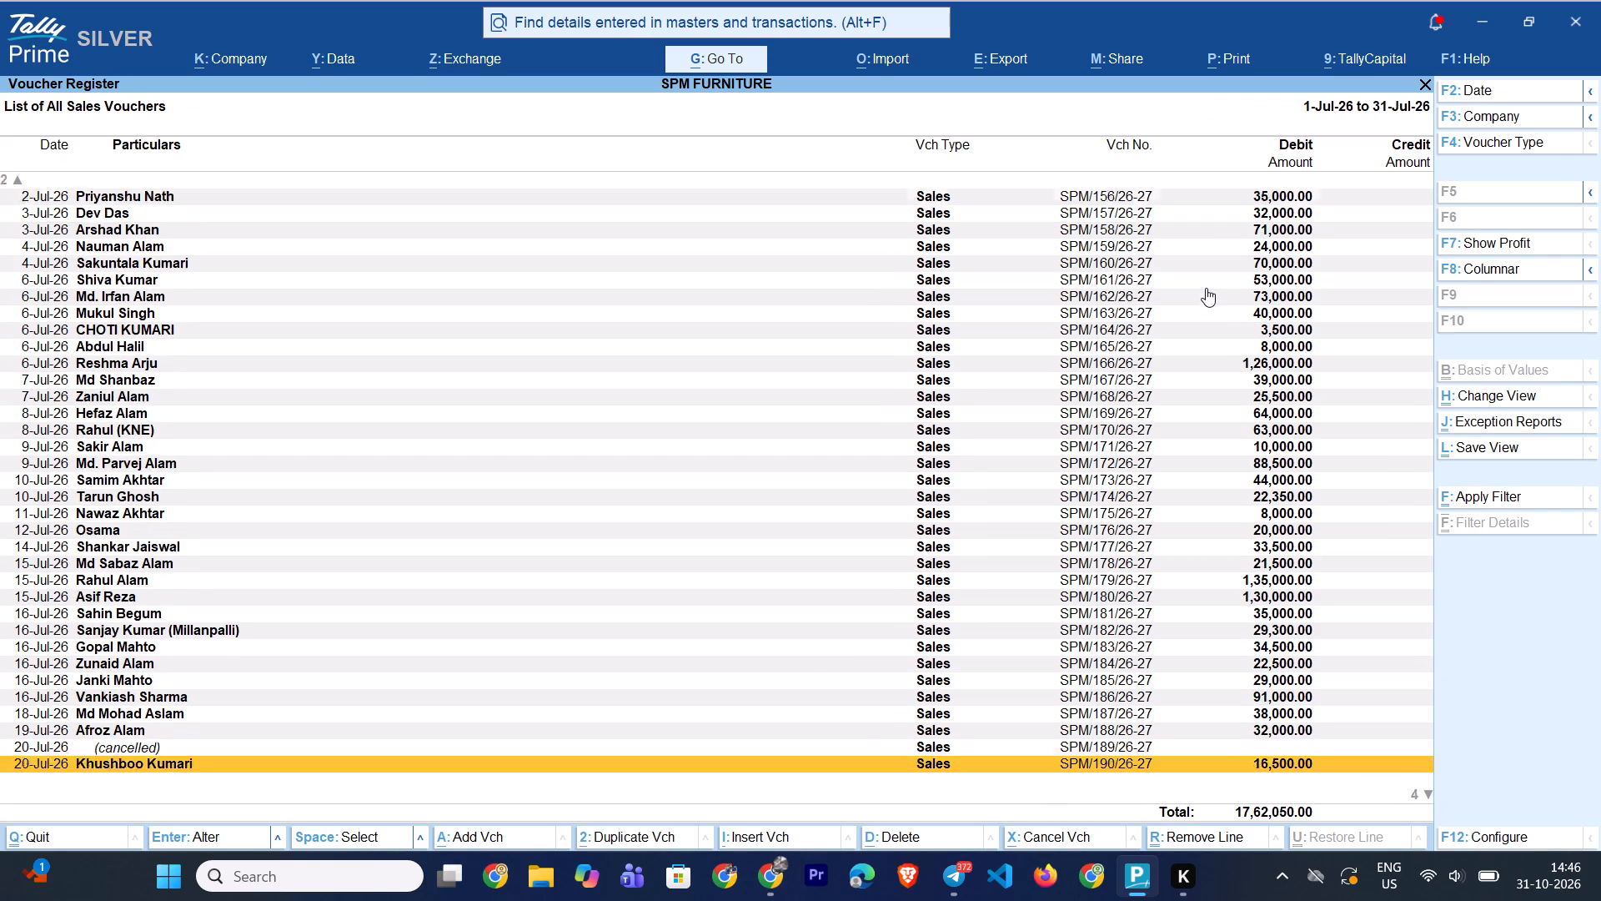
key("Up")
key("Up")
key("Up")
key("Up")
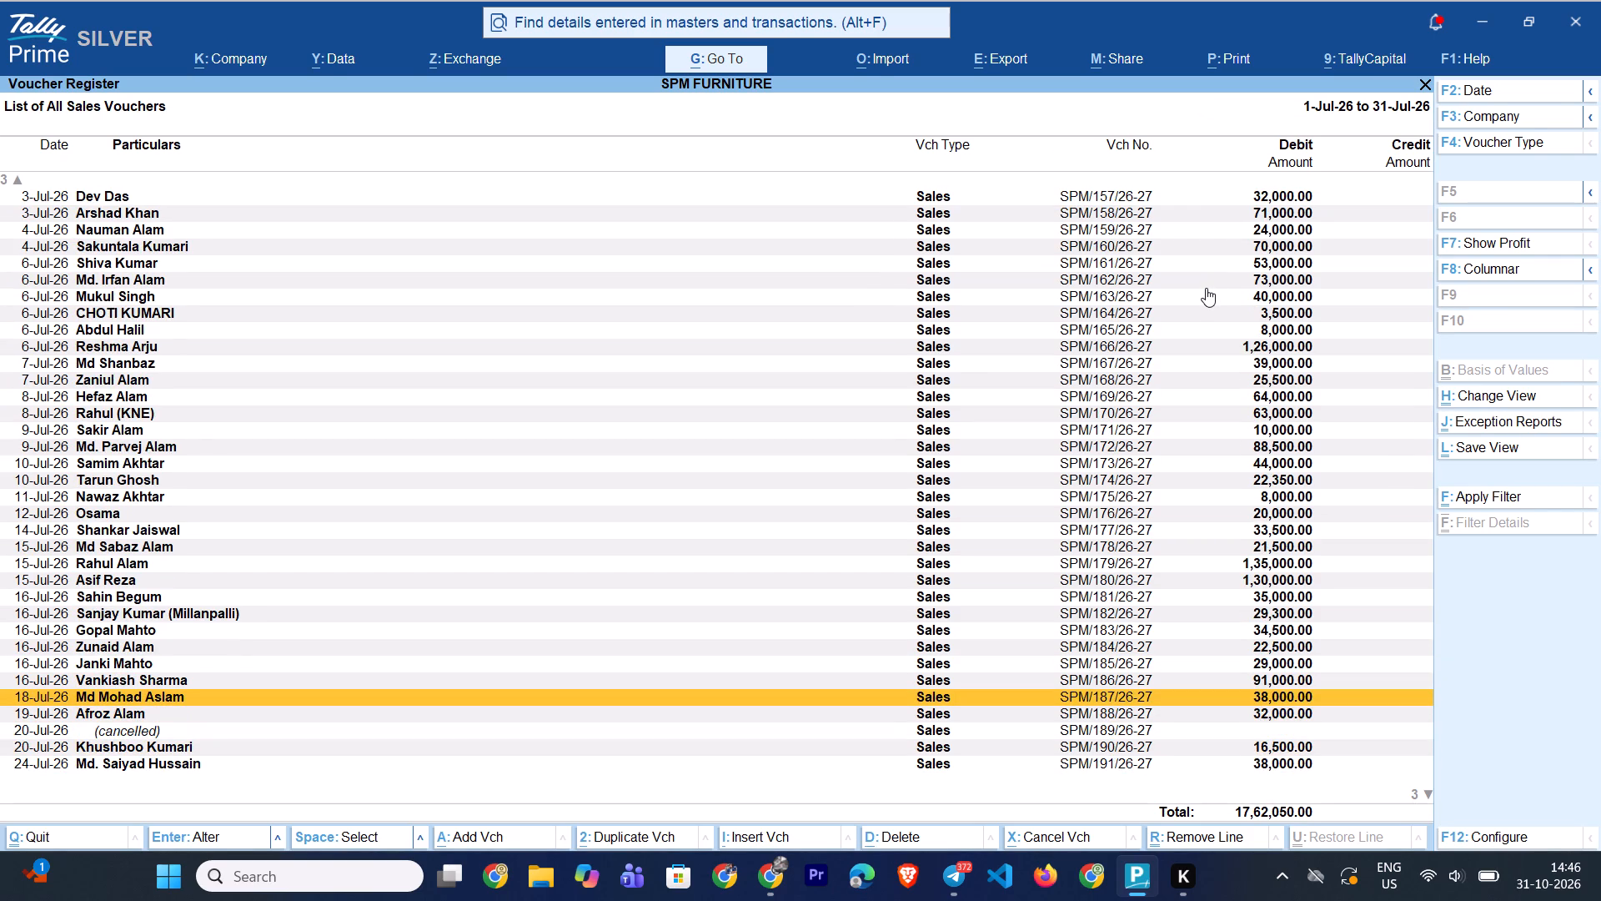
key("Up")
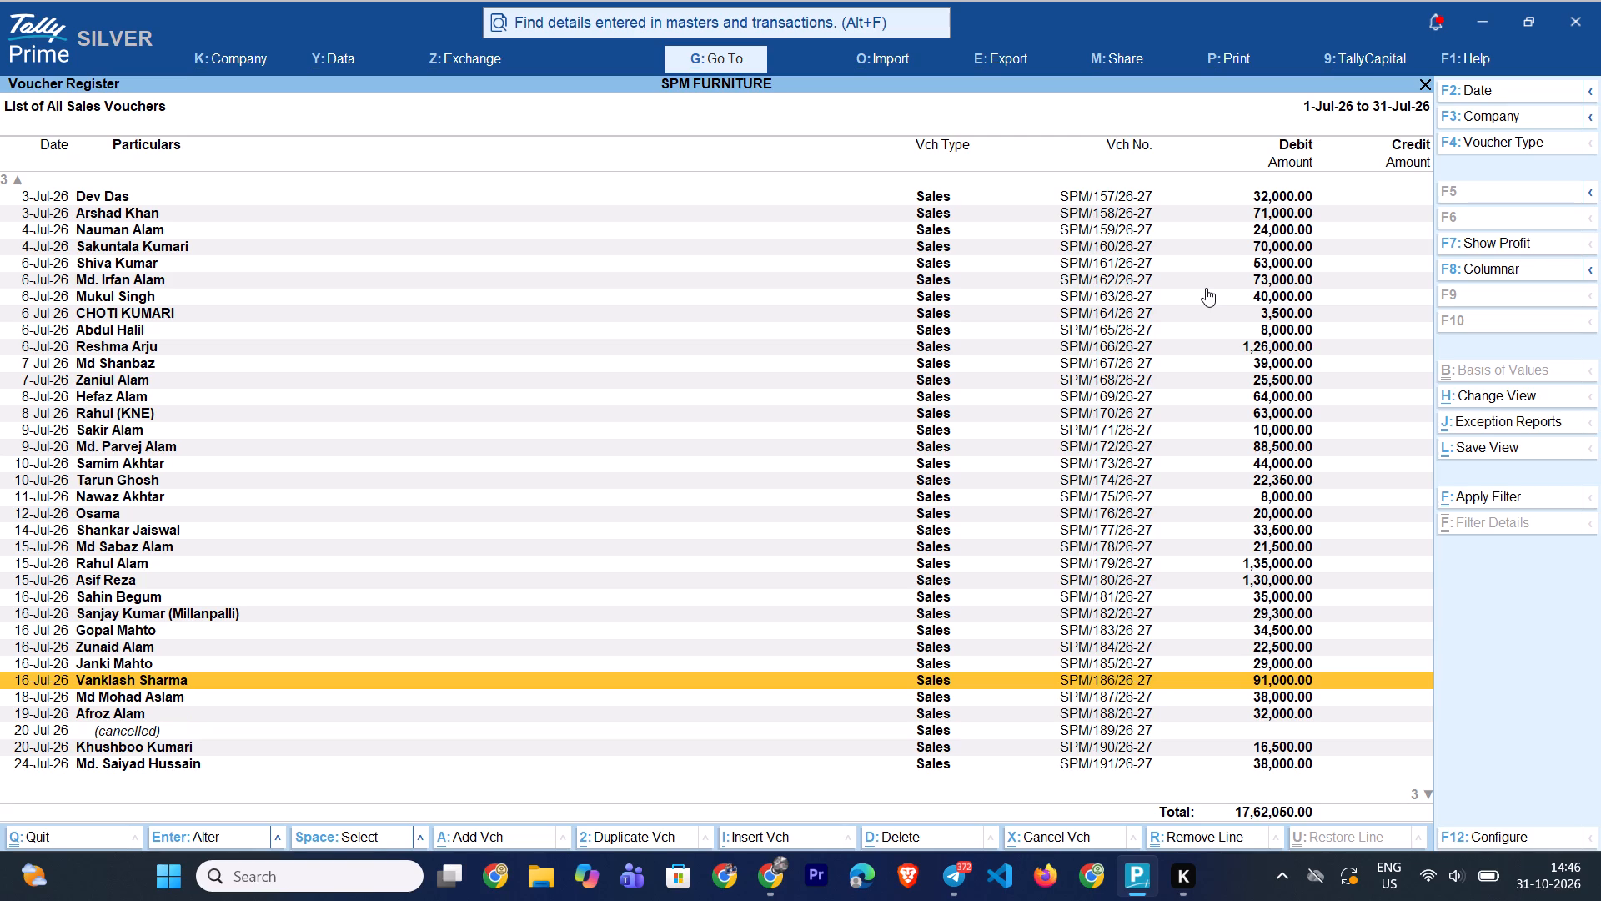
key("Down")
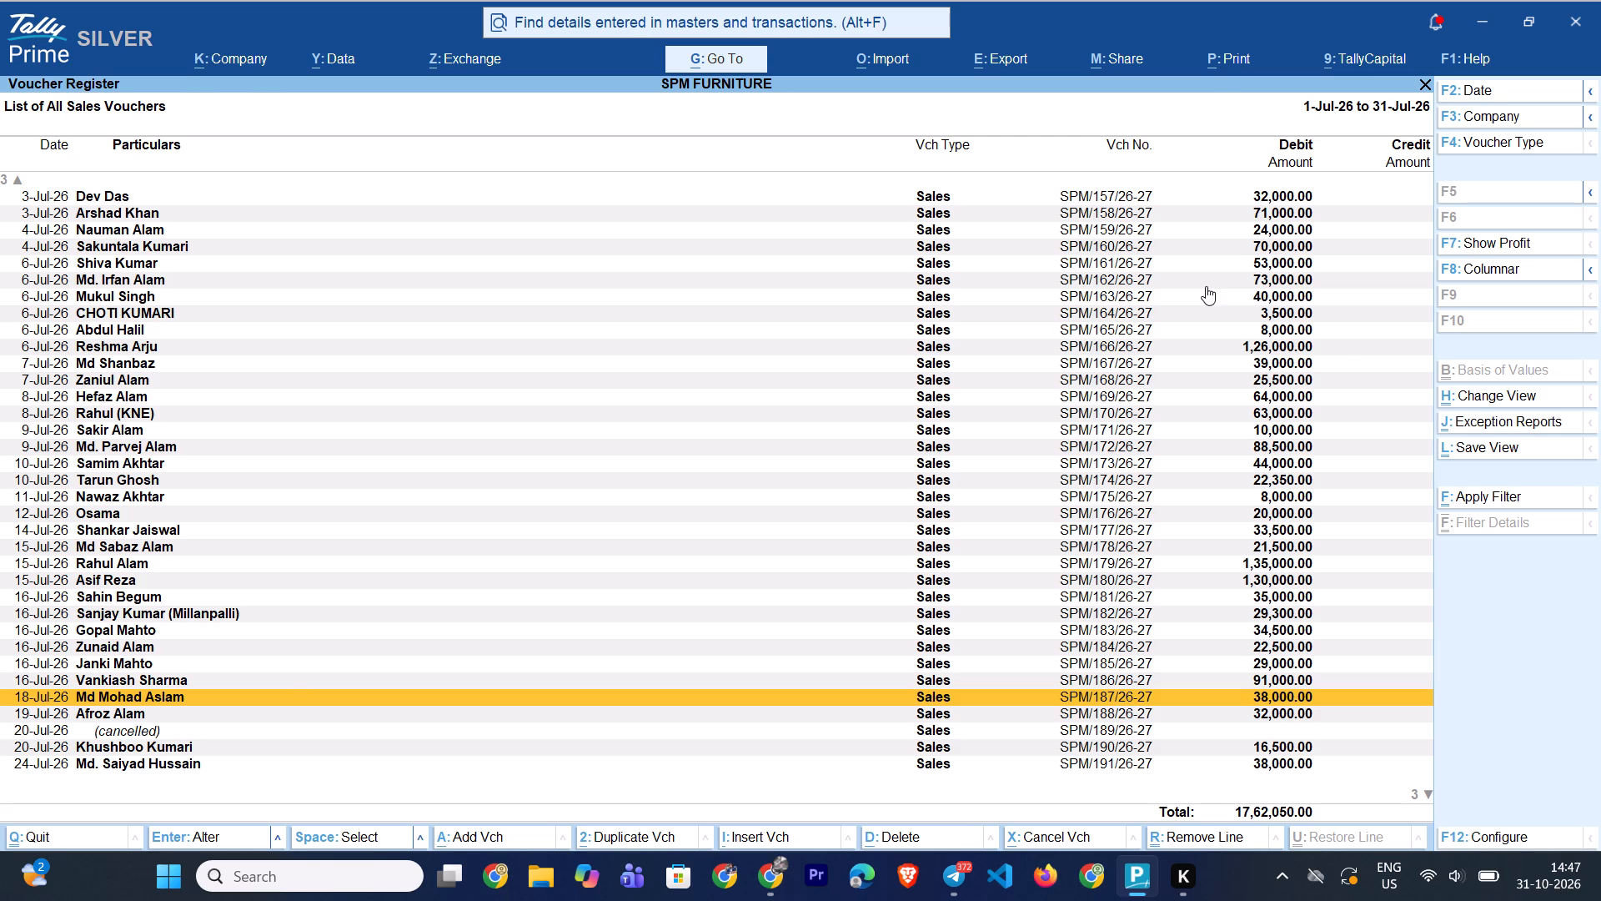
key("Escape")
key("Escape")
key("Escape")
key("Escape")
key("Escape")
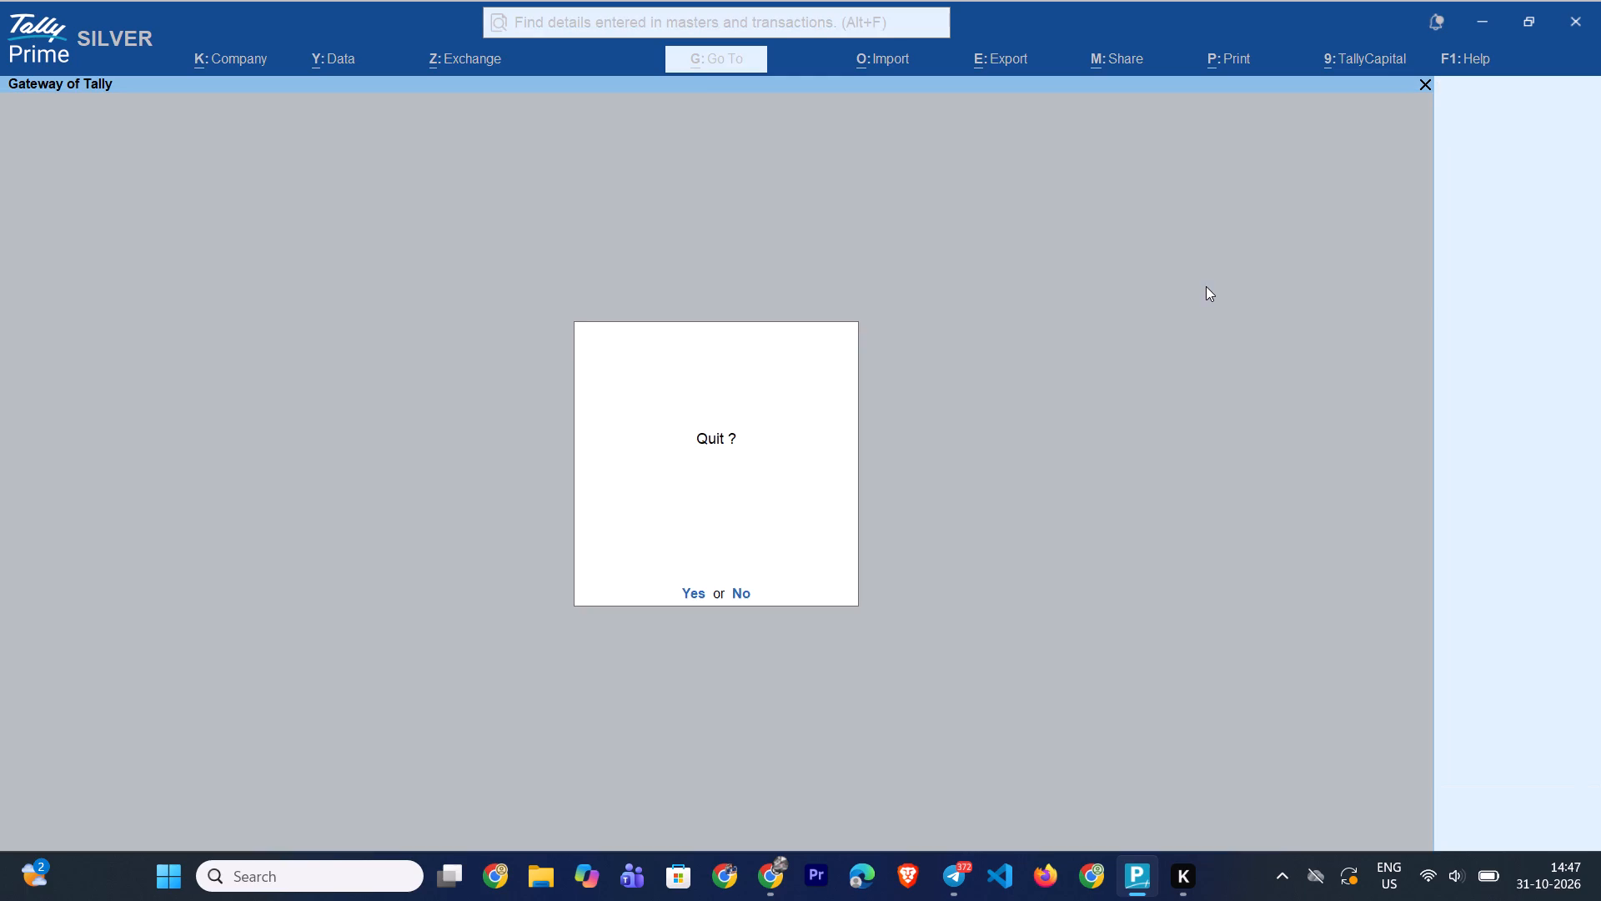
key("Escape")
type("dalvi")
key("n")
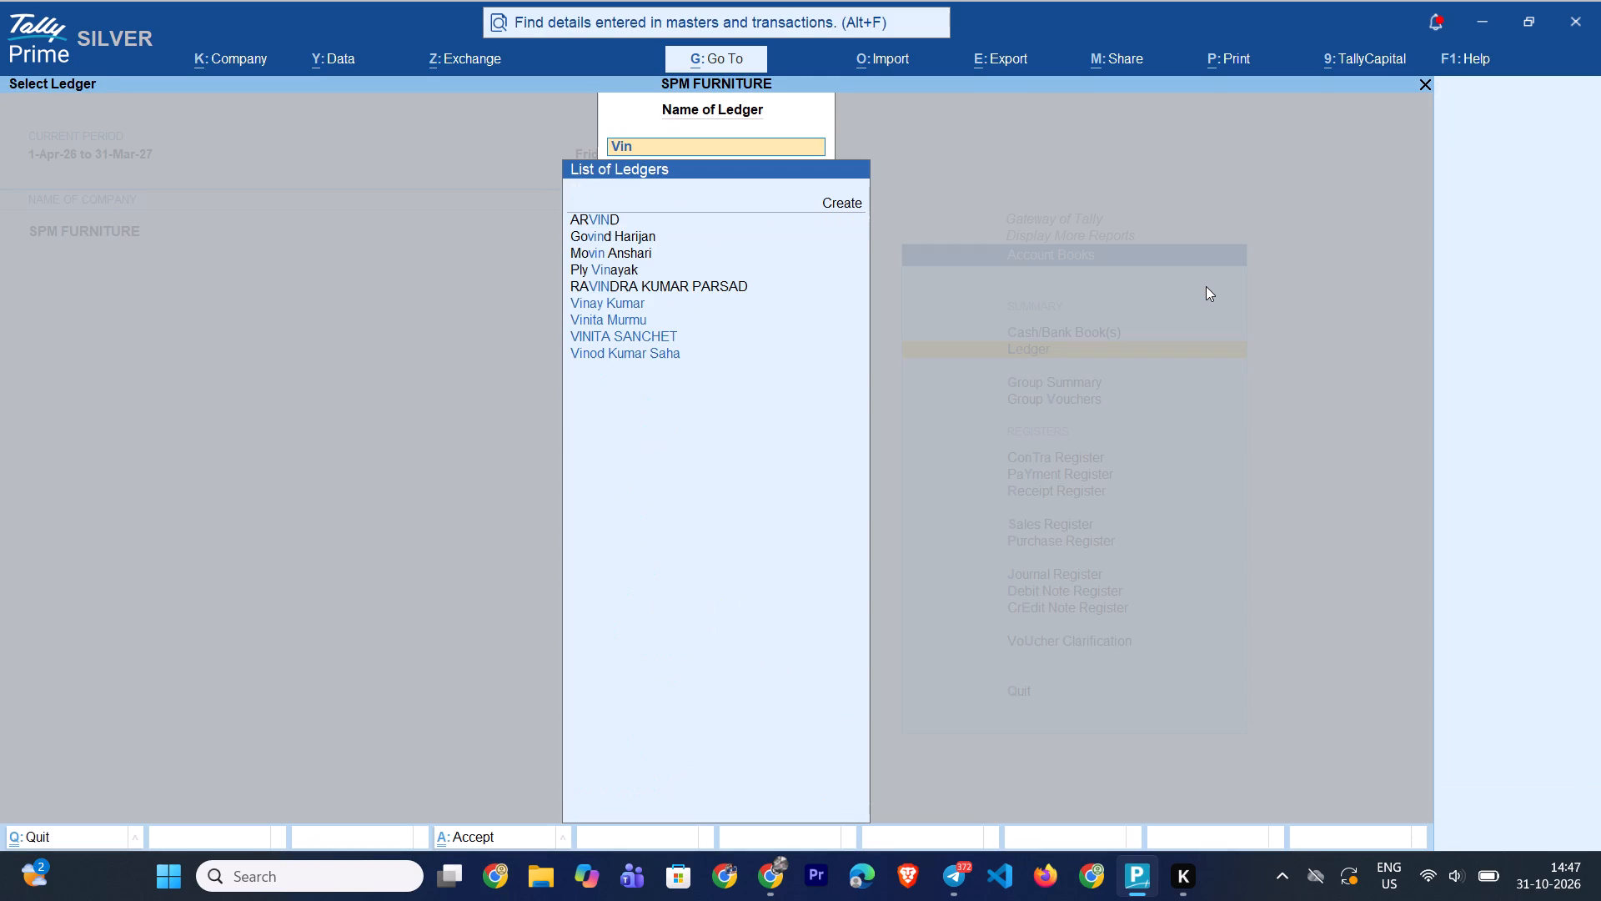
key("BackSpace")
key("BackSpace")
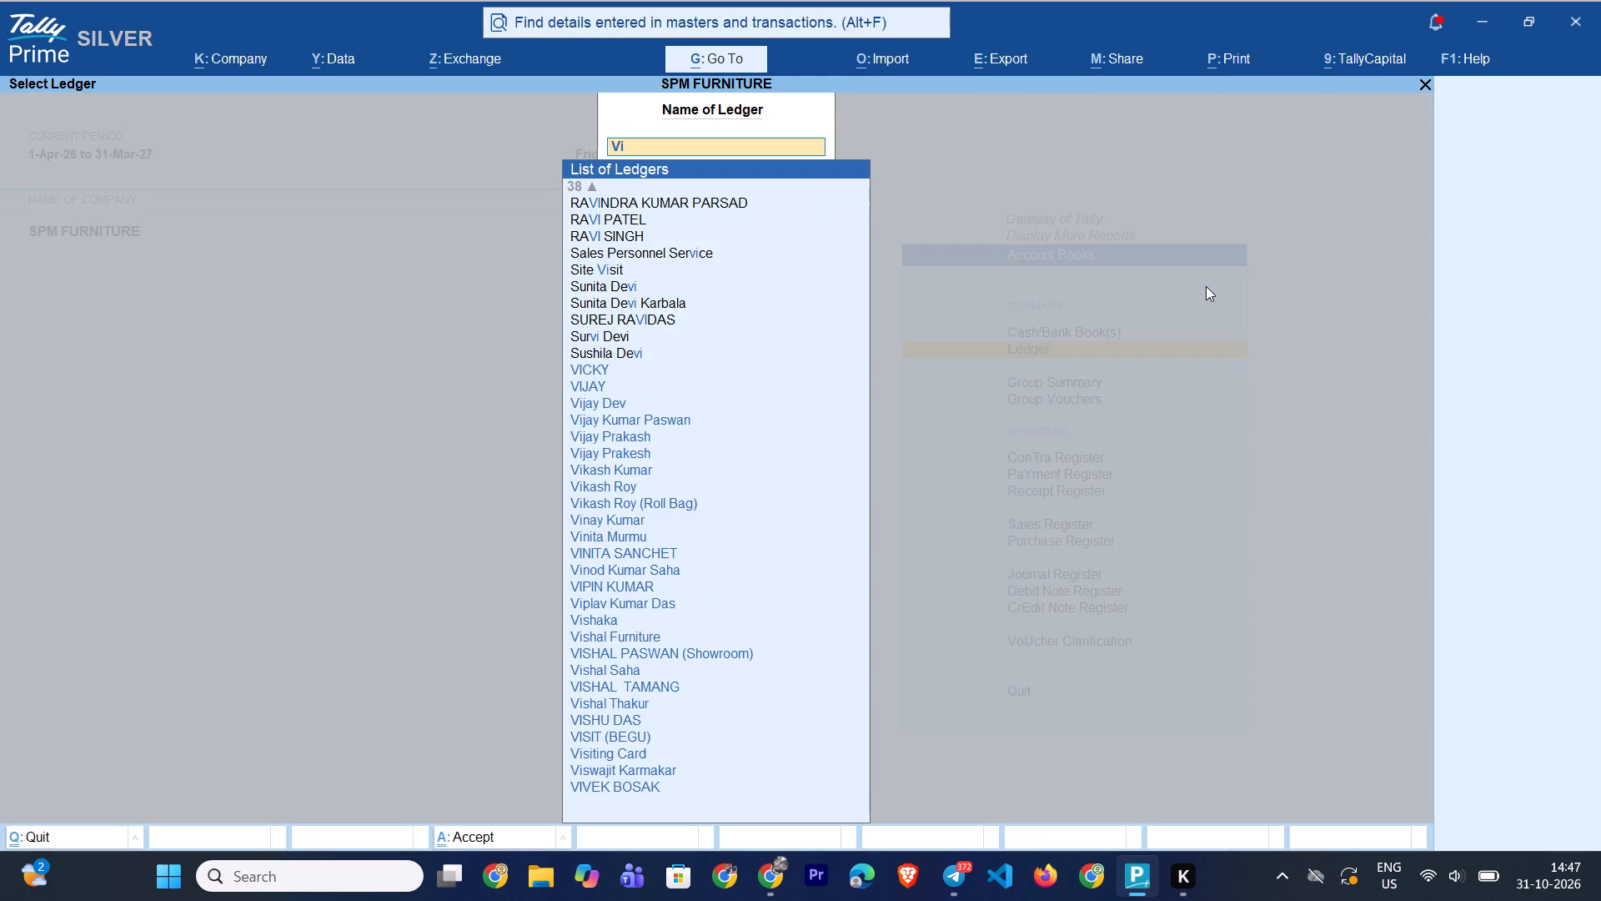
key("a")
key("n")
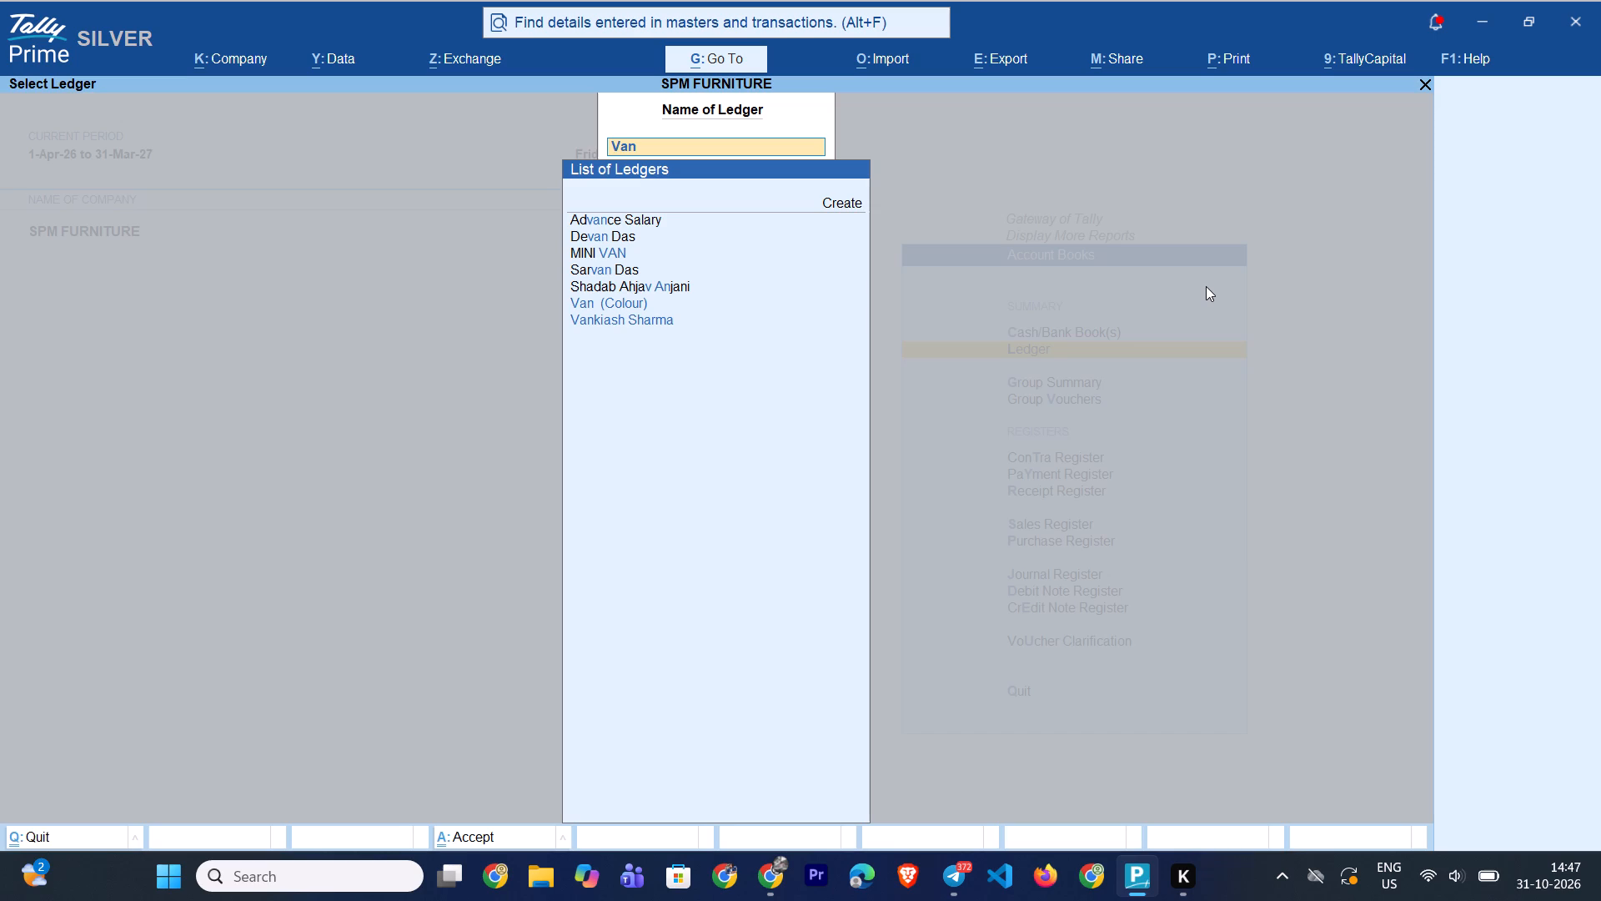
key("Down")
key("Down")
key("Return")
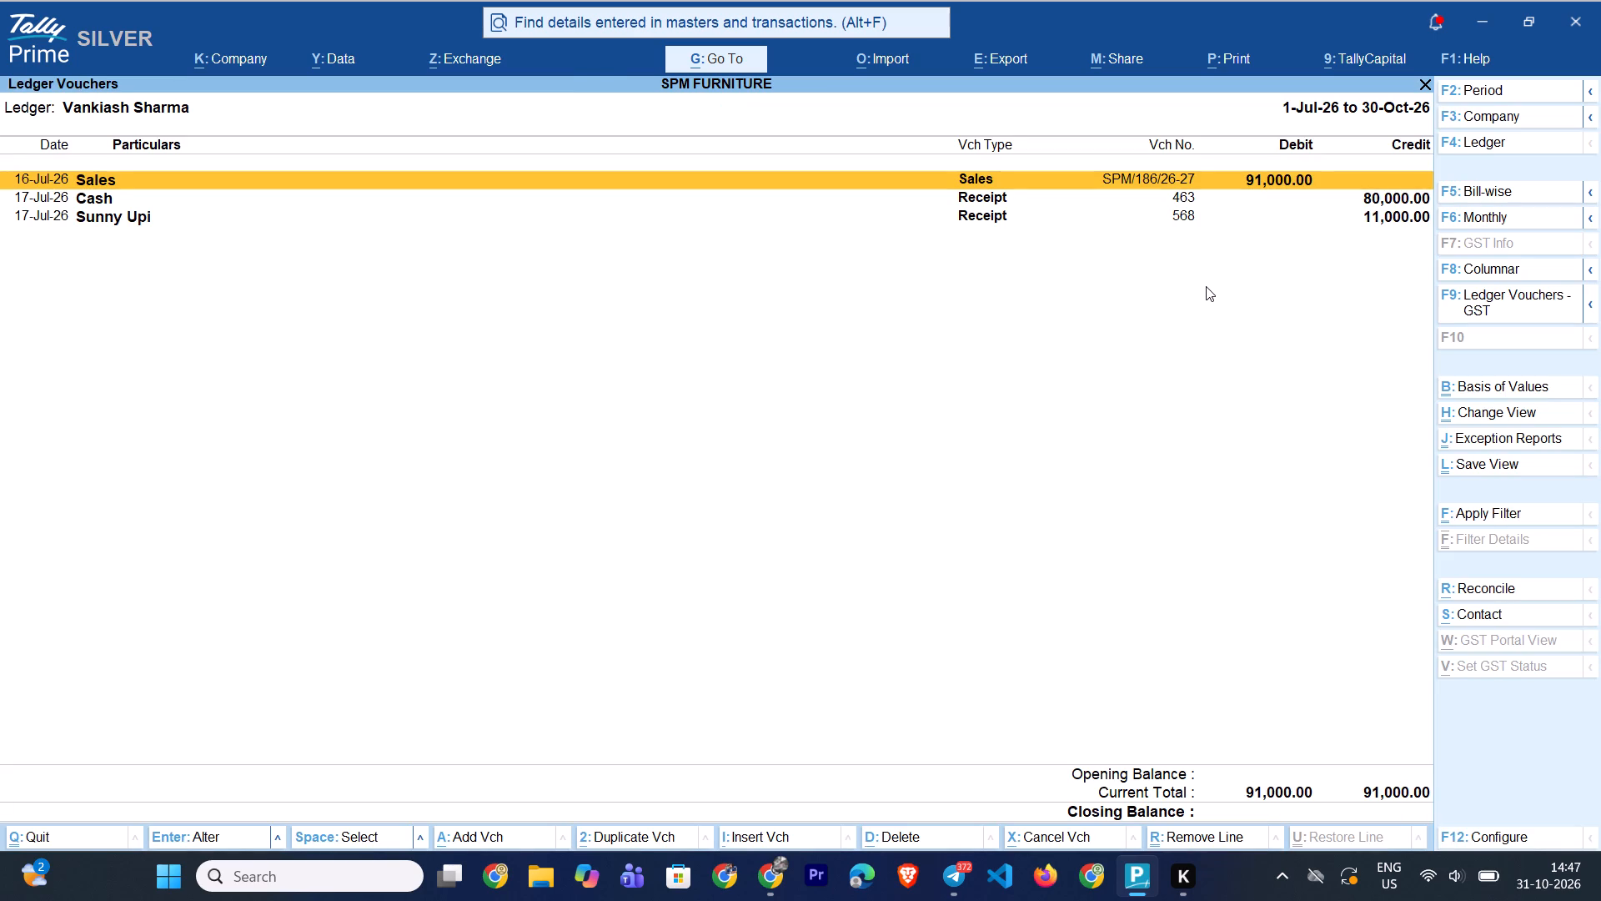
key("Down")
key("Down")
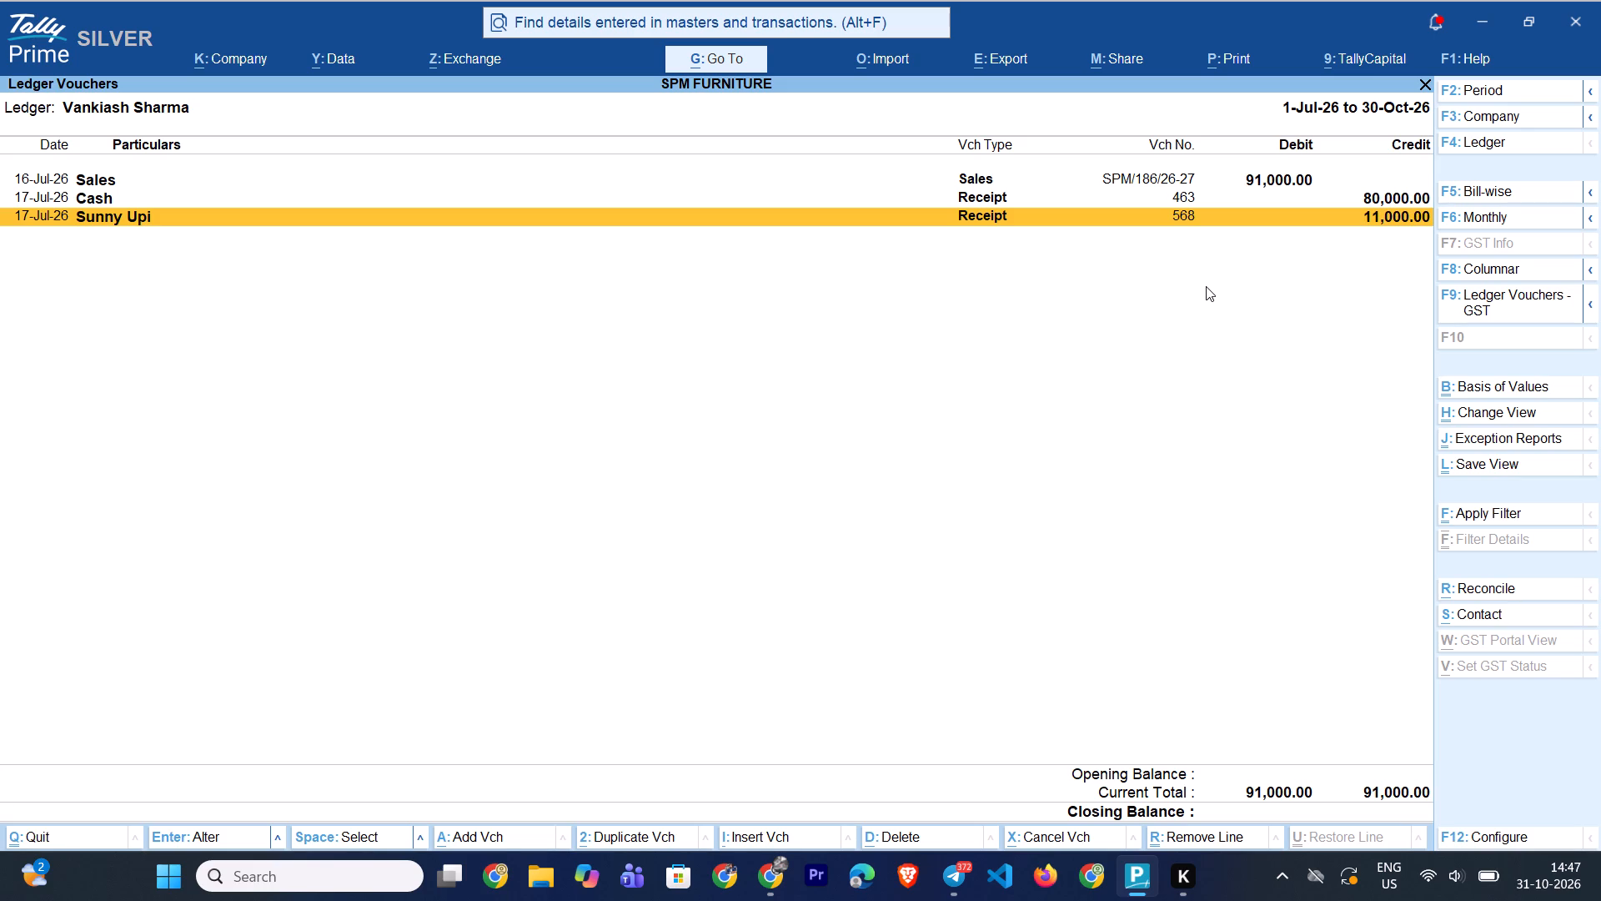
key("Escape")
key("Escape")
key("Escape")
key("Escape")
key("Escape")
key("Escape")
key("Escape")
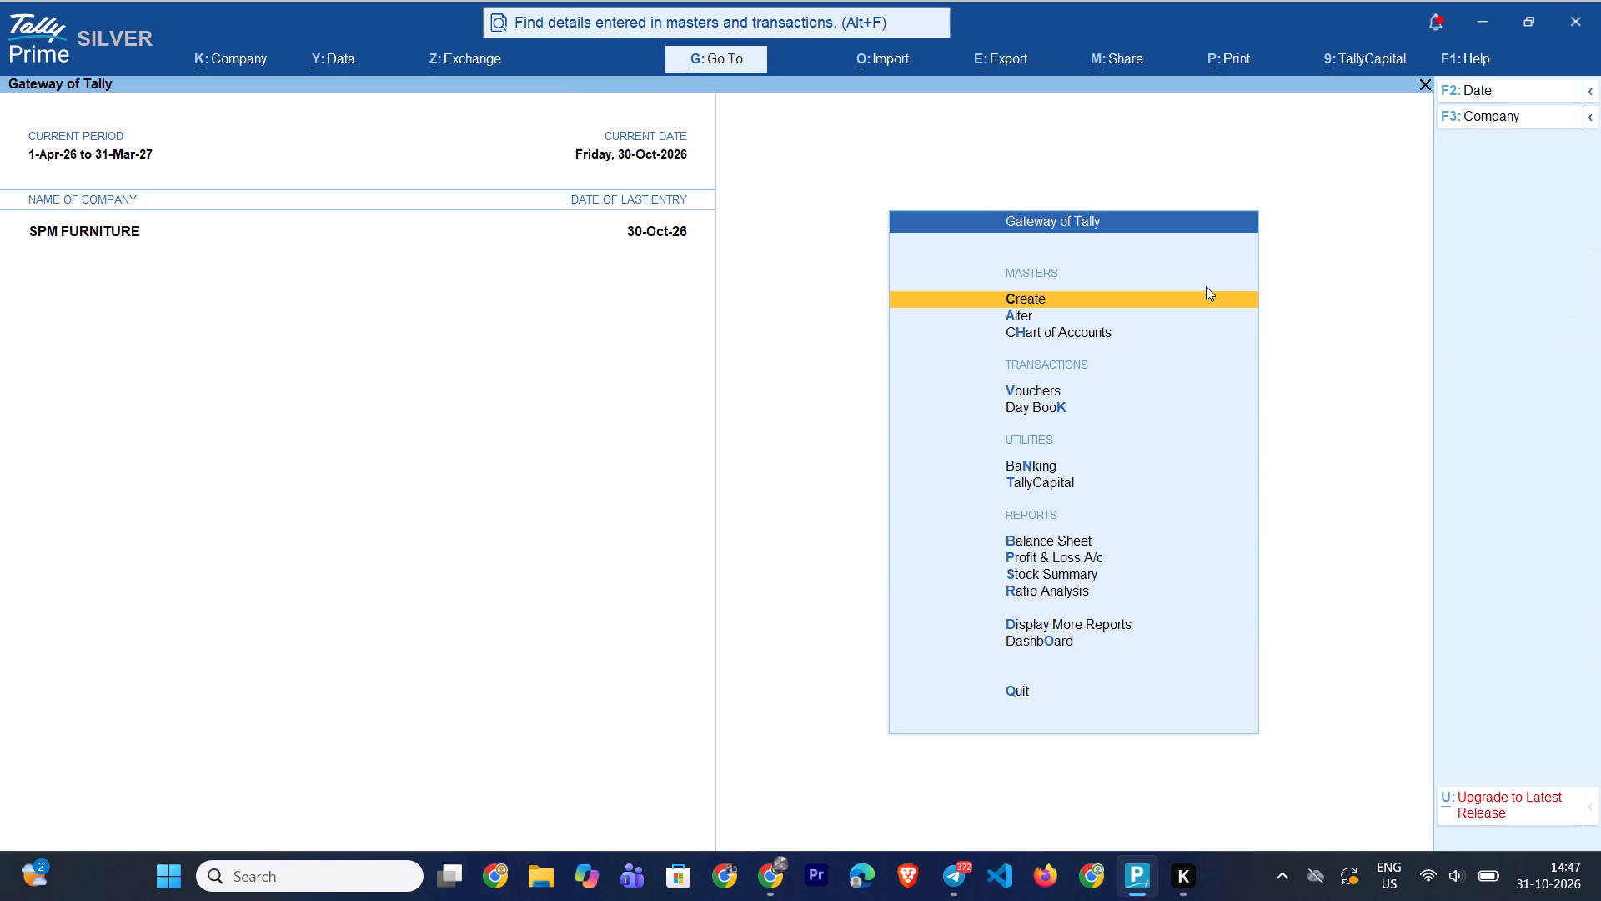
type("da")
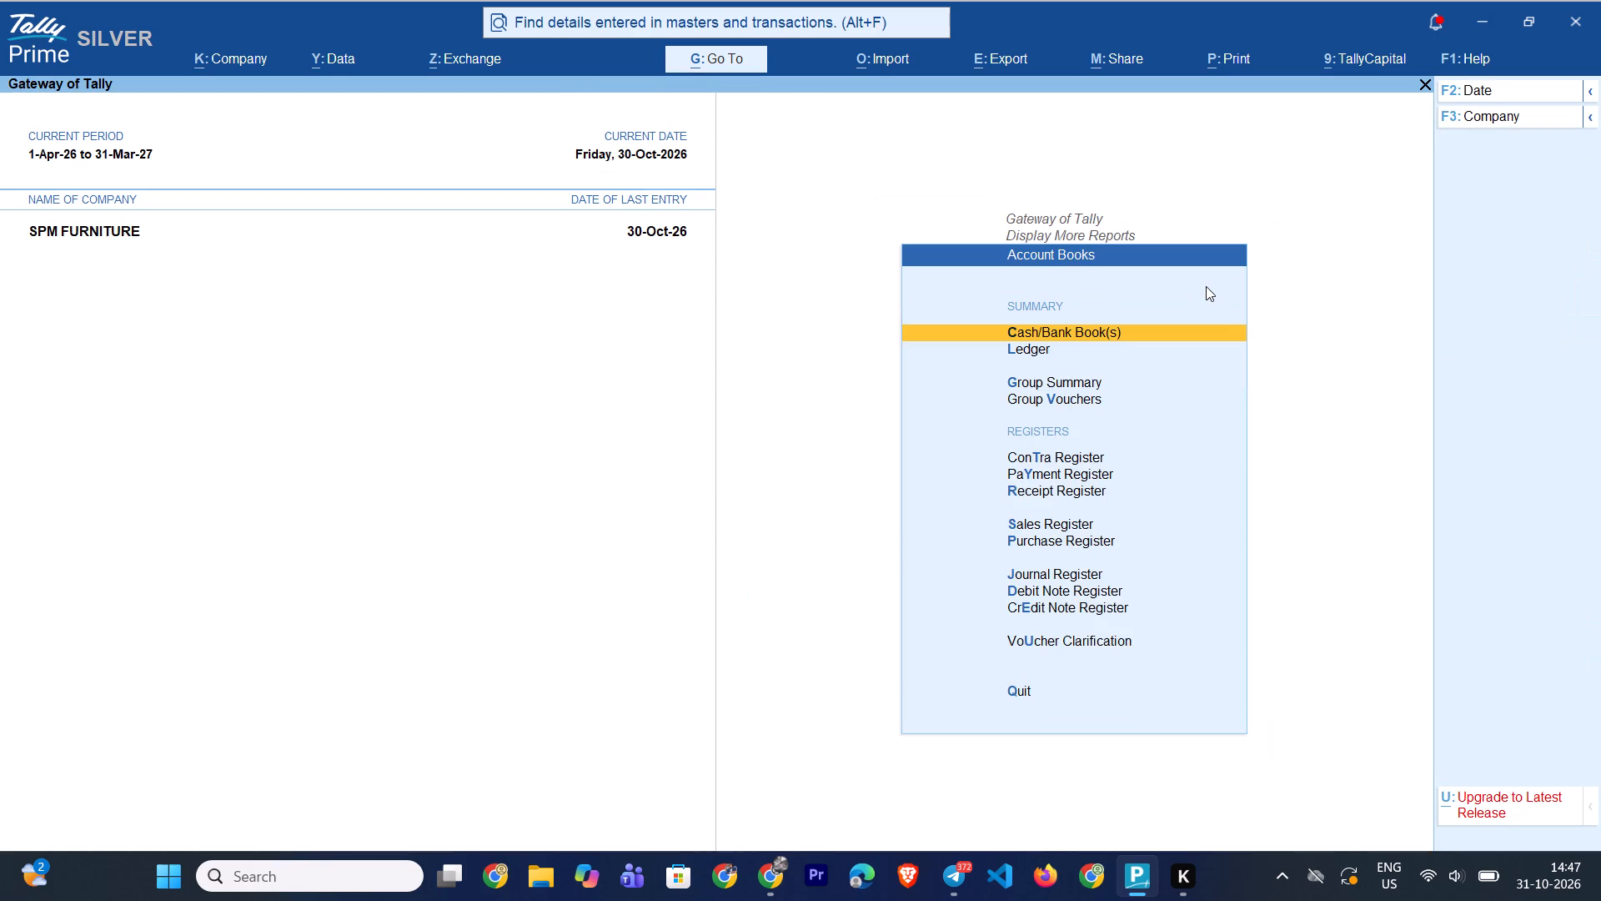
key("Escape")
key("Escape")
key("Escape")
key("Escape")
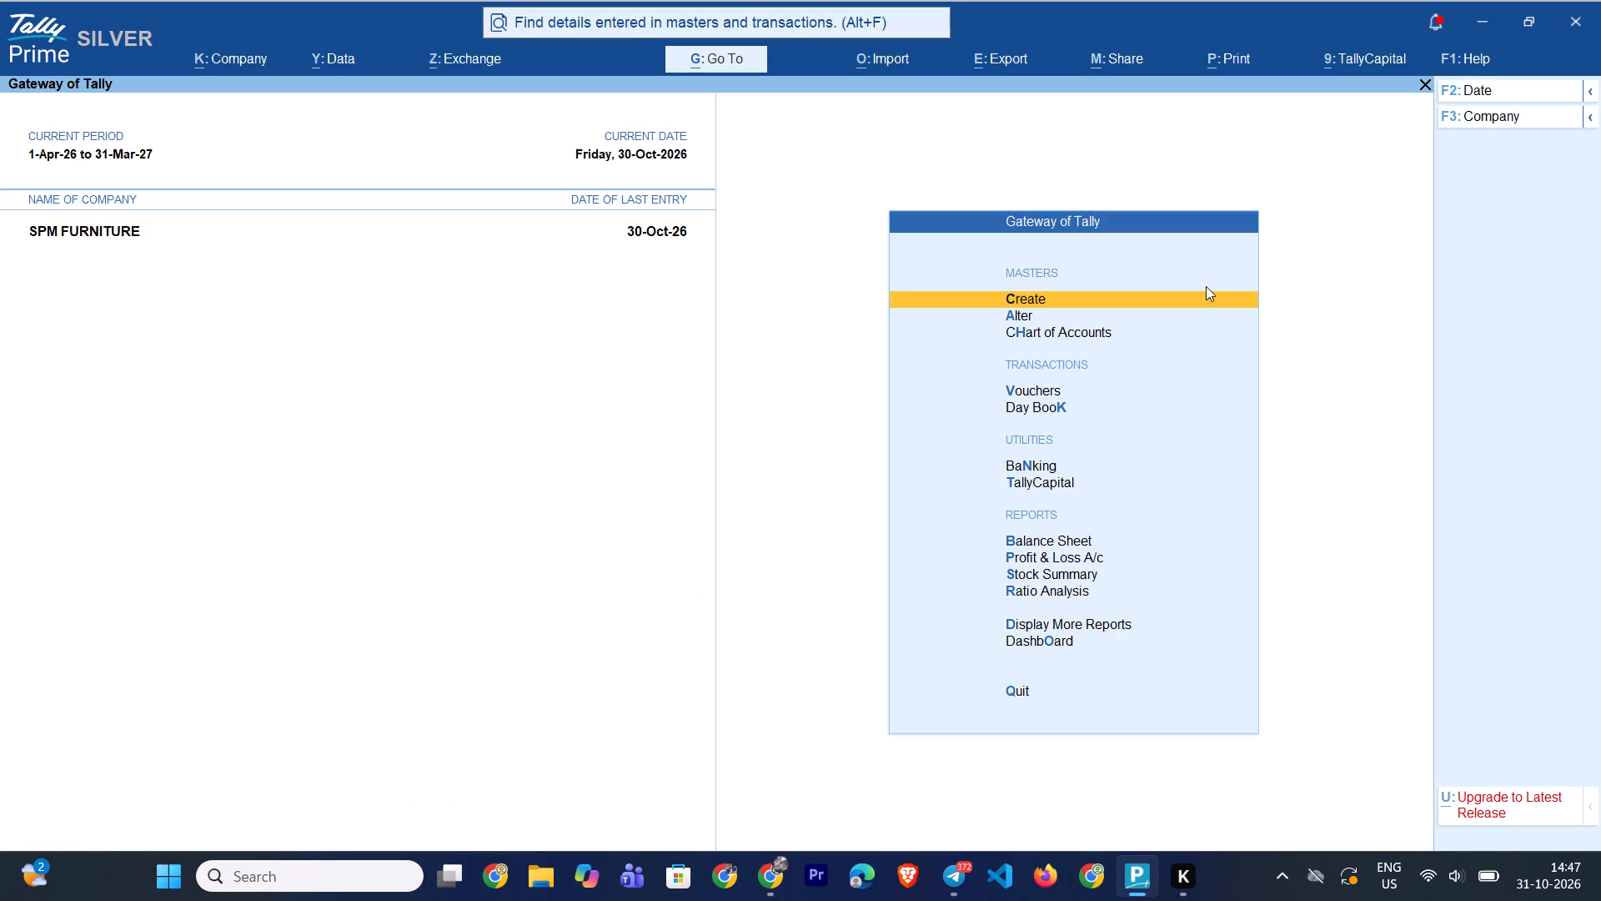
Open the July vouchers of the Sunny Upi bank ledger from the Cash/Bank Books.
type("da")
key("c")
key("Down")
key("Down")
key("Down")
key("Down")
key("Down")
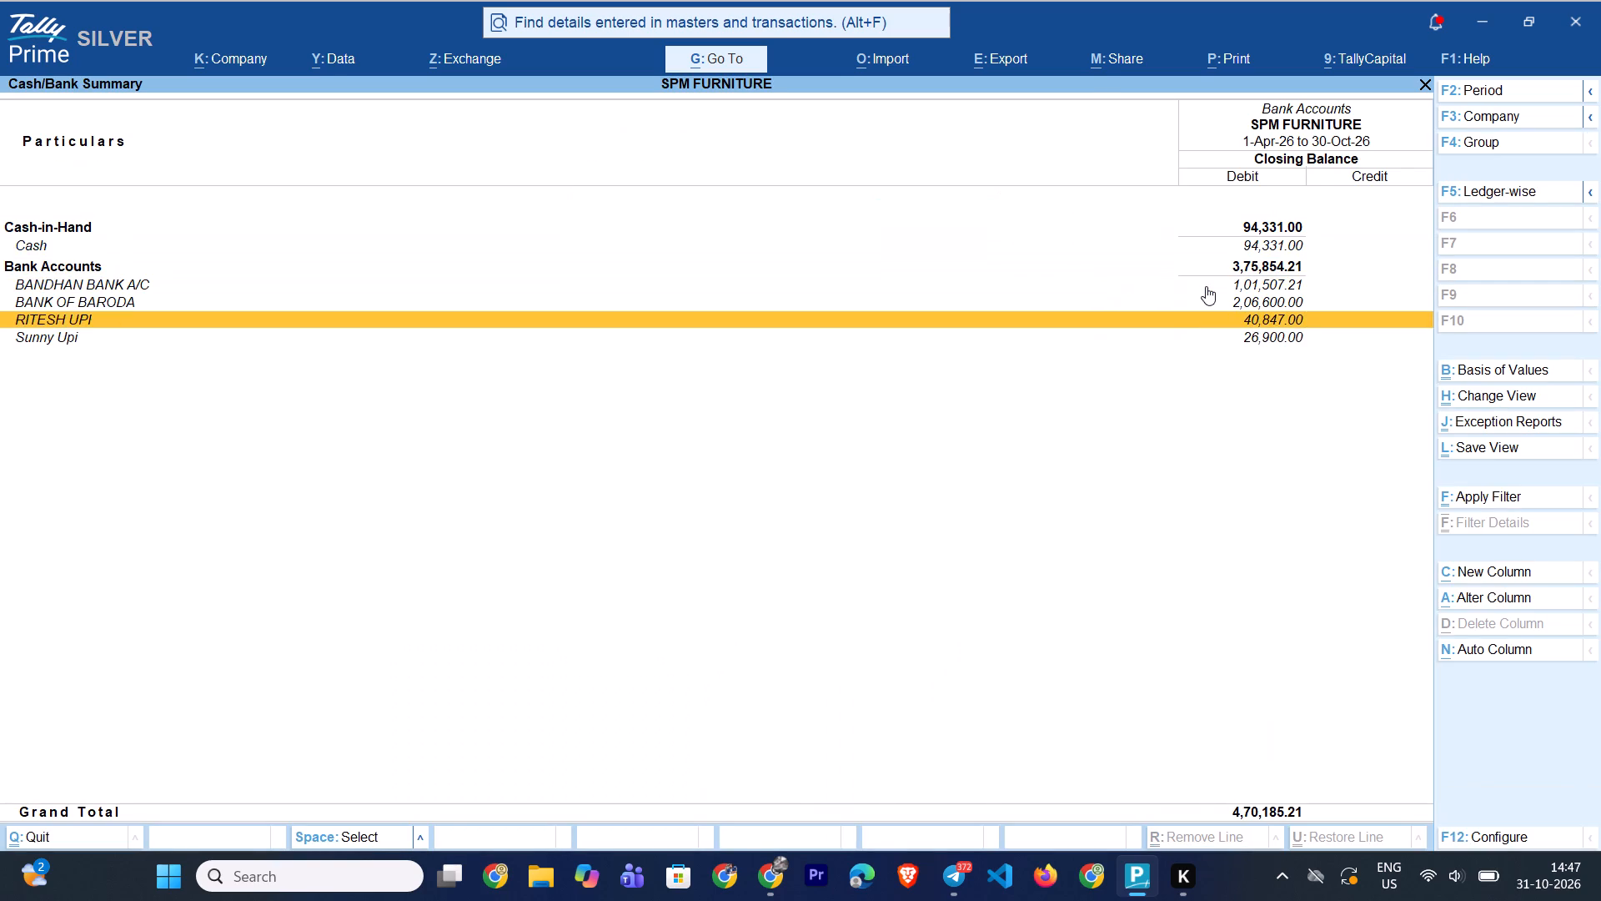
key("Down")
key("Return")
key("Up")
key("Up")
key("Up")
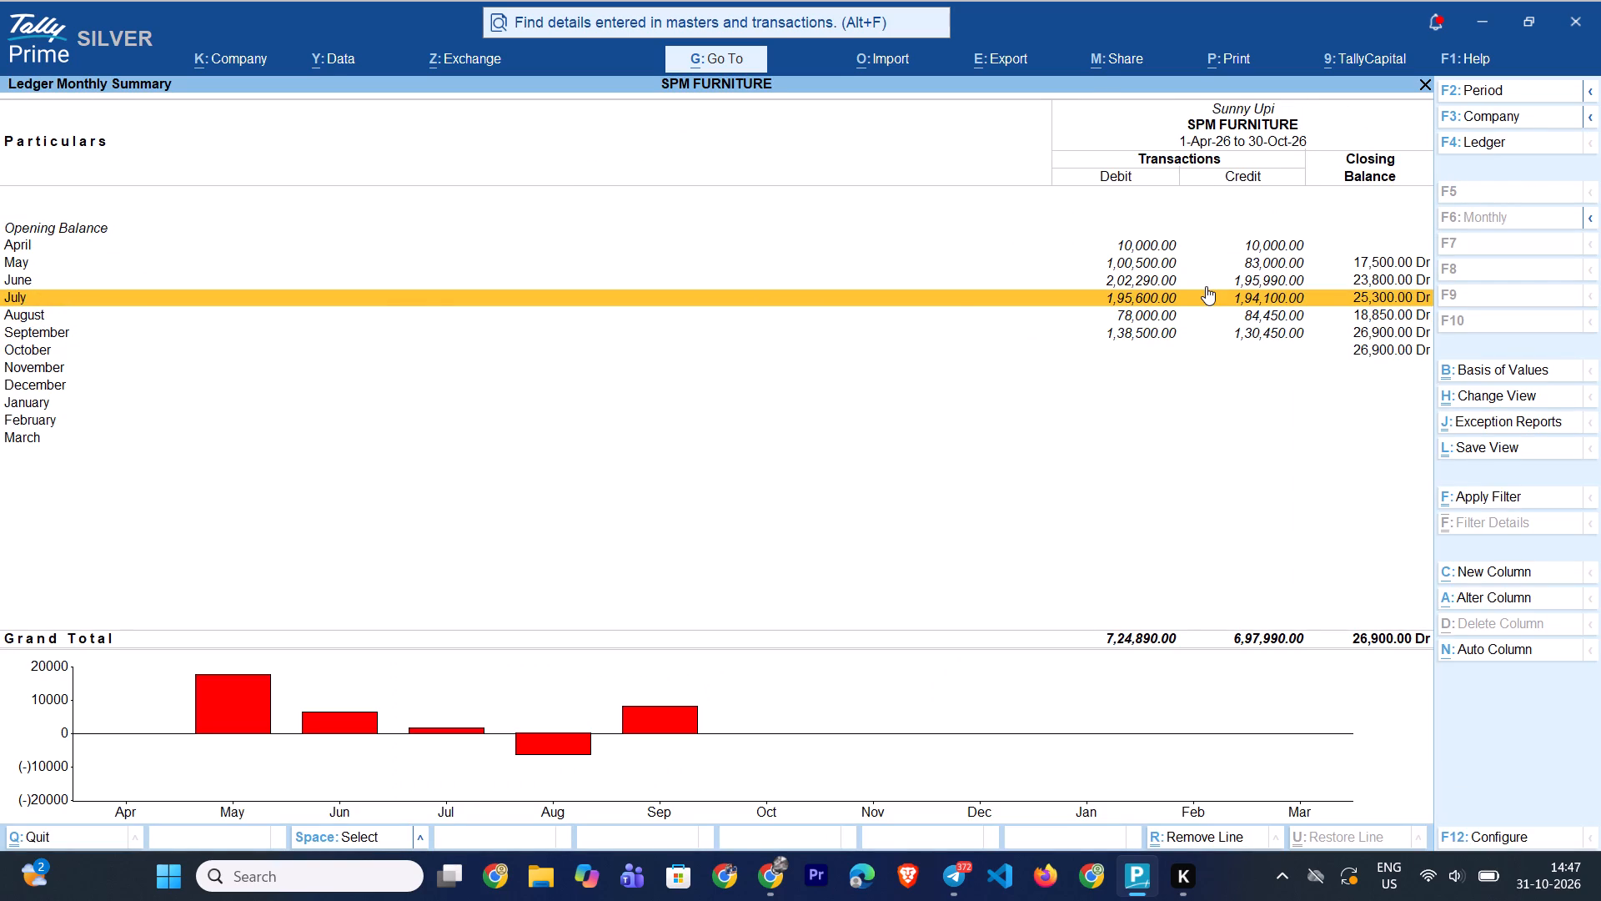
key("Return")
Examine the 17 July SUSPENSE A/C receipts 464 and 465 against the customer receipts in the Sunny Upi ledger.
key("Down")
key("Down")
key("Down")
key("Down")
key("Down")
key("Down")
key("Down")
key("Down")
key("Down")
key("Down")
key("Down")
key("Down")
key("Down")
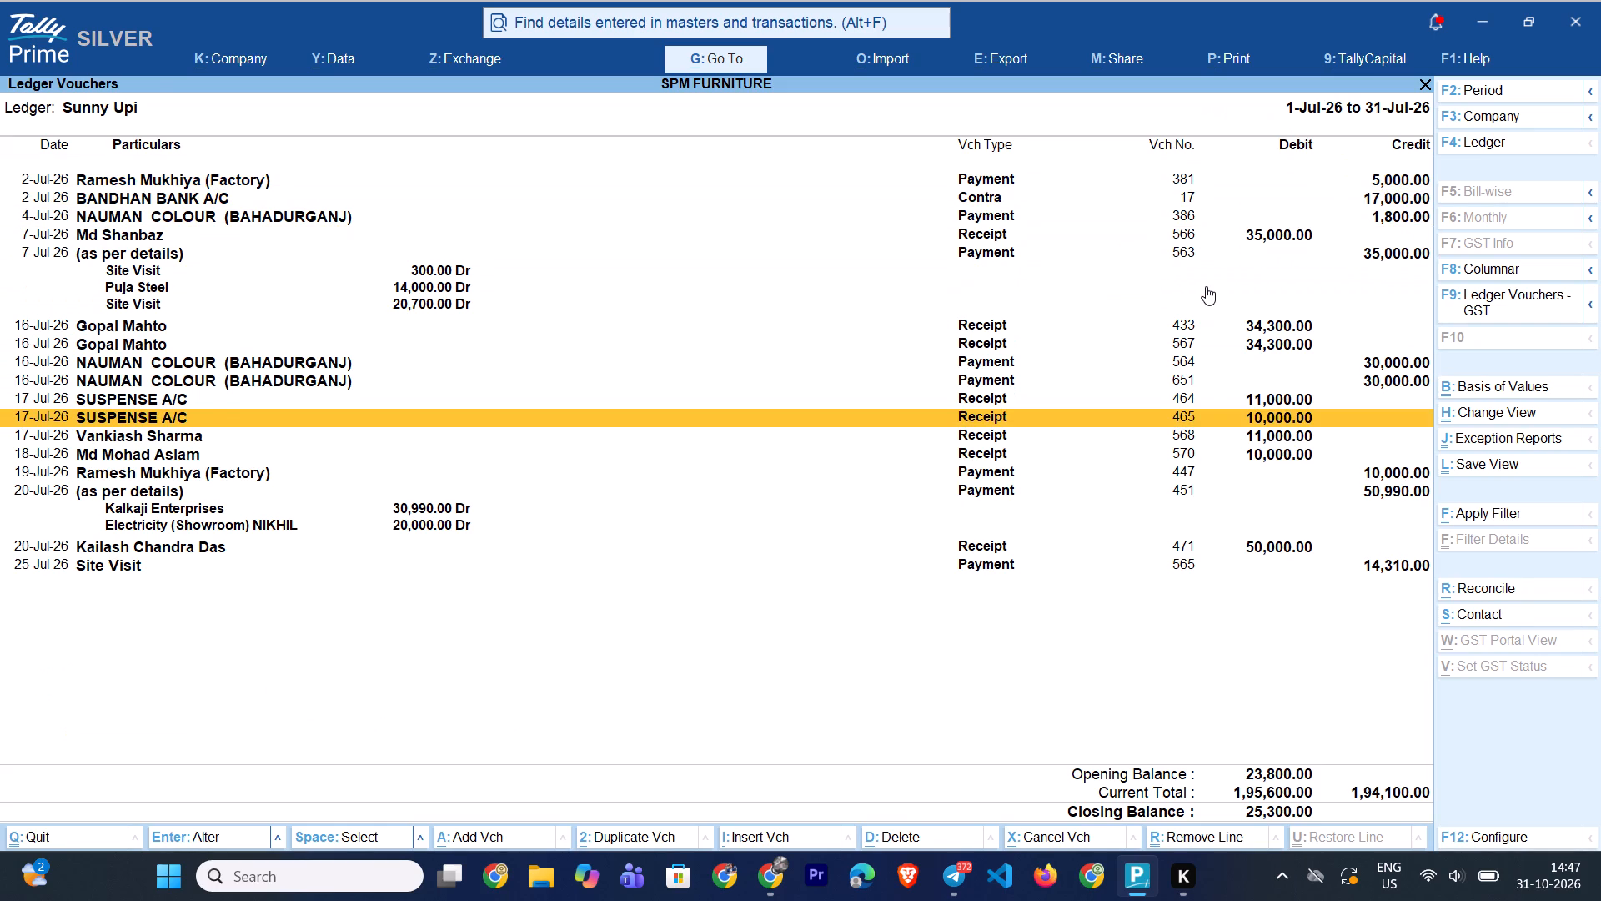
key("Up")
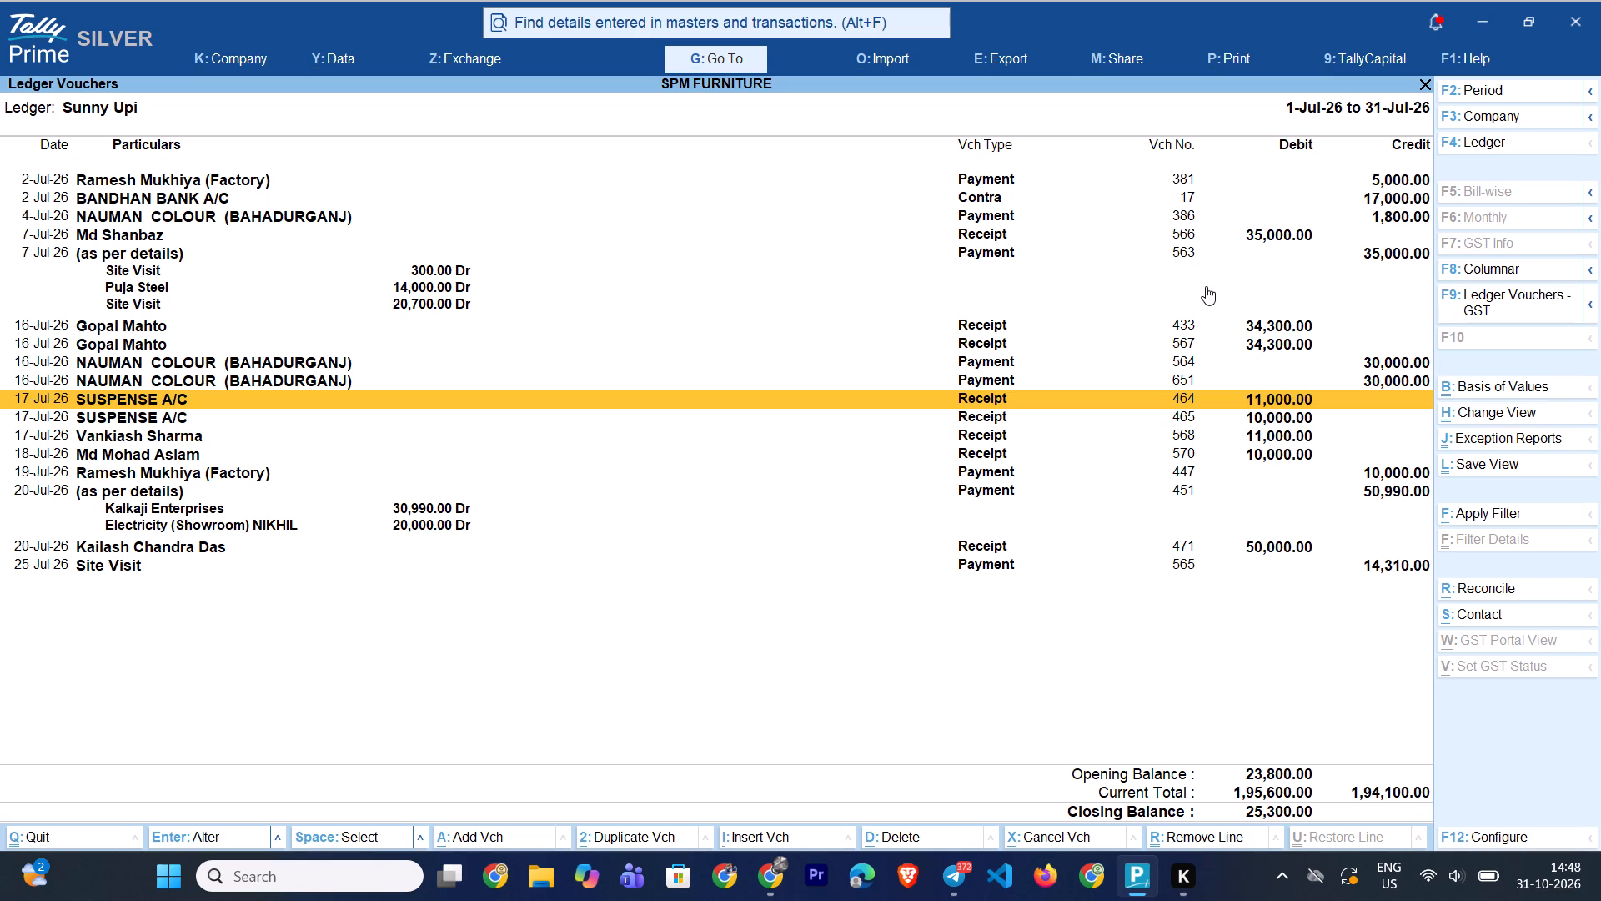
key("space")
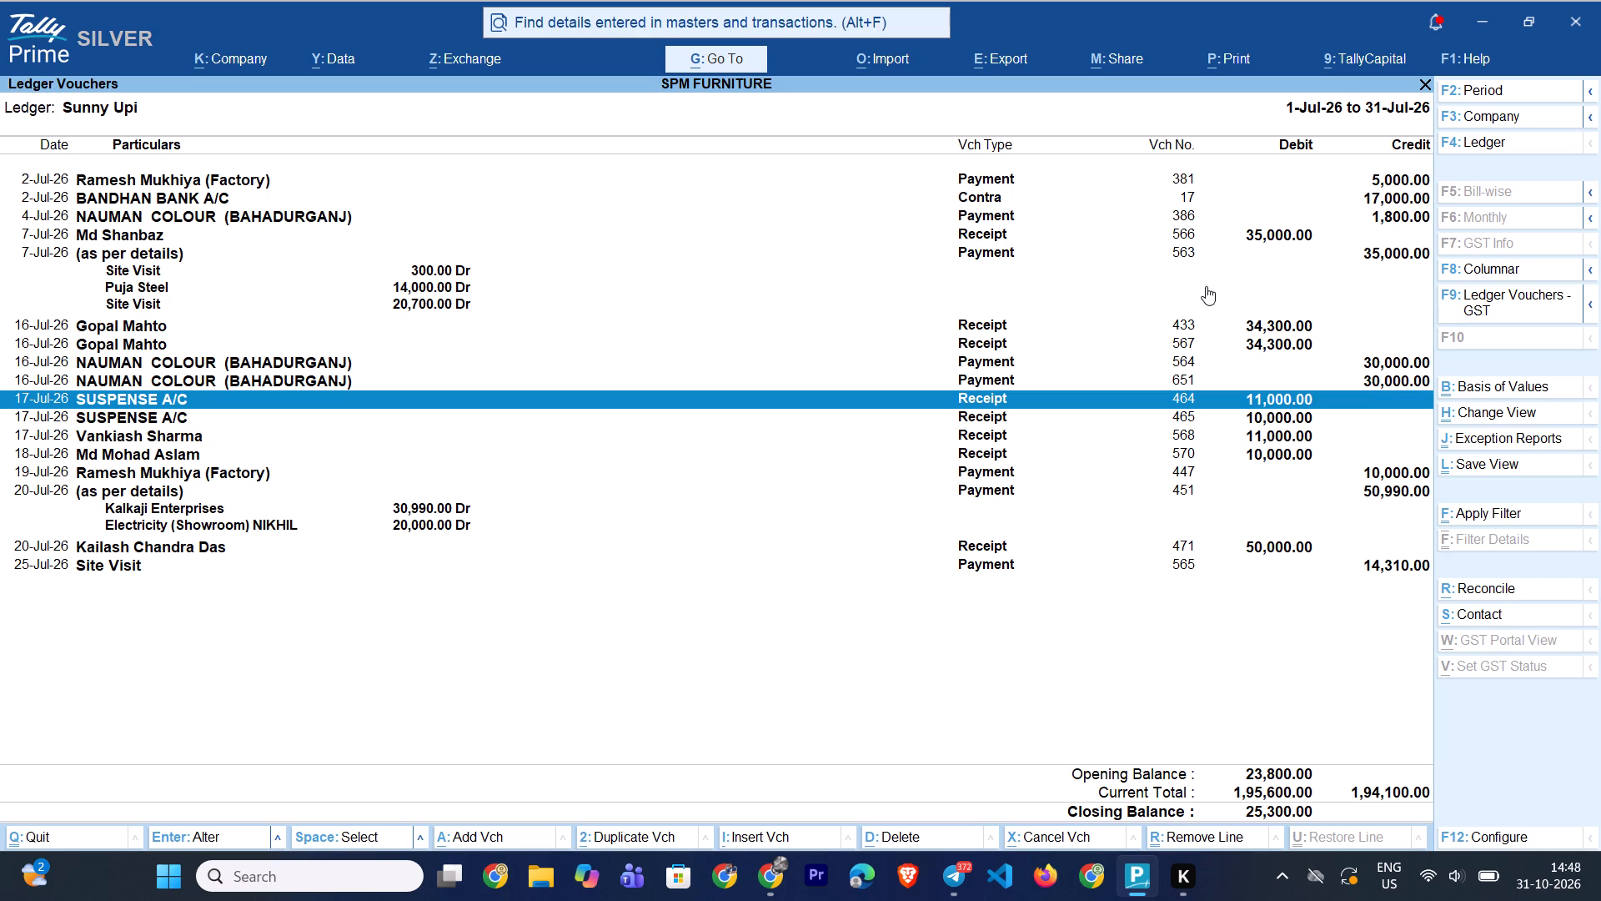
key("Escape")
key("Escape")
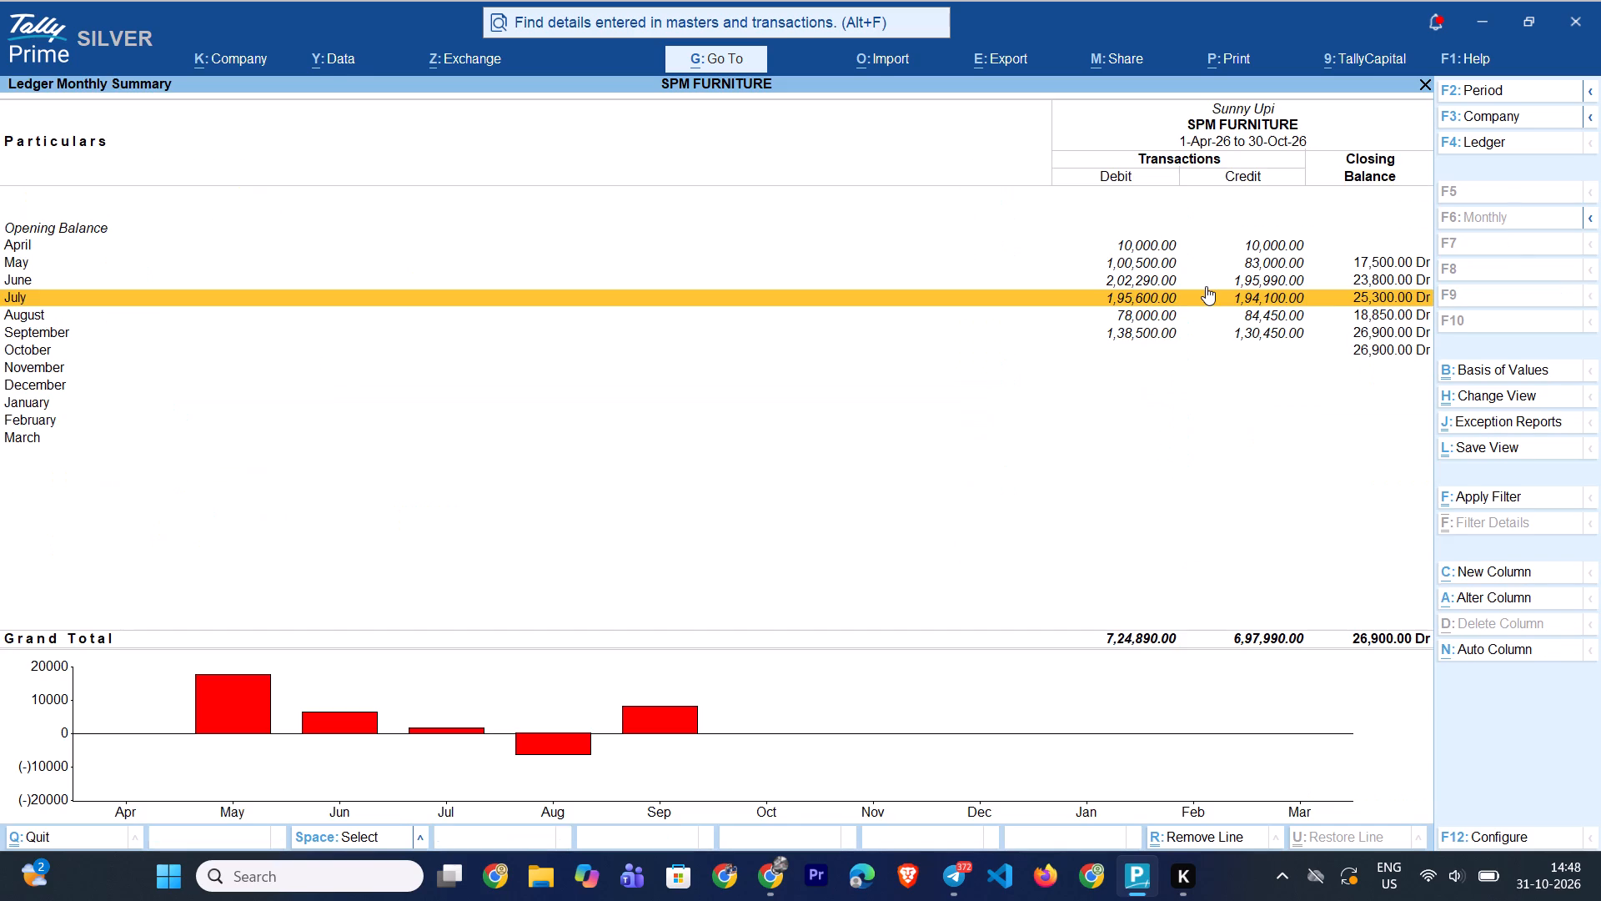
Reopen Sunny Upi's July vouchers and configure the report to show the running balance.
key("Return")
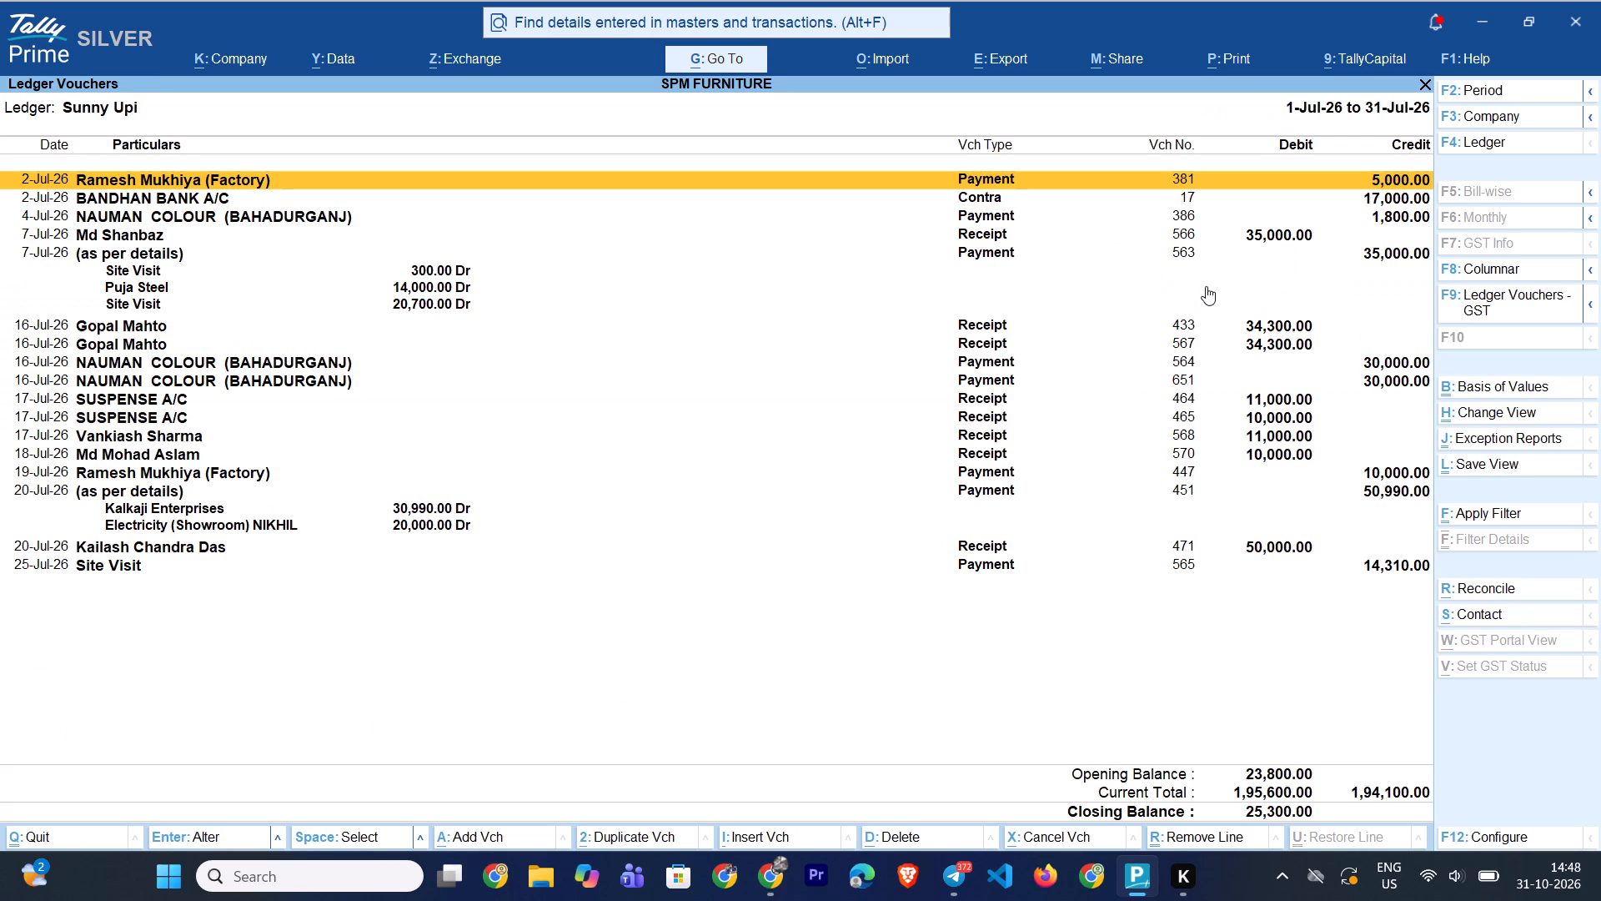
key("F12")
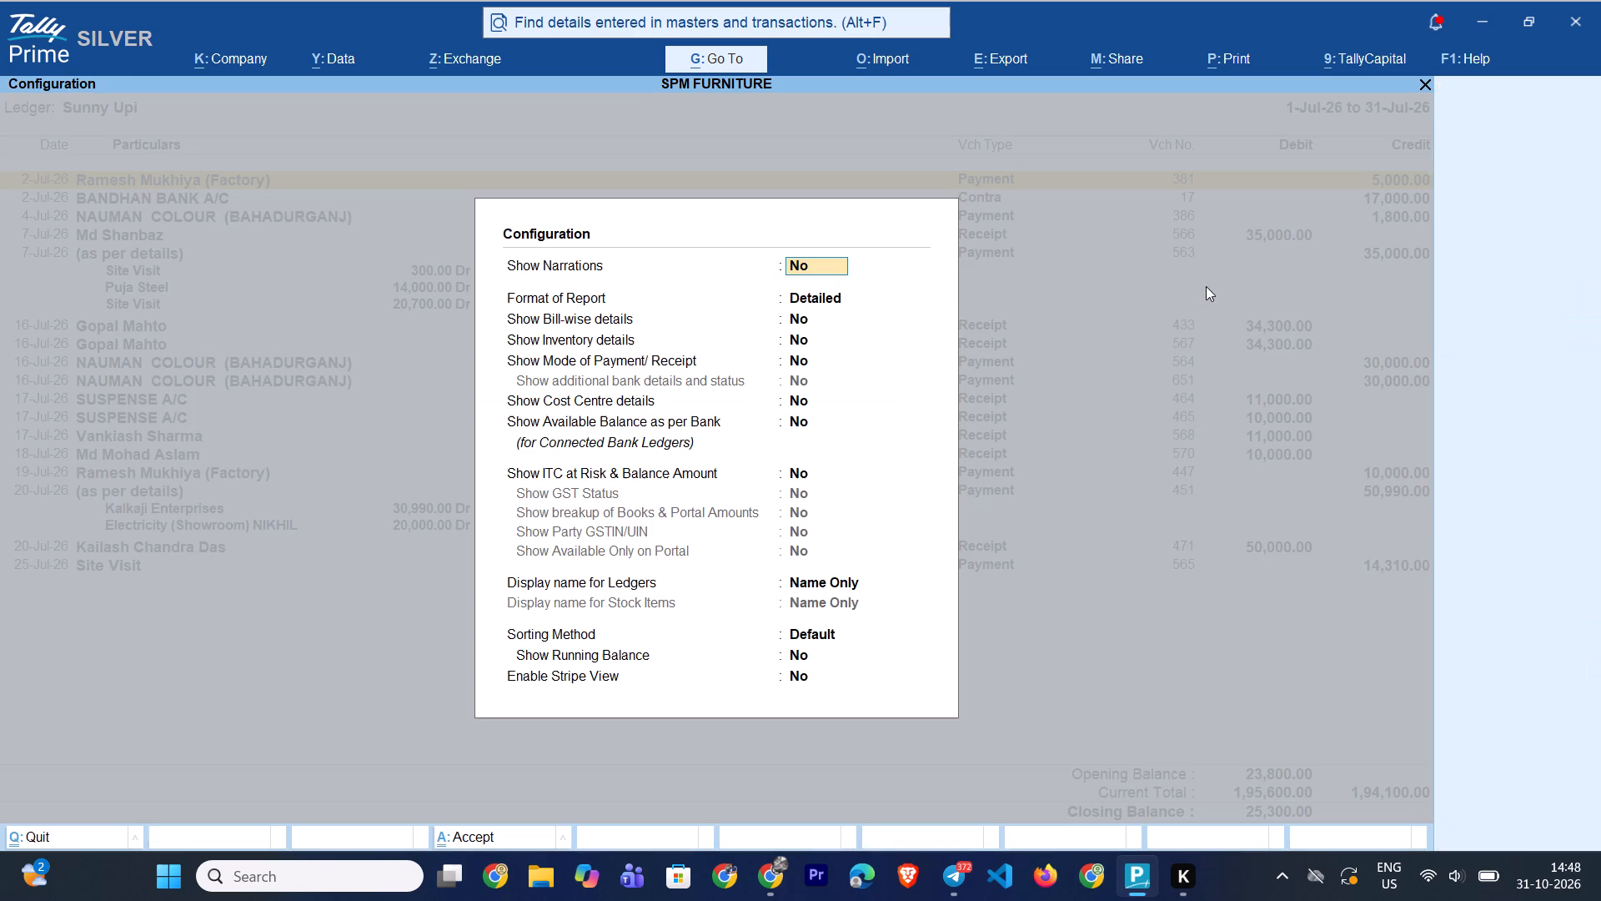
key("Return")
key("Return")
key("Return")
key("Return")
key("Return")
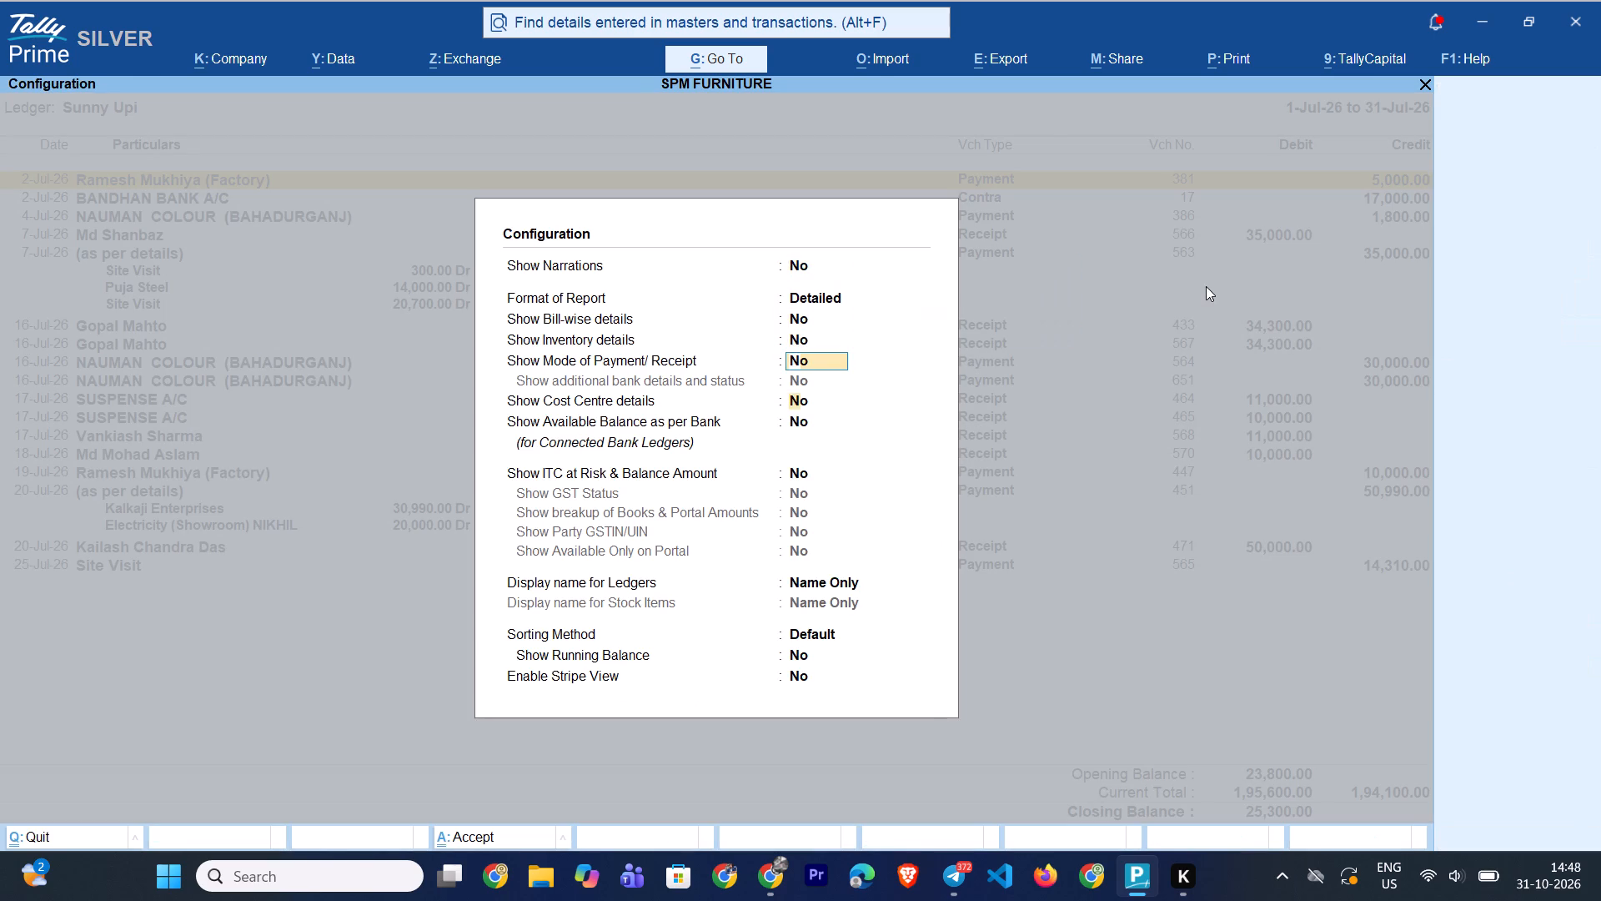
key("Return")
key("Return")
key("Return")
key("Return")
key("Return")
key("y")
key("Return")
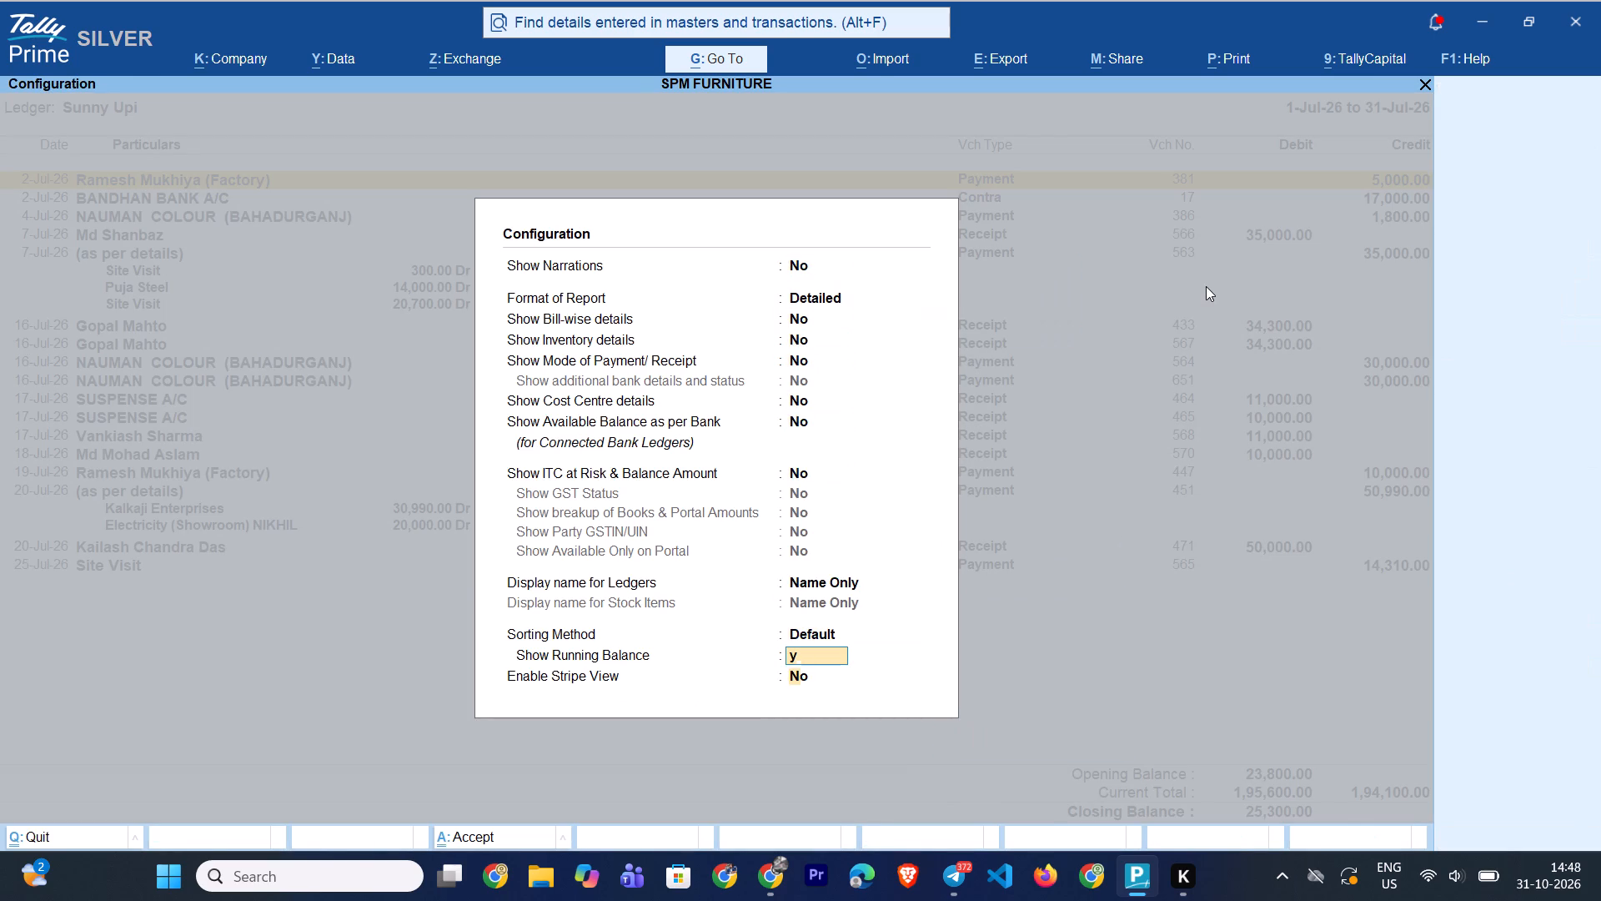
key("ctrl+a")
key("Up")
key("Down")
key("Down")
key("Down")
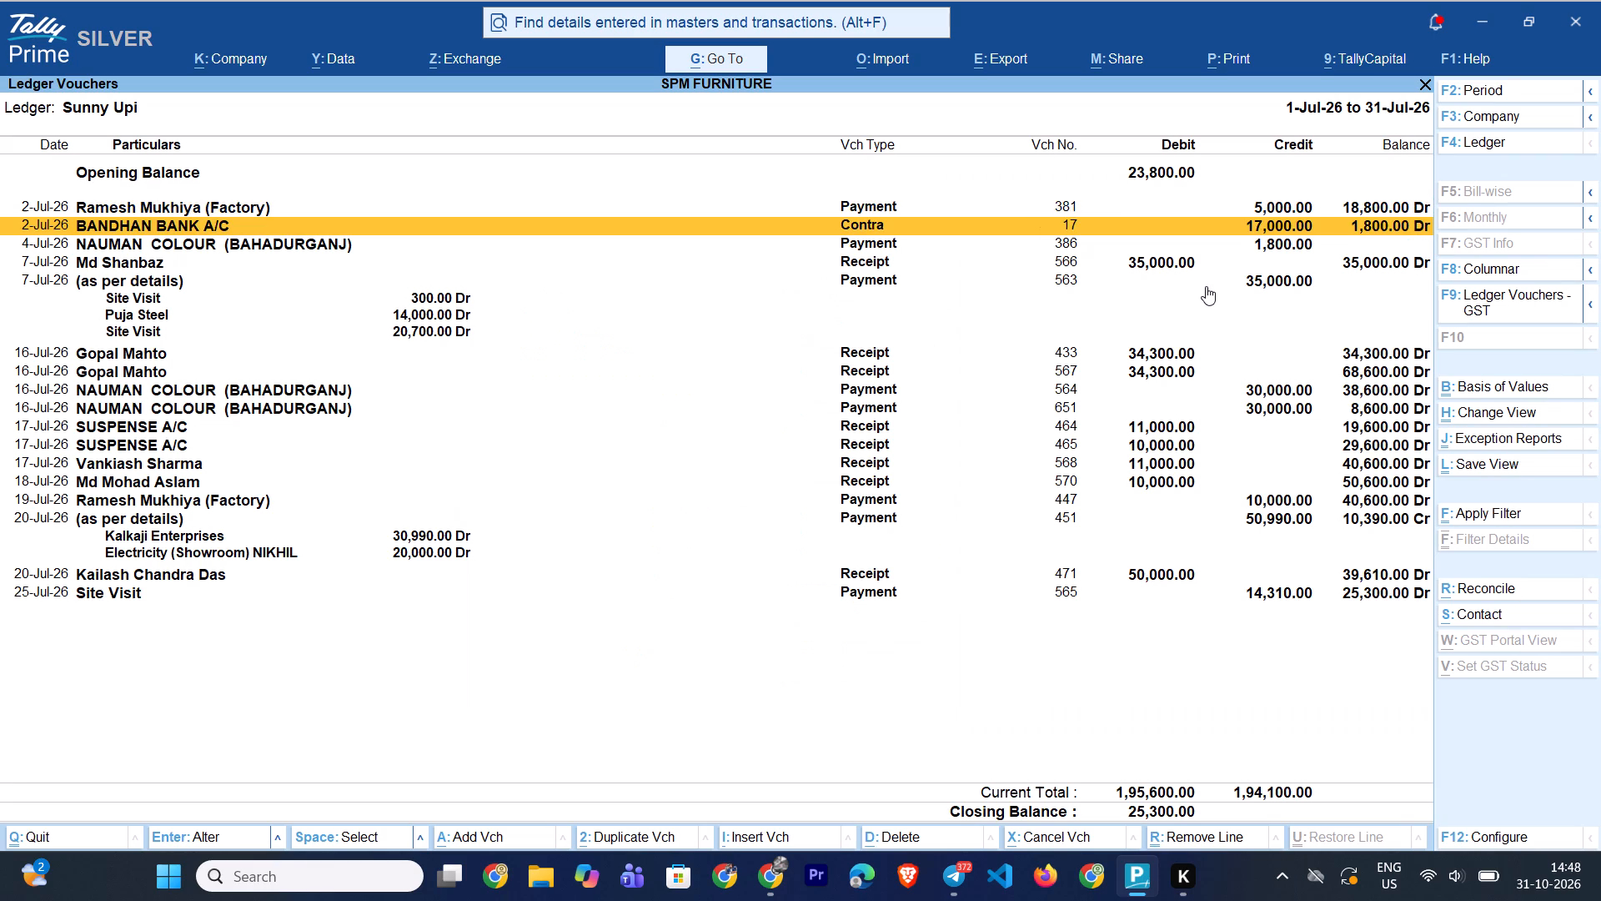
key("Down")
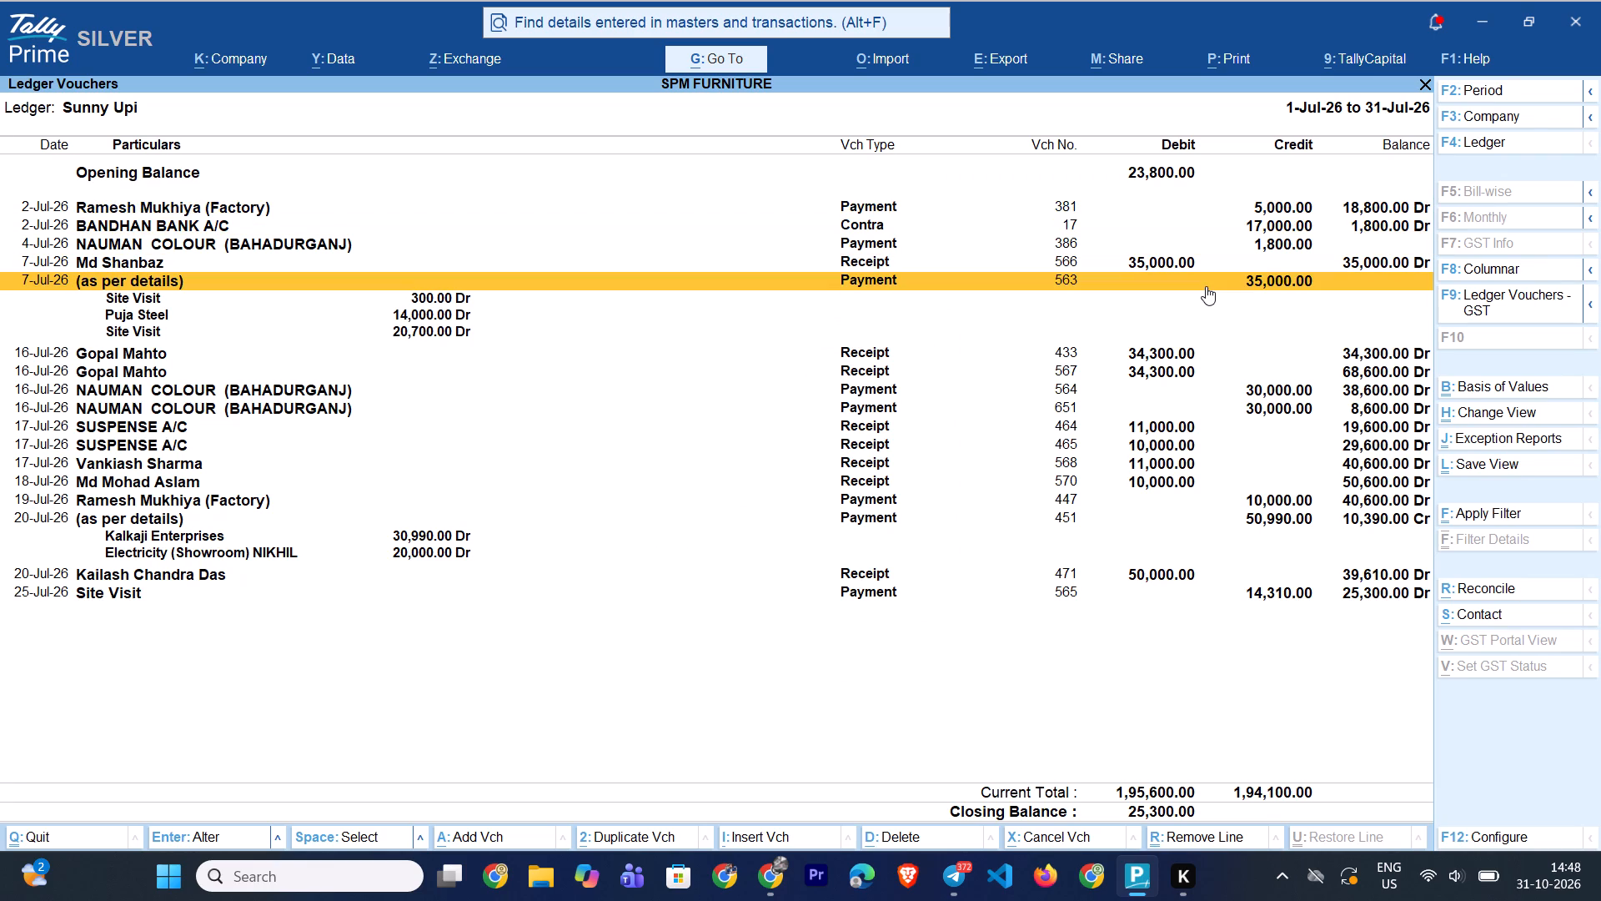
key("Down")
key("Down")
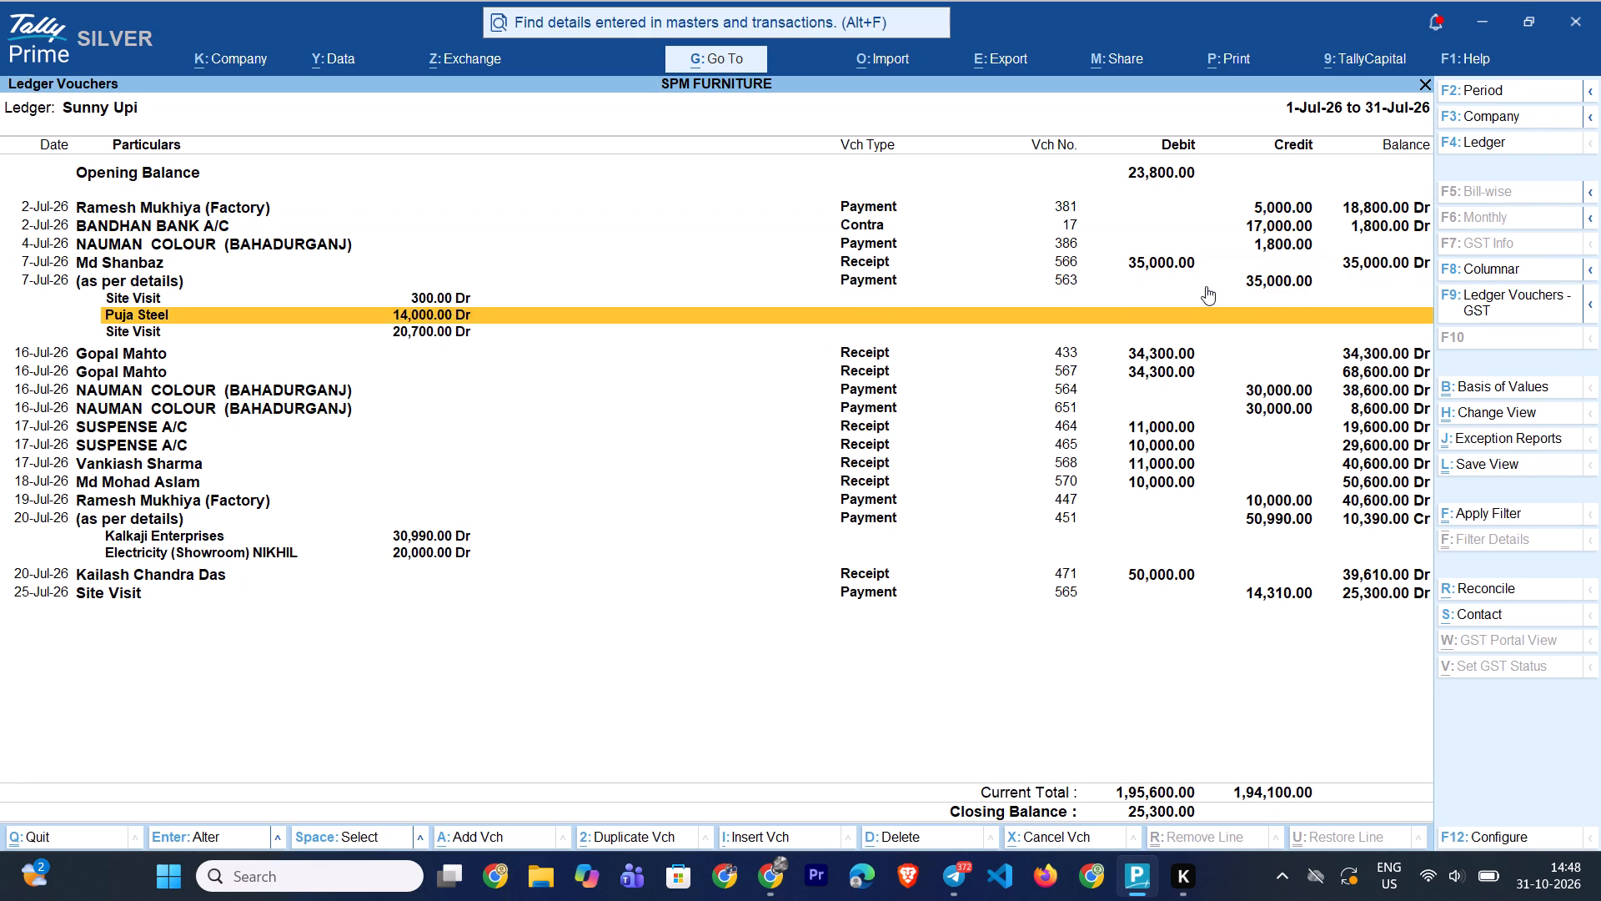
key("Down")
key("Down")
key("Down")
key("Down")
key("Down")
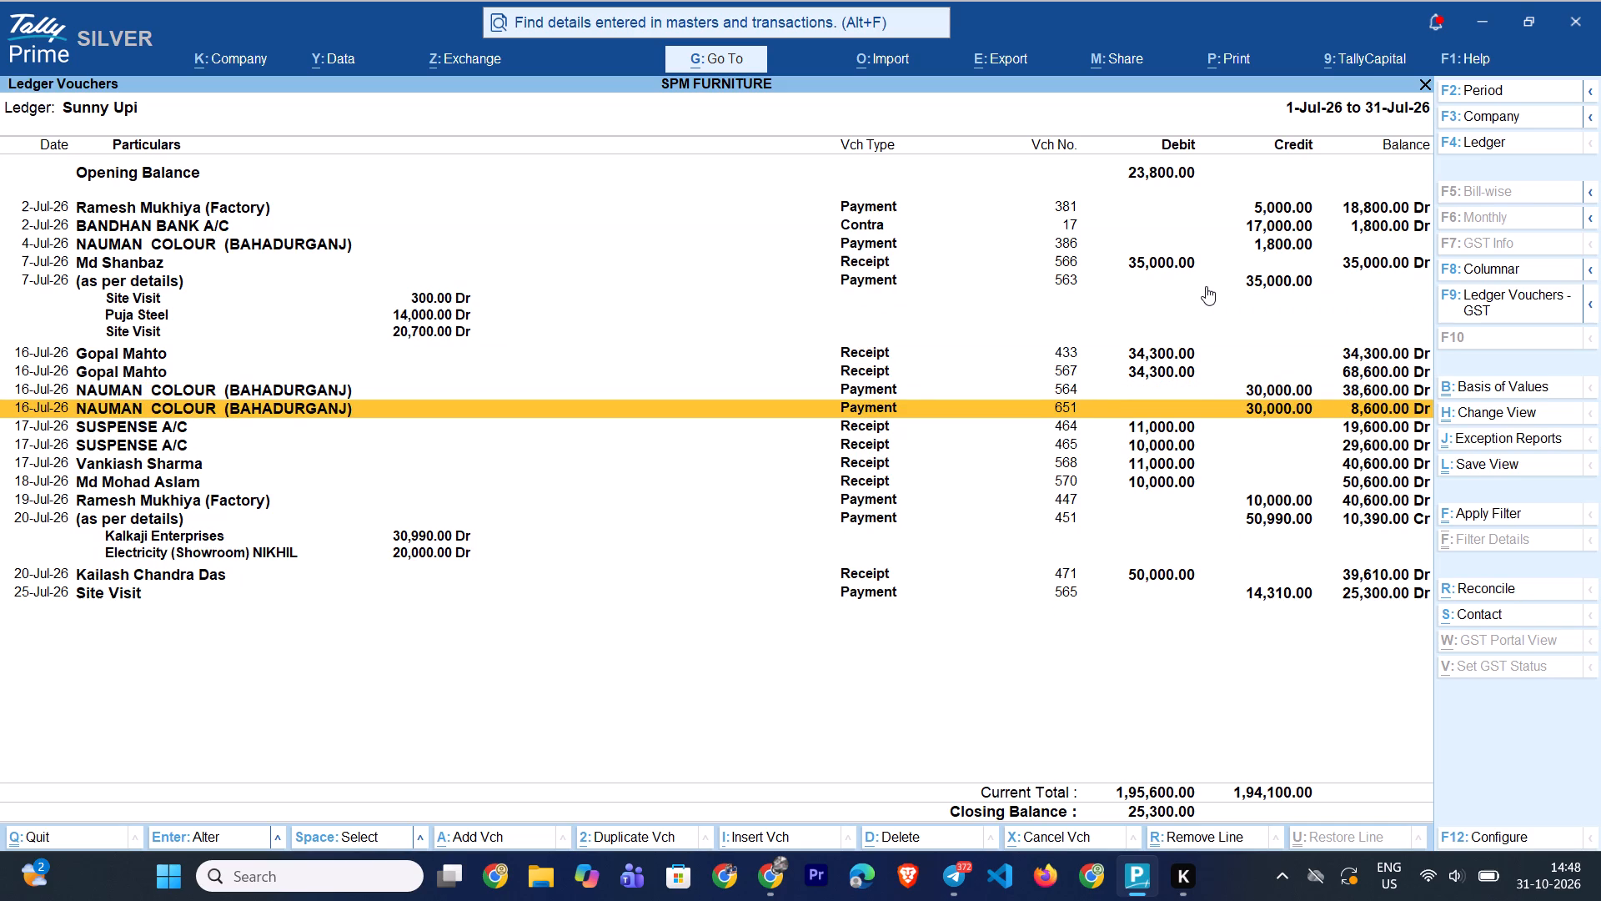
key("Down")
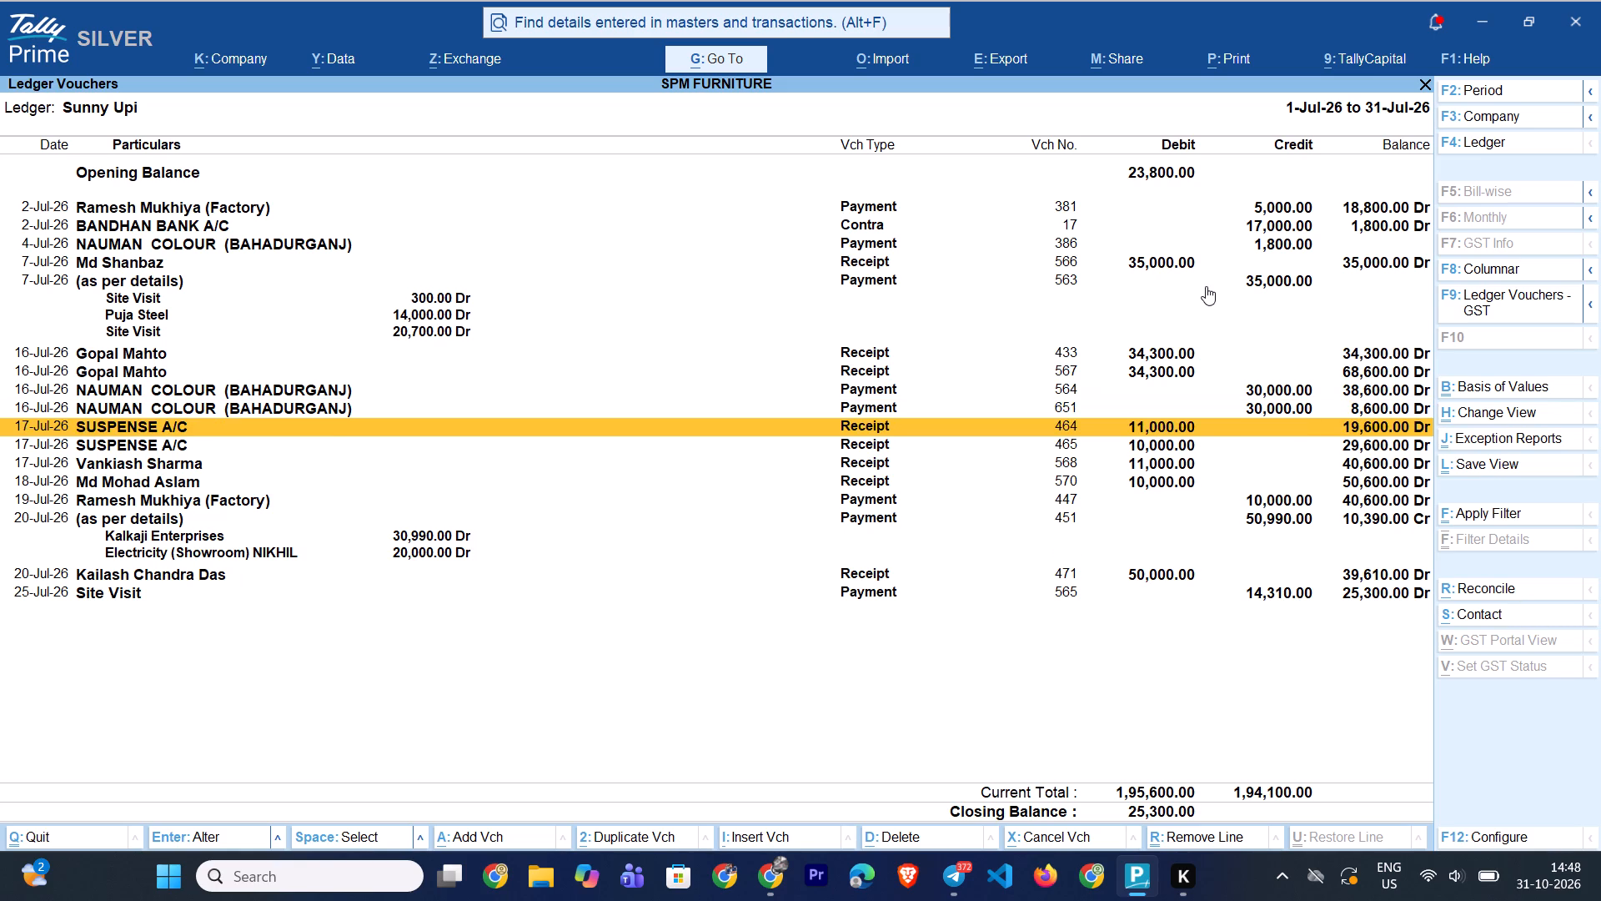
key("Down")
key("Down")
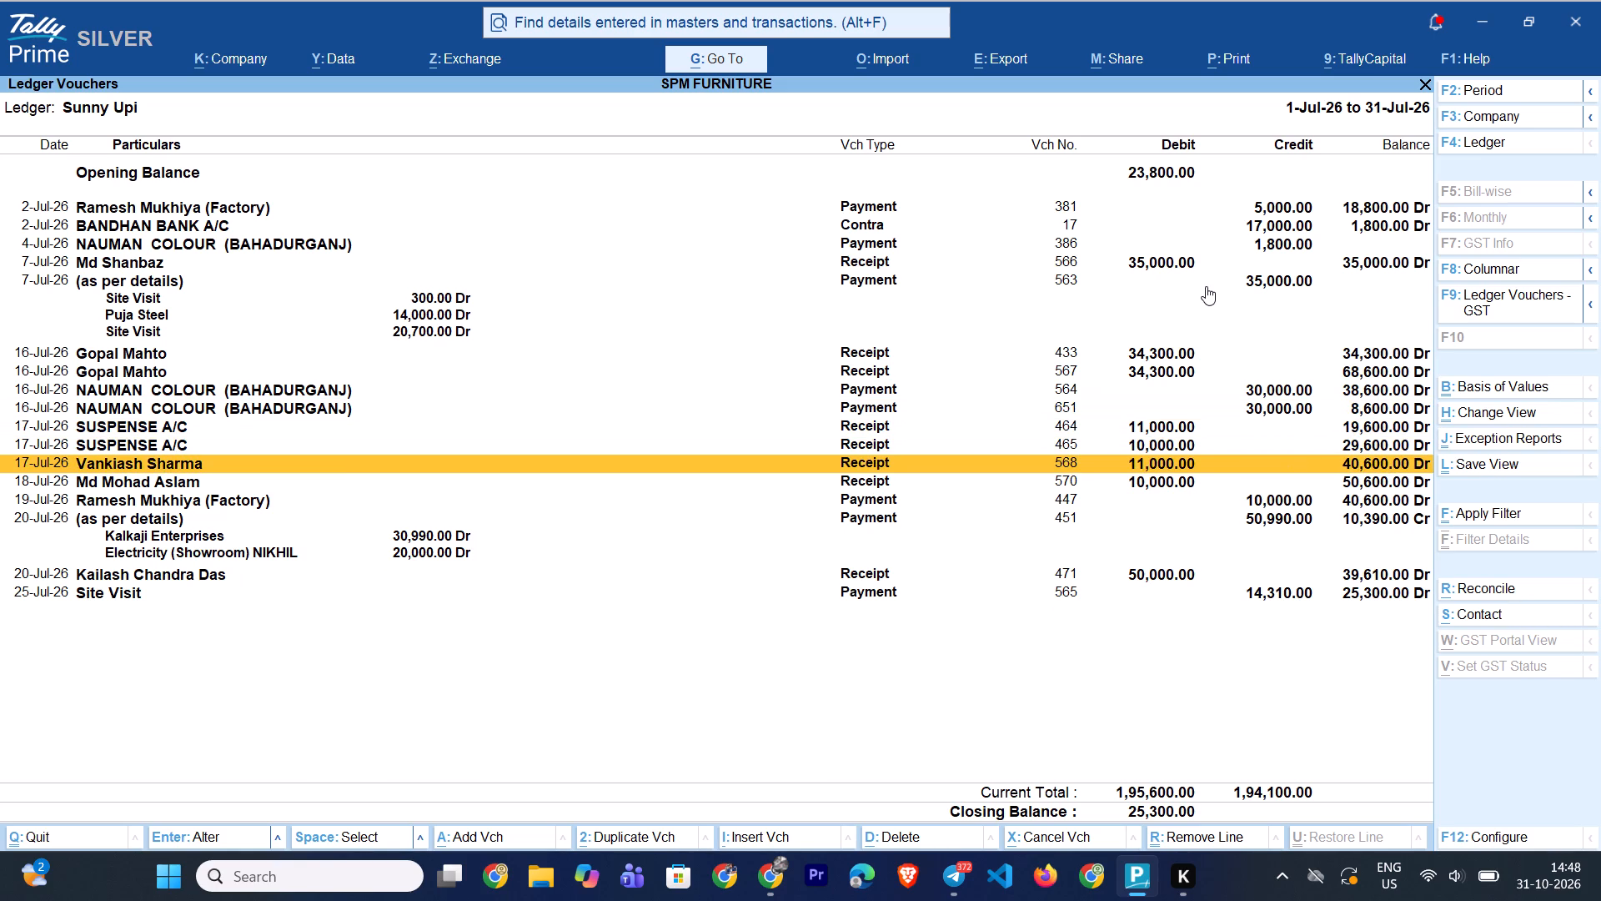
key("Down")
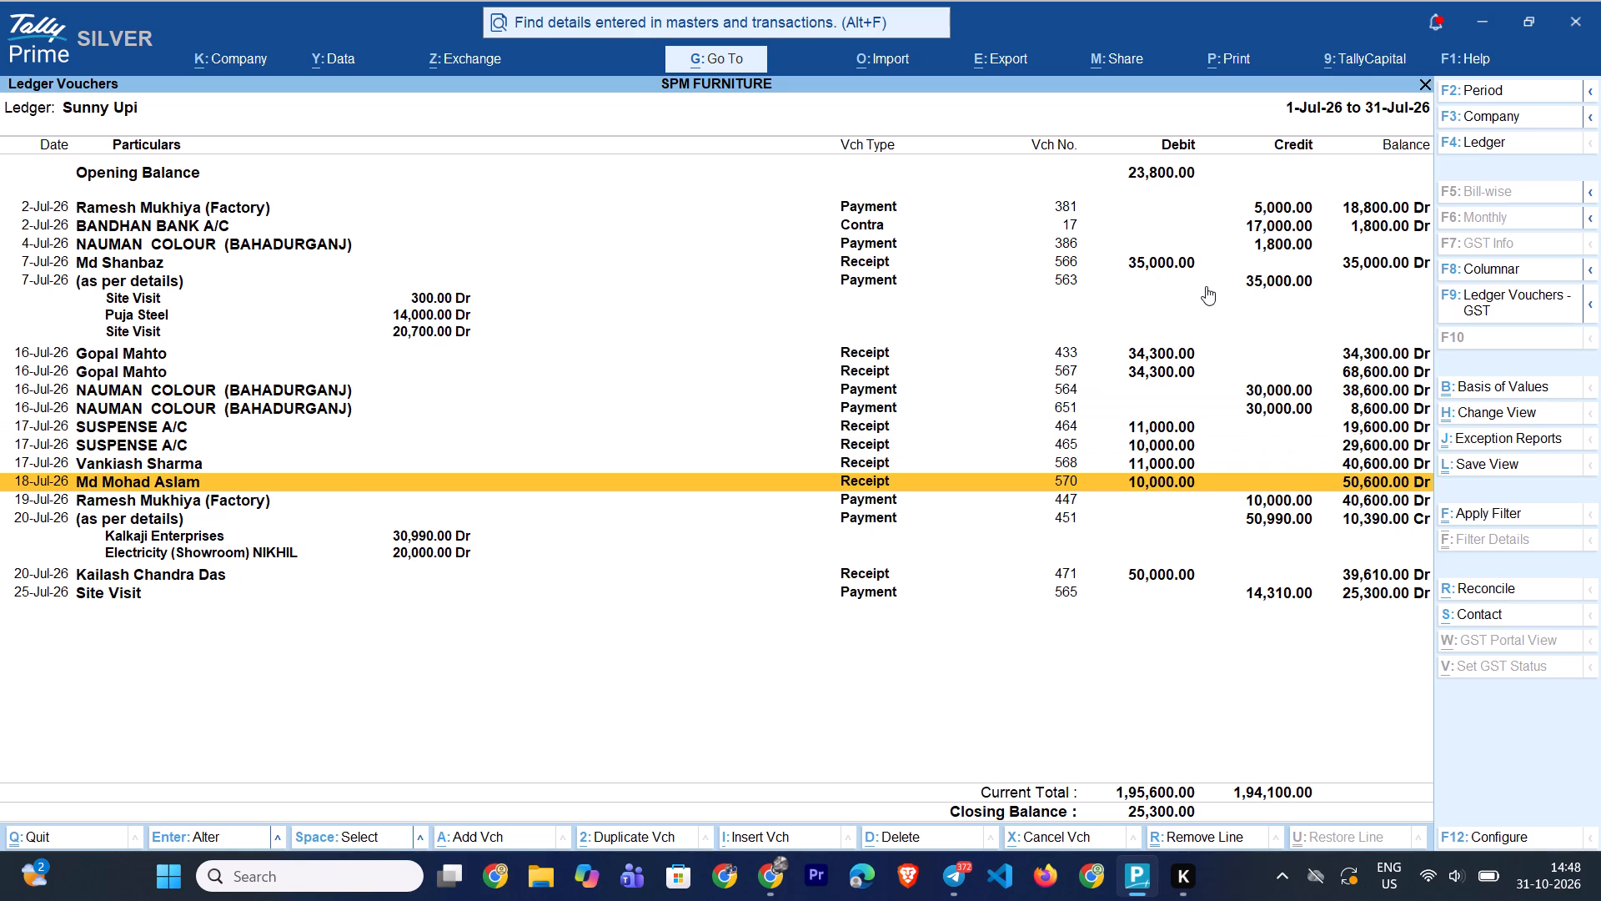
Recheck the running balance backwards from the 17 July suspense receipts to 7 July receipt 566, looking for duplicate entries.
key("Up")
key("Up")
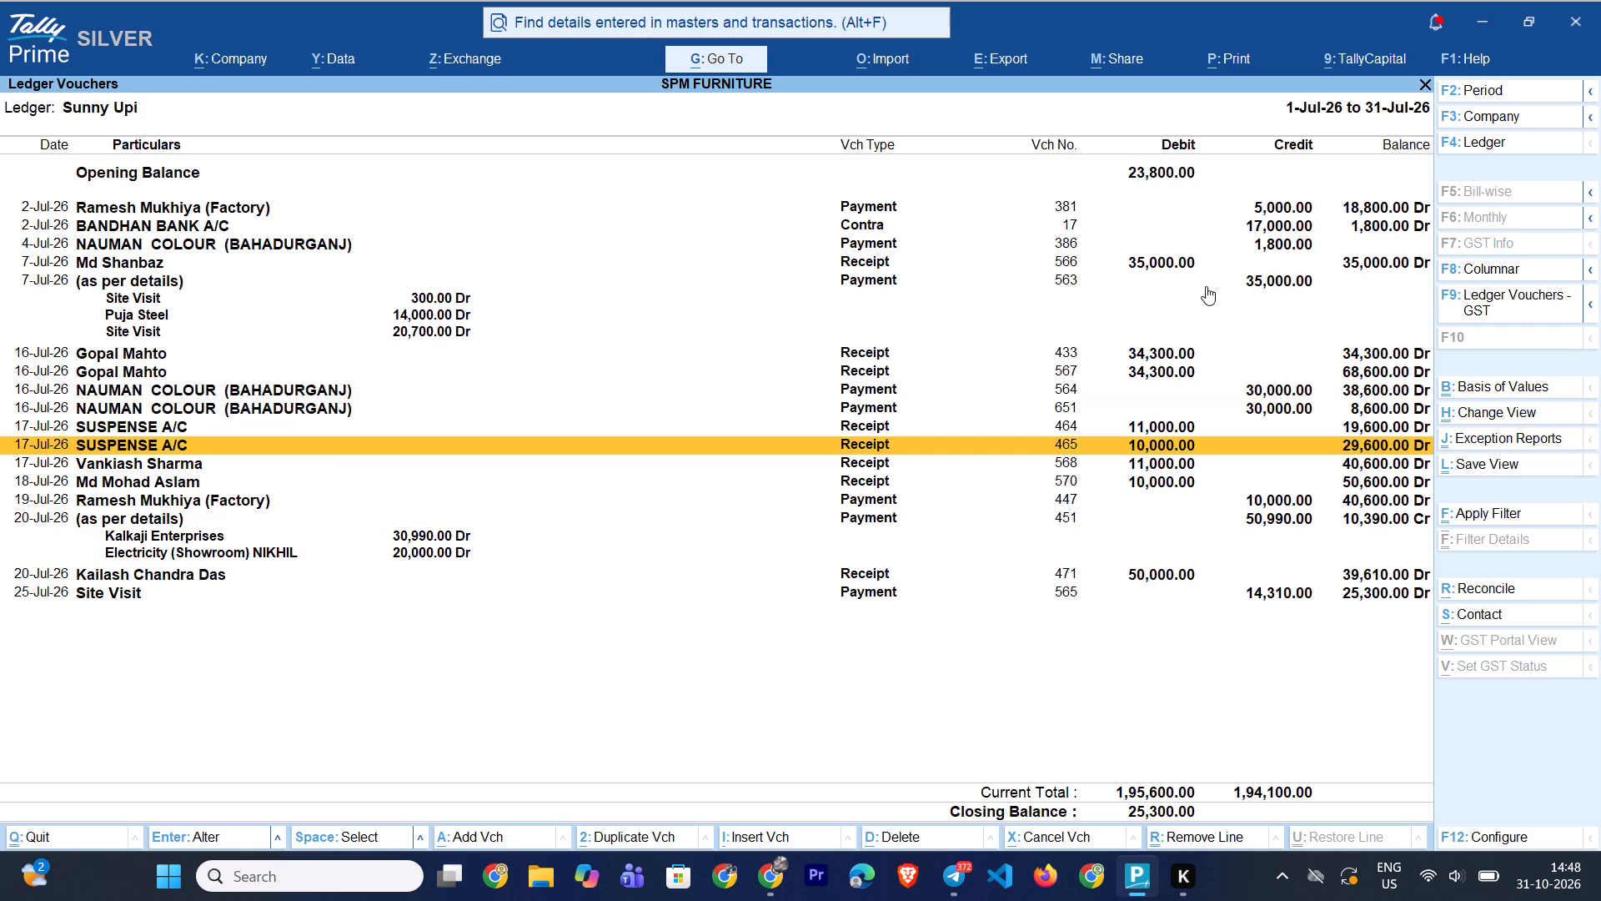
key("Up")
key("Up")
key("Up")
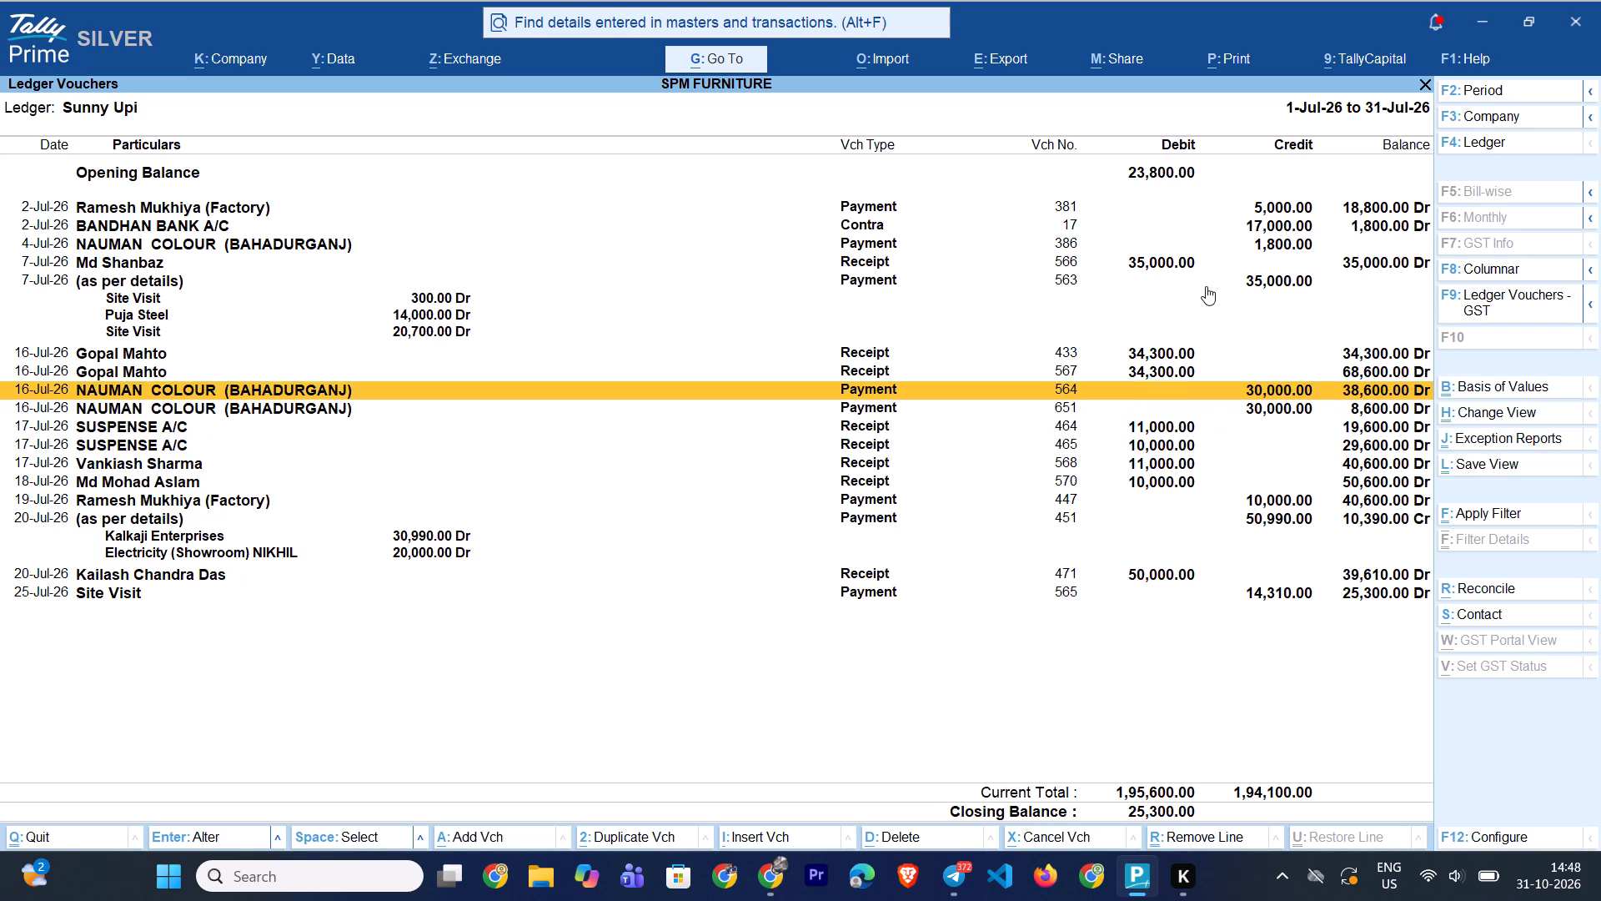
key("Up")
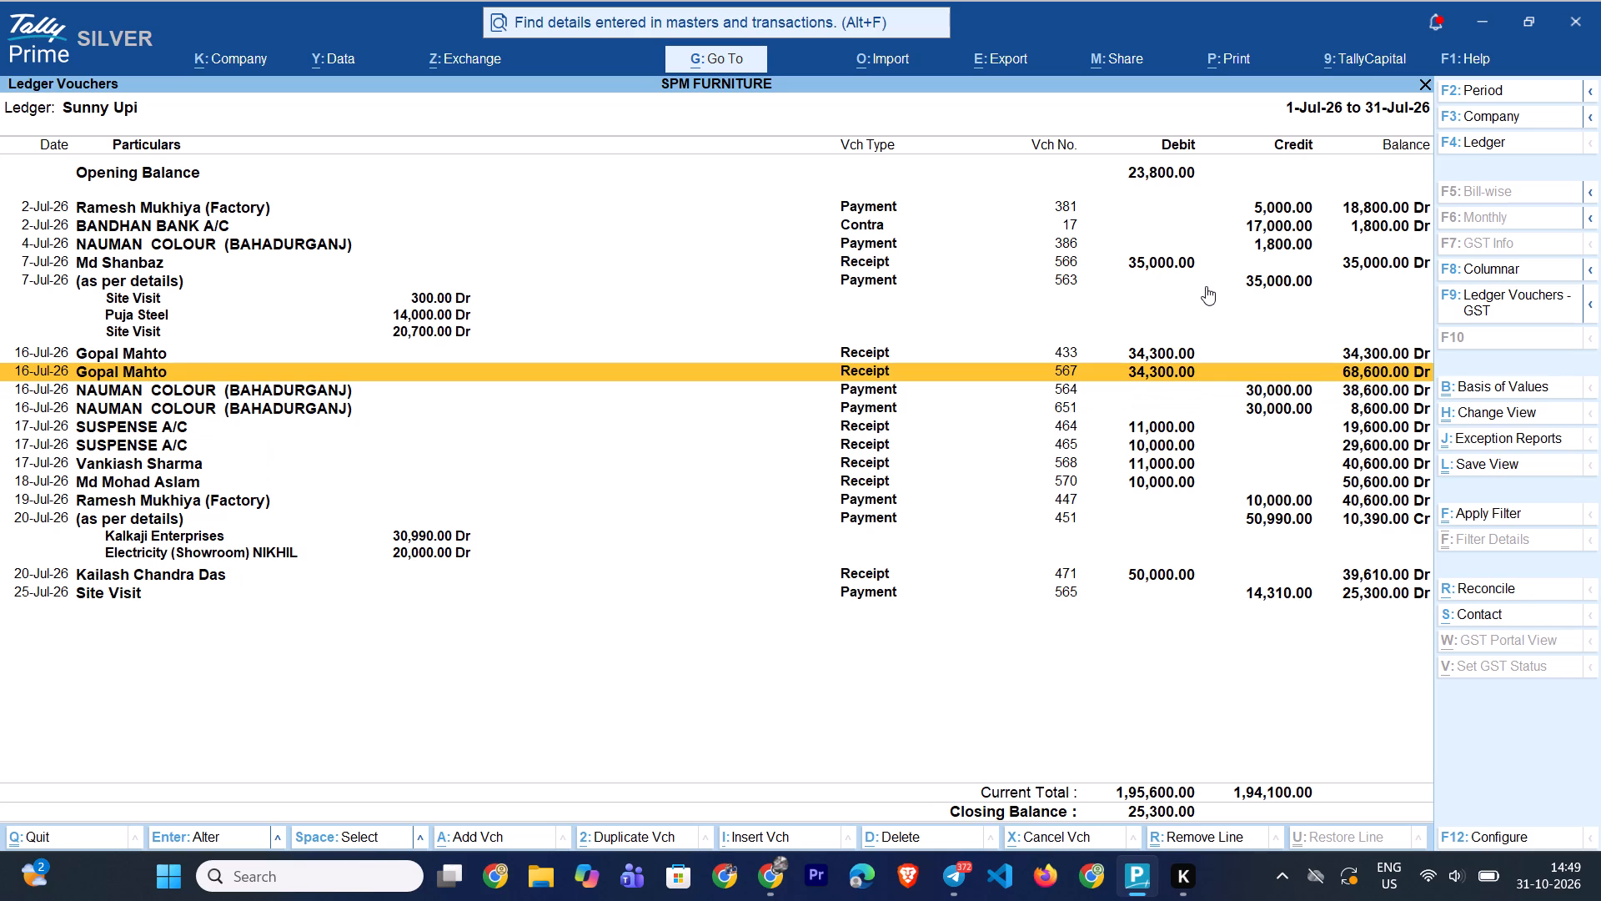
key("Up")
key("Up")
key("Up")
key("Up")
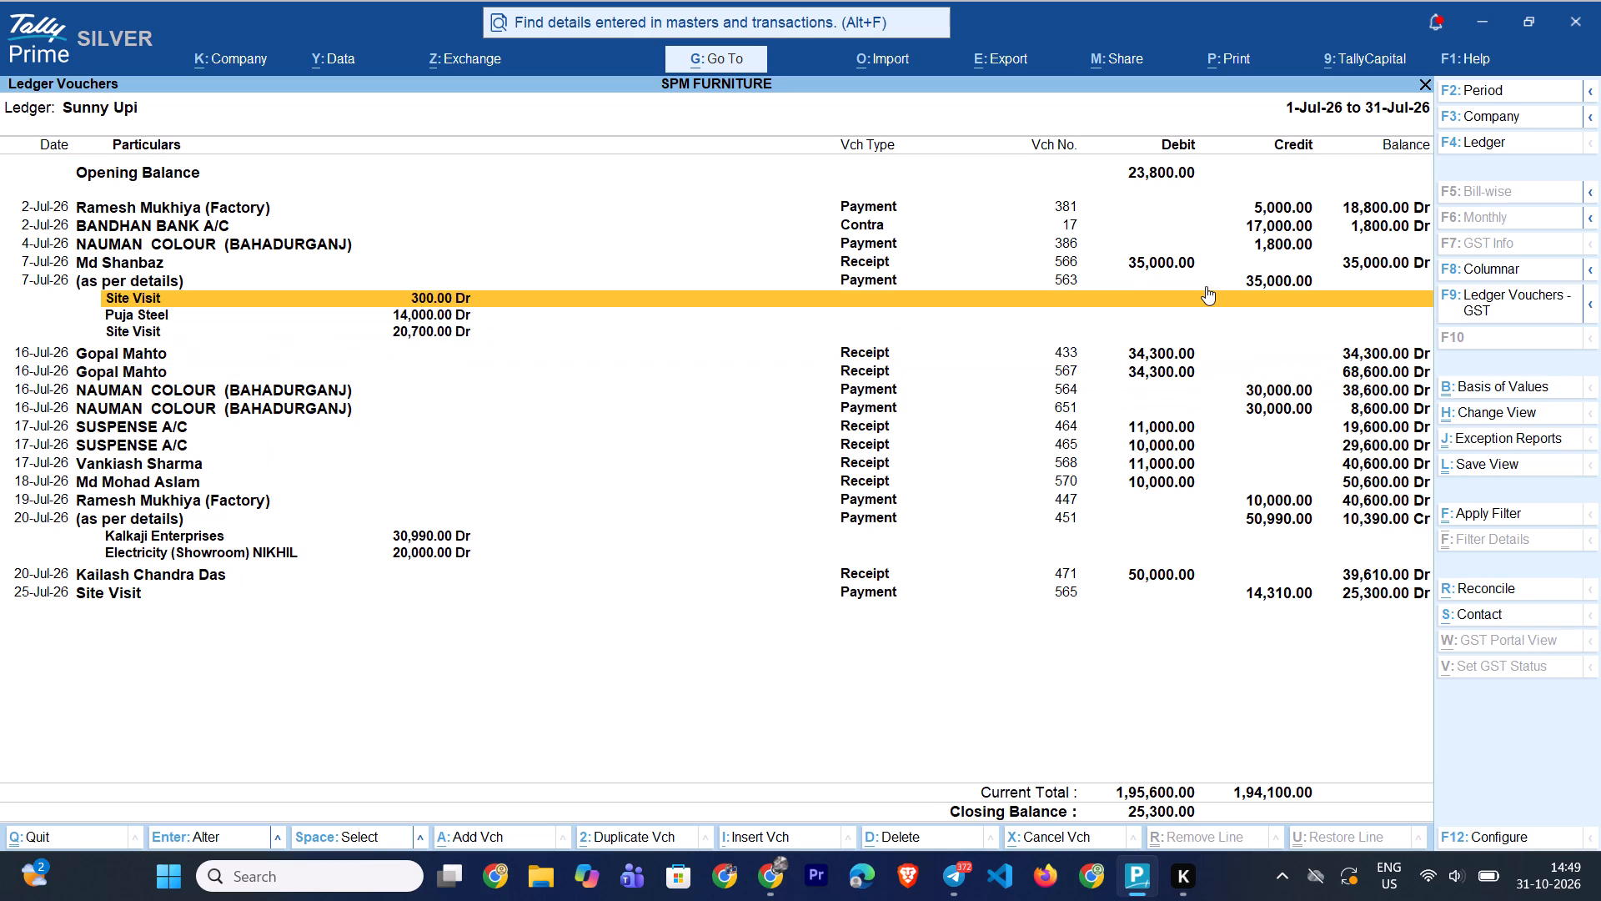
key("Up")
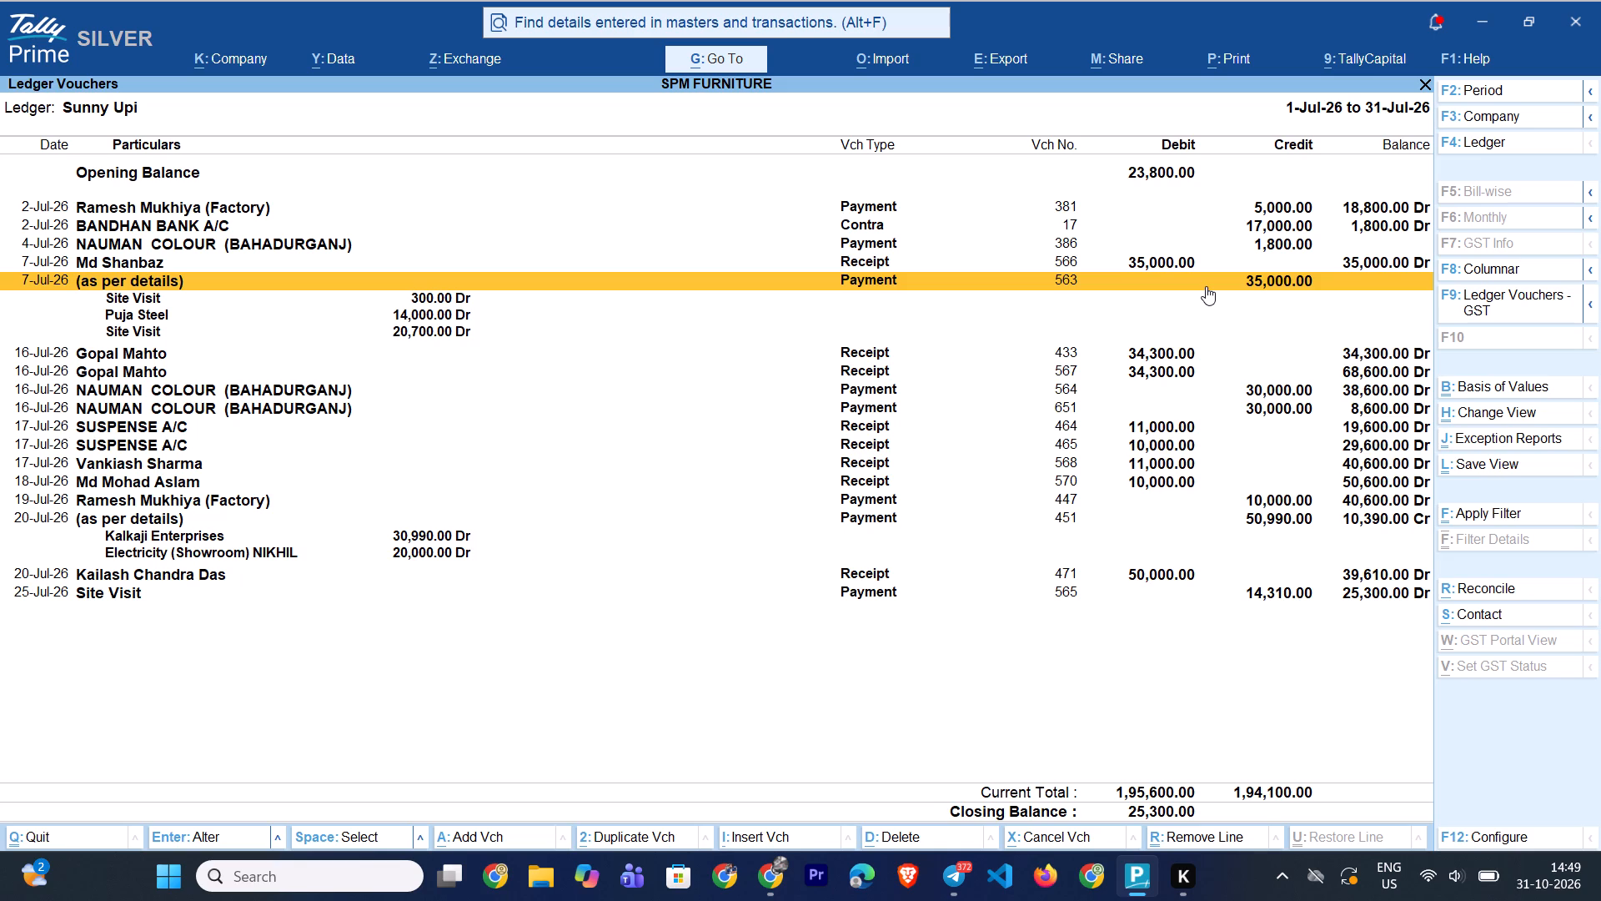
key("Up")
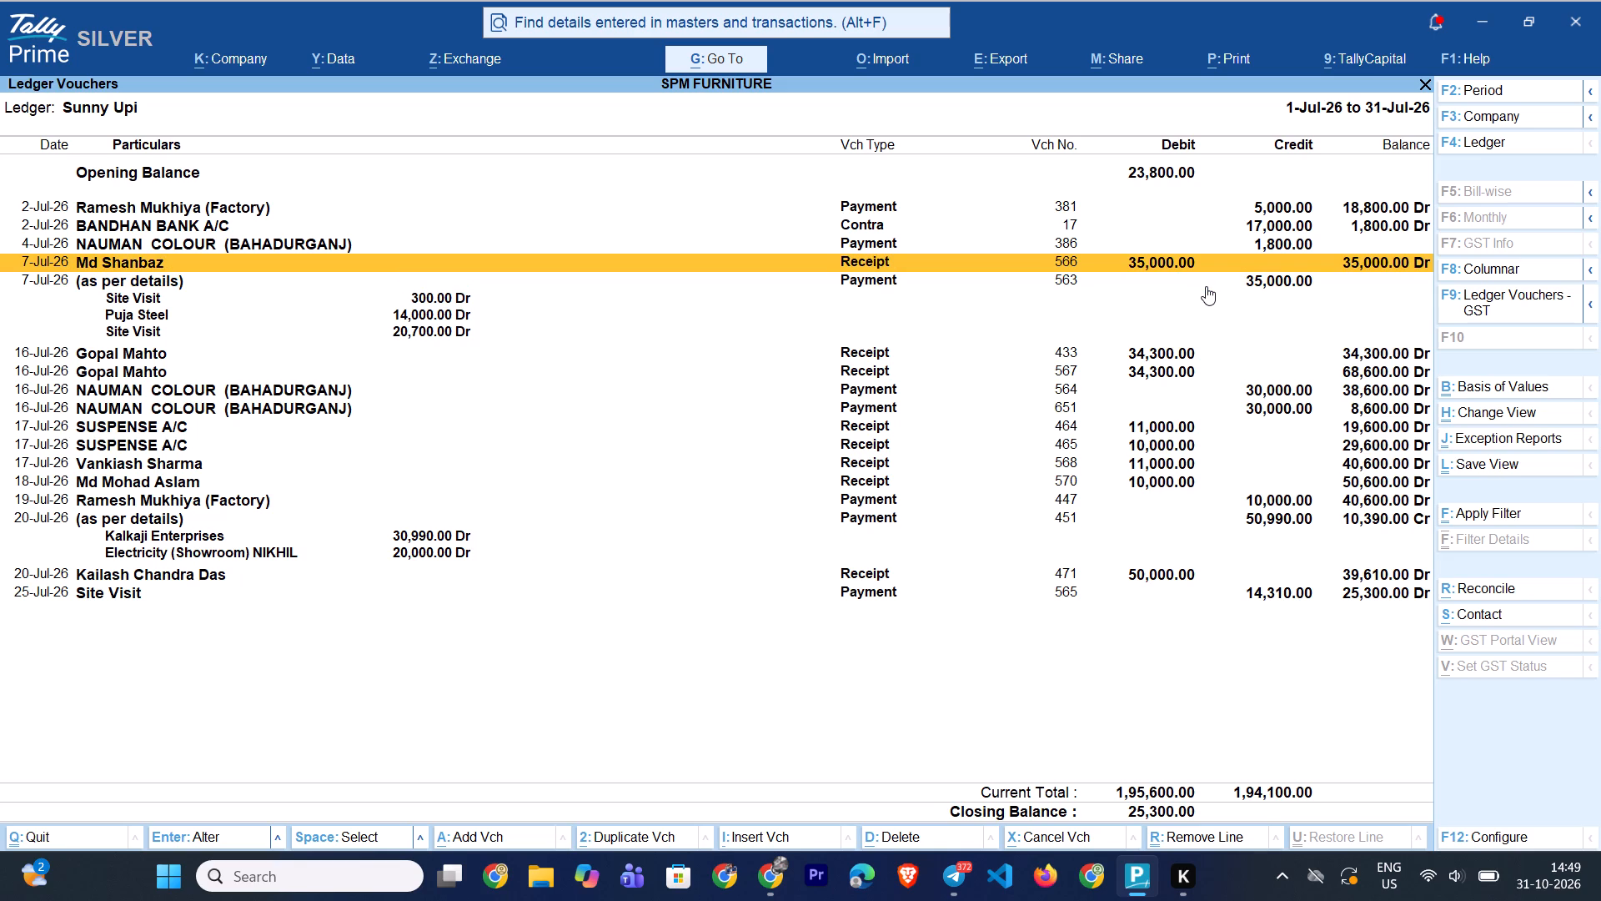
Delete the duplicate 16 July customer receipt 567 of 34,300 from the Sunny Upi ledger.
key("Down")
key("Down")
key("Down")
key("Down")
key("Down")
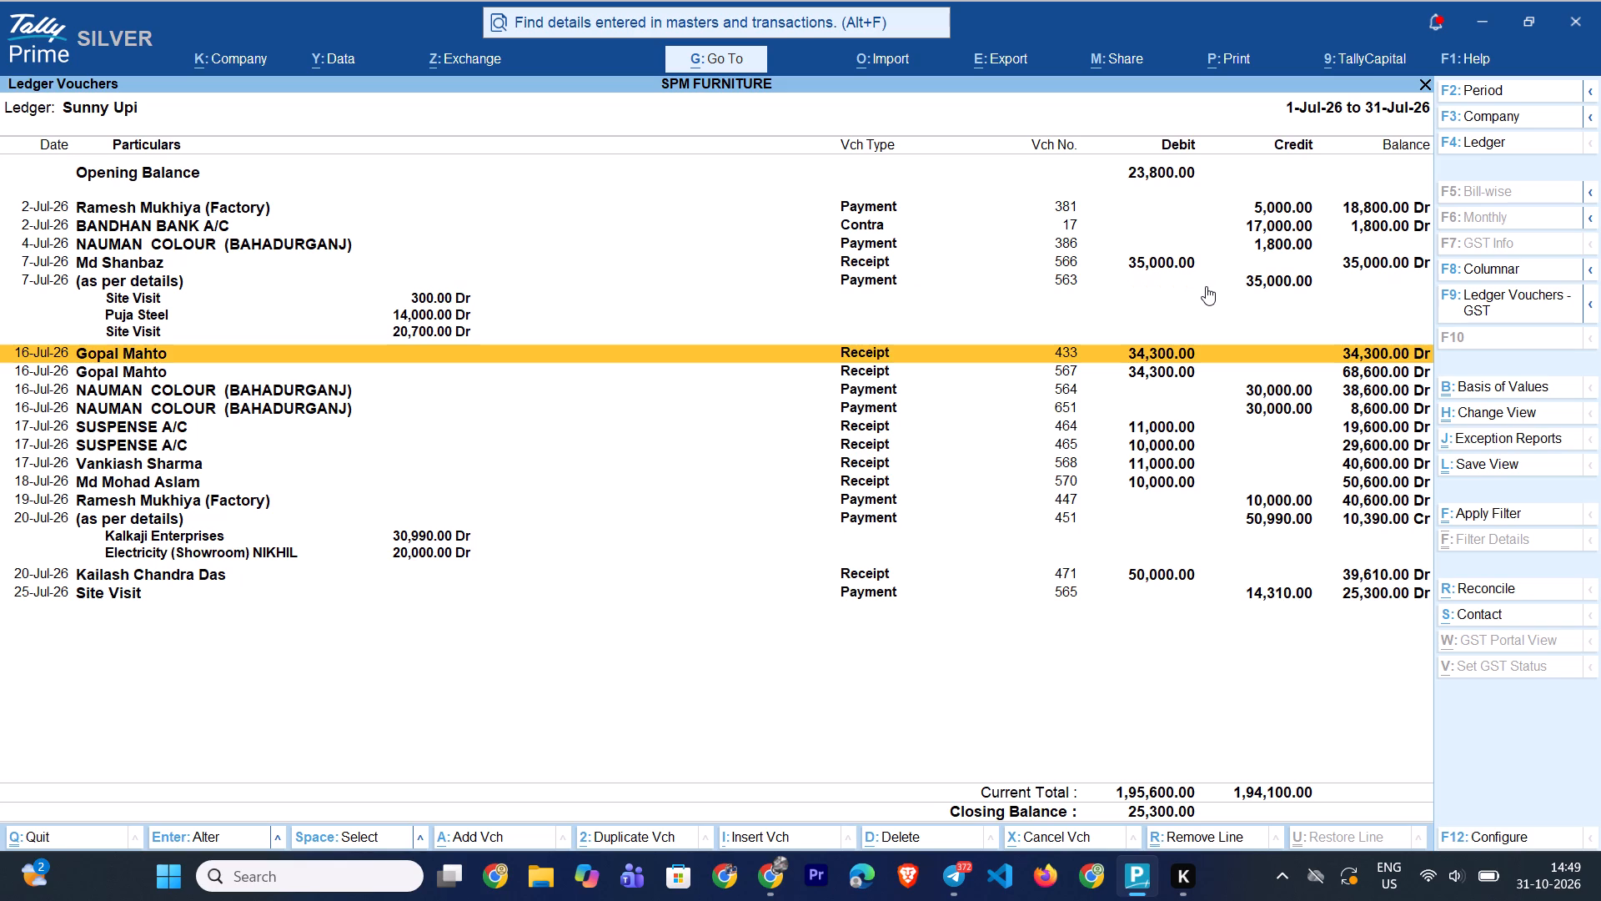
left_click(1206, 286)
left_click(1206, 286)
key("Down")
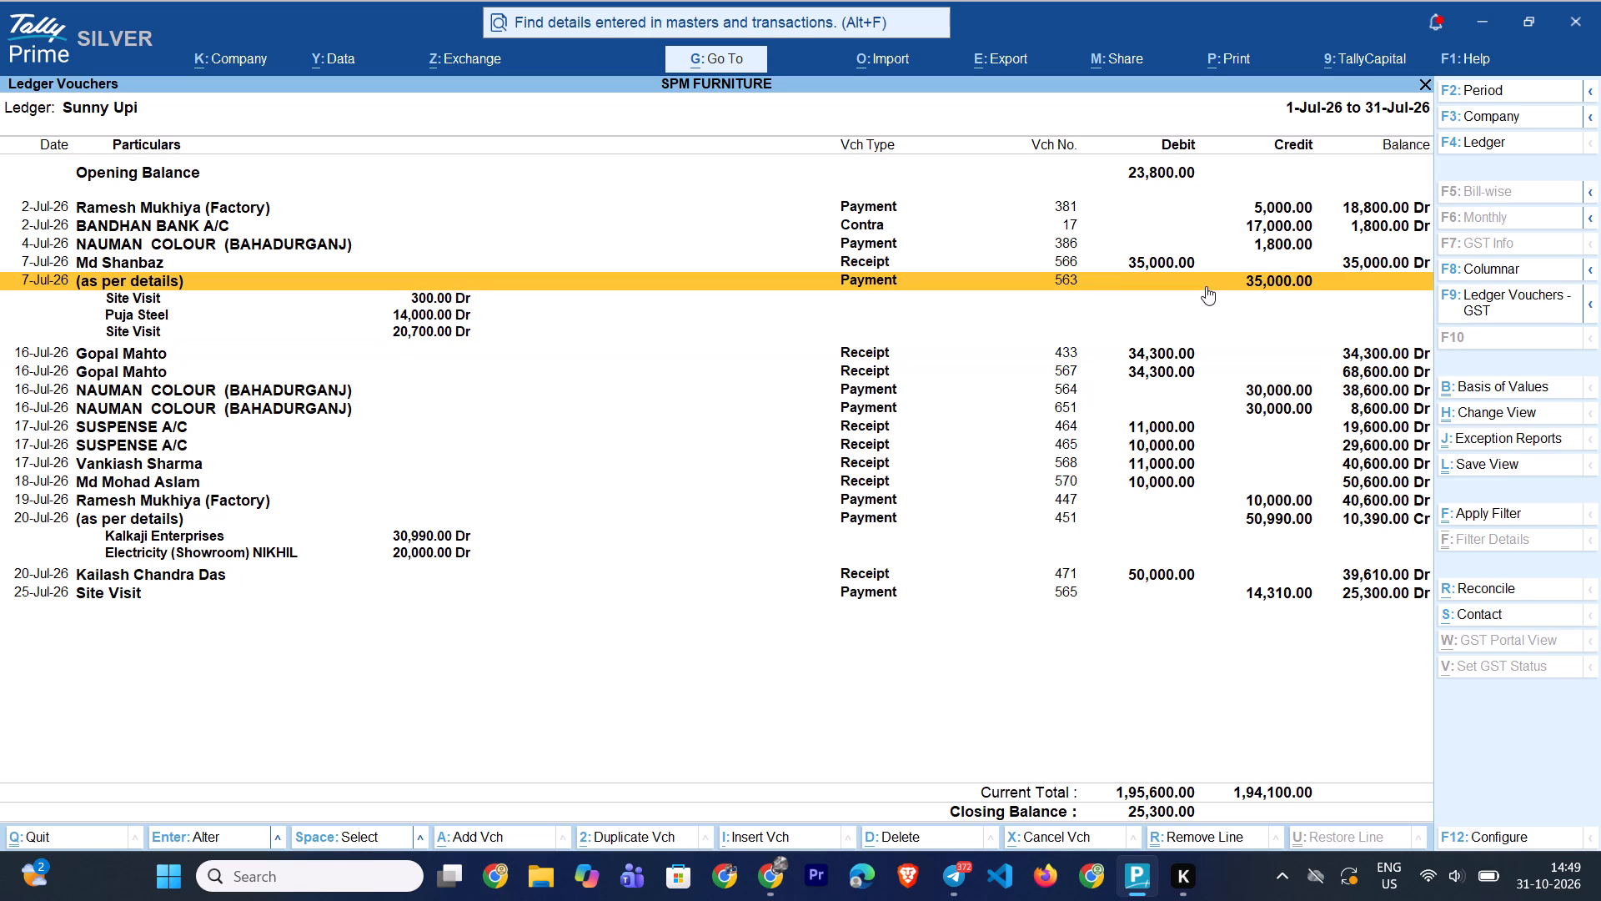
key("Down")
key("Down")
key("Down")
key("Down")
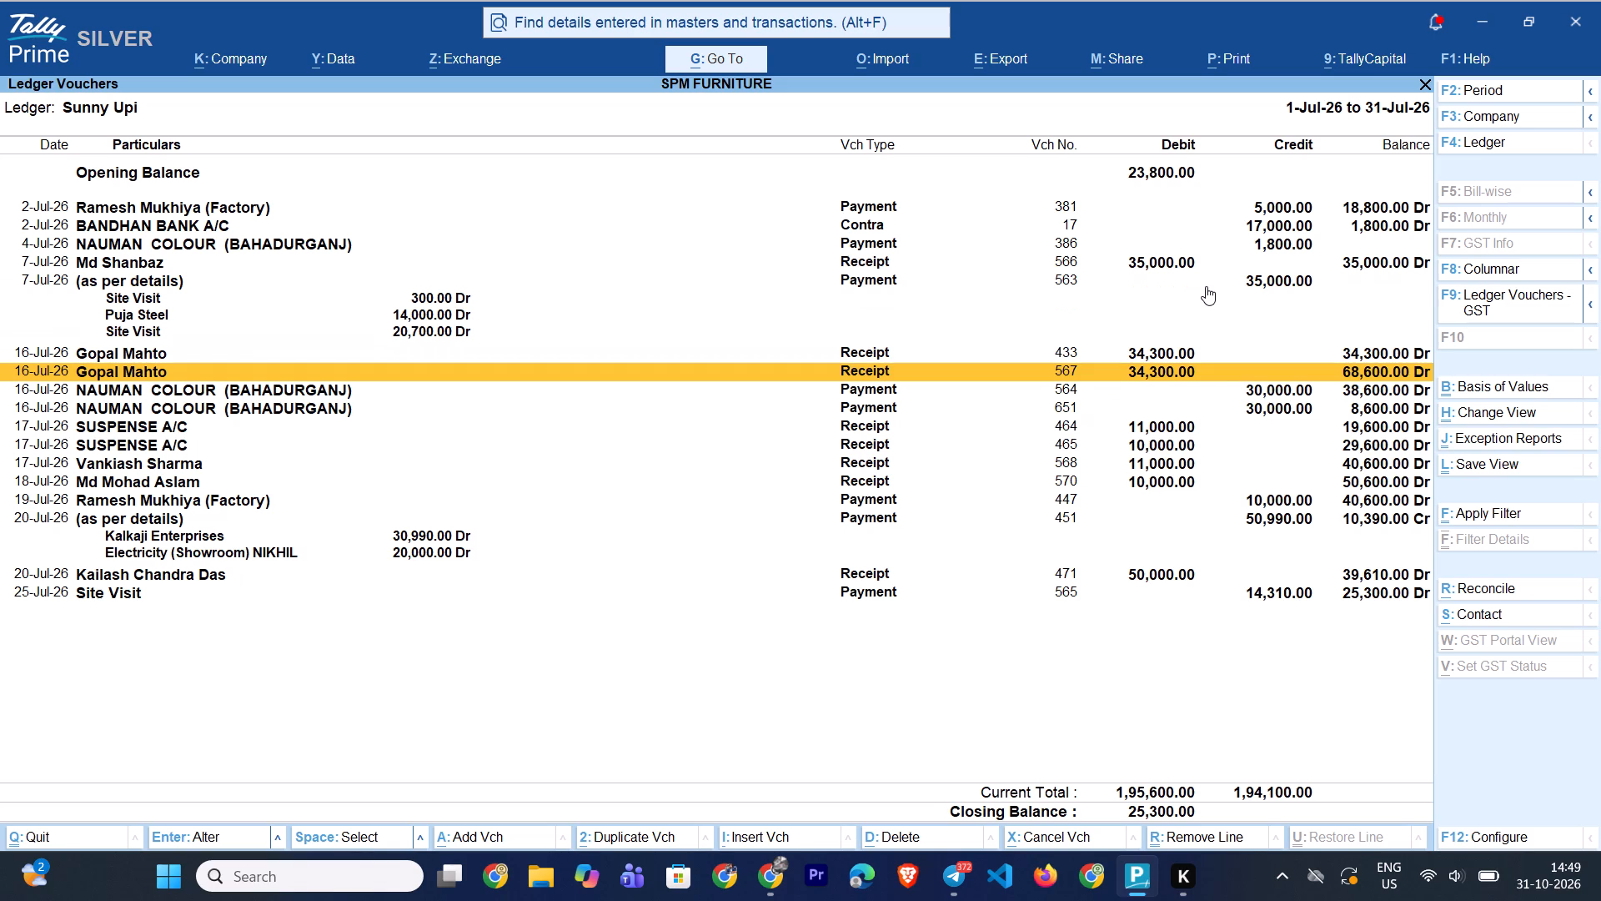
key("space")
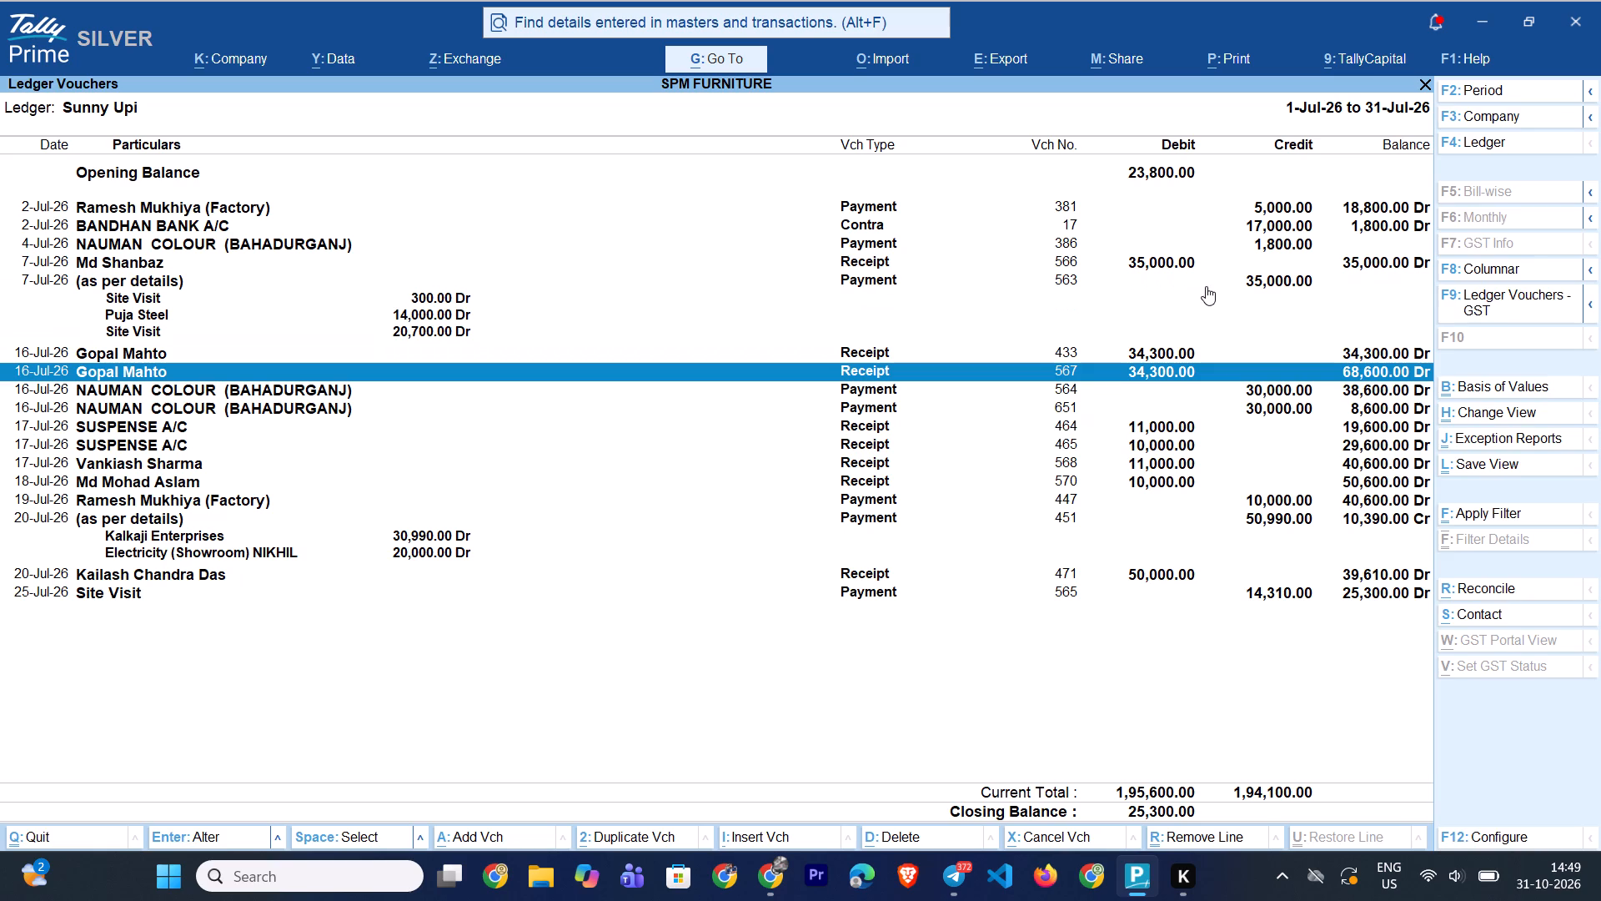
key("alt+d")
key("y")
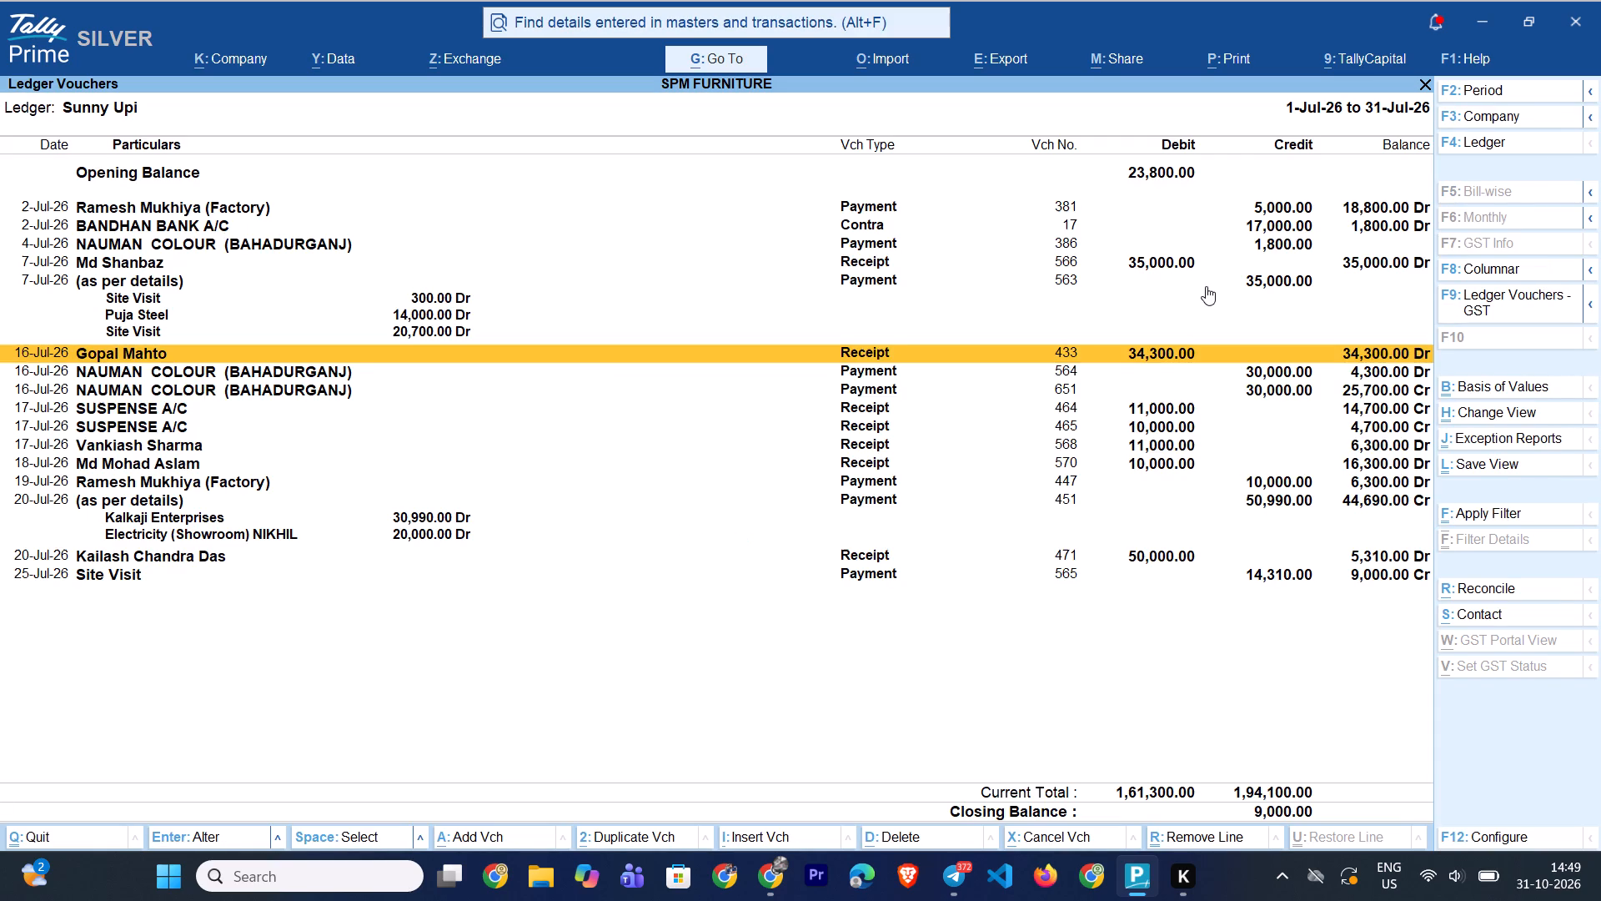
Delete the duplicate 16 July NAUMAN COLOUR (BAHADURGANJ) payment 651 of 30,000.
key("Down")
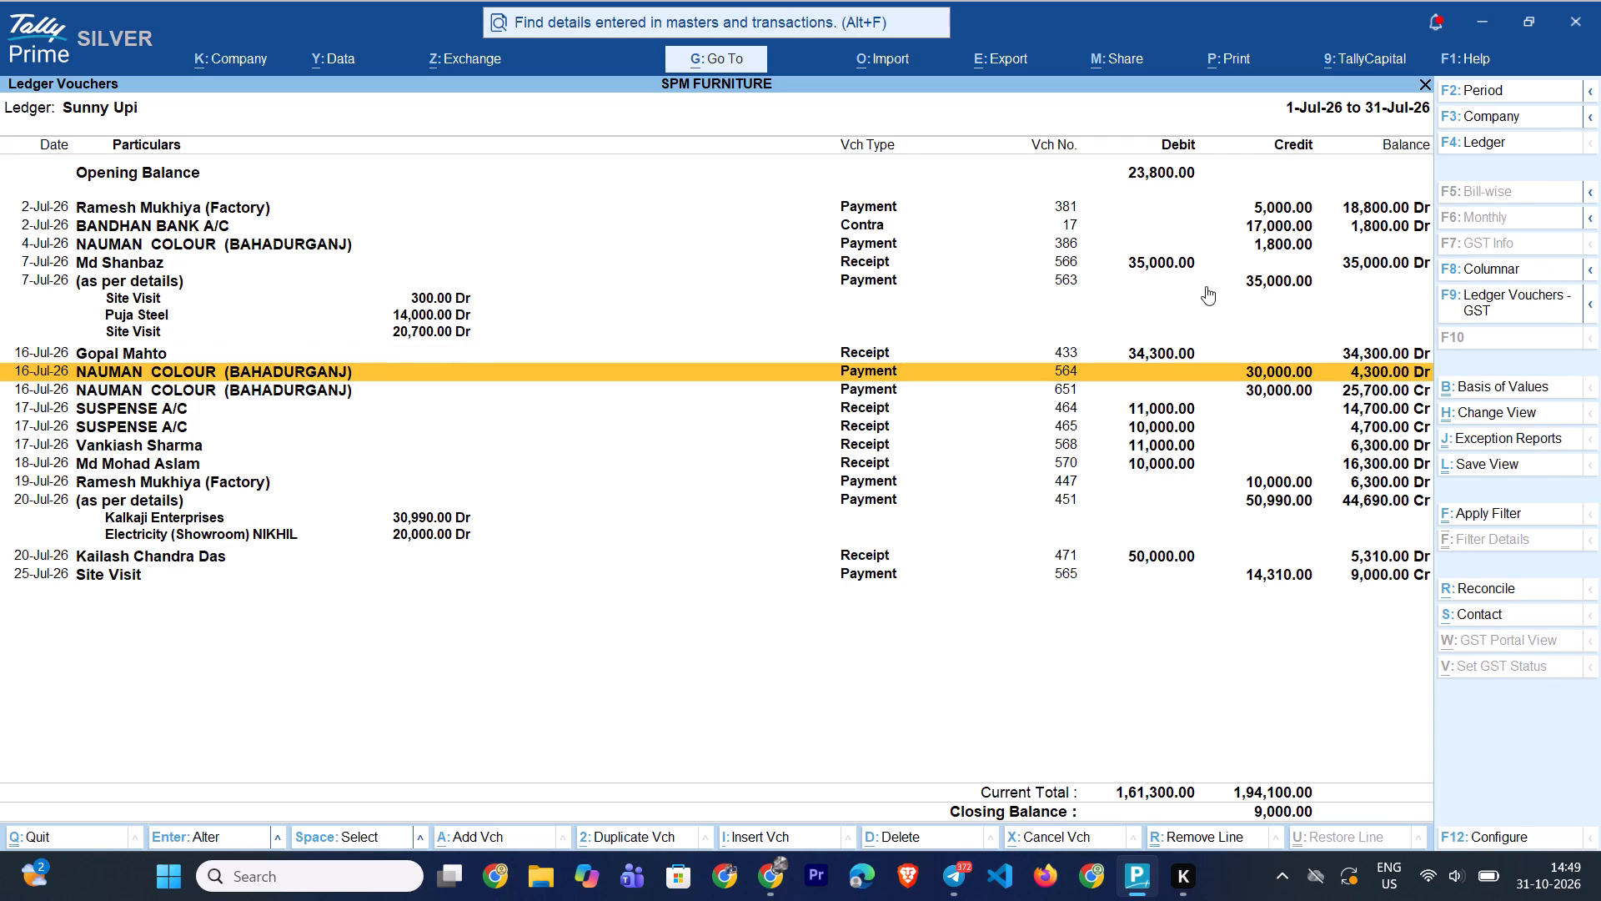
key("Down")
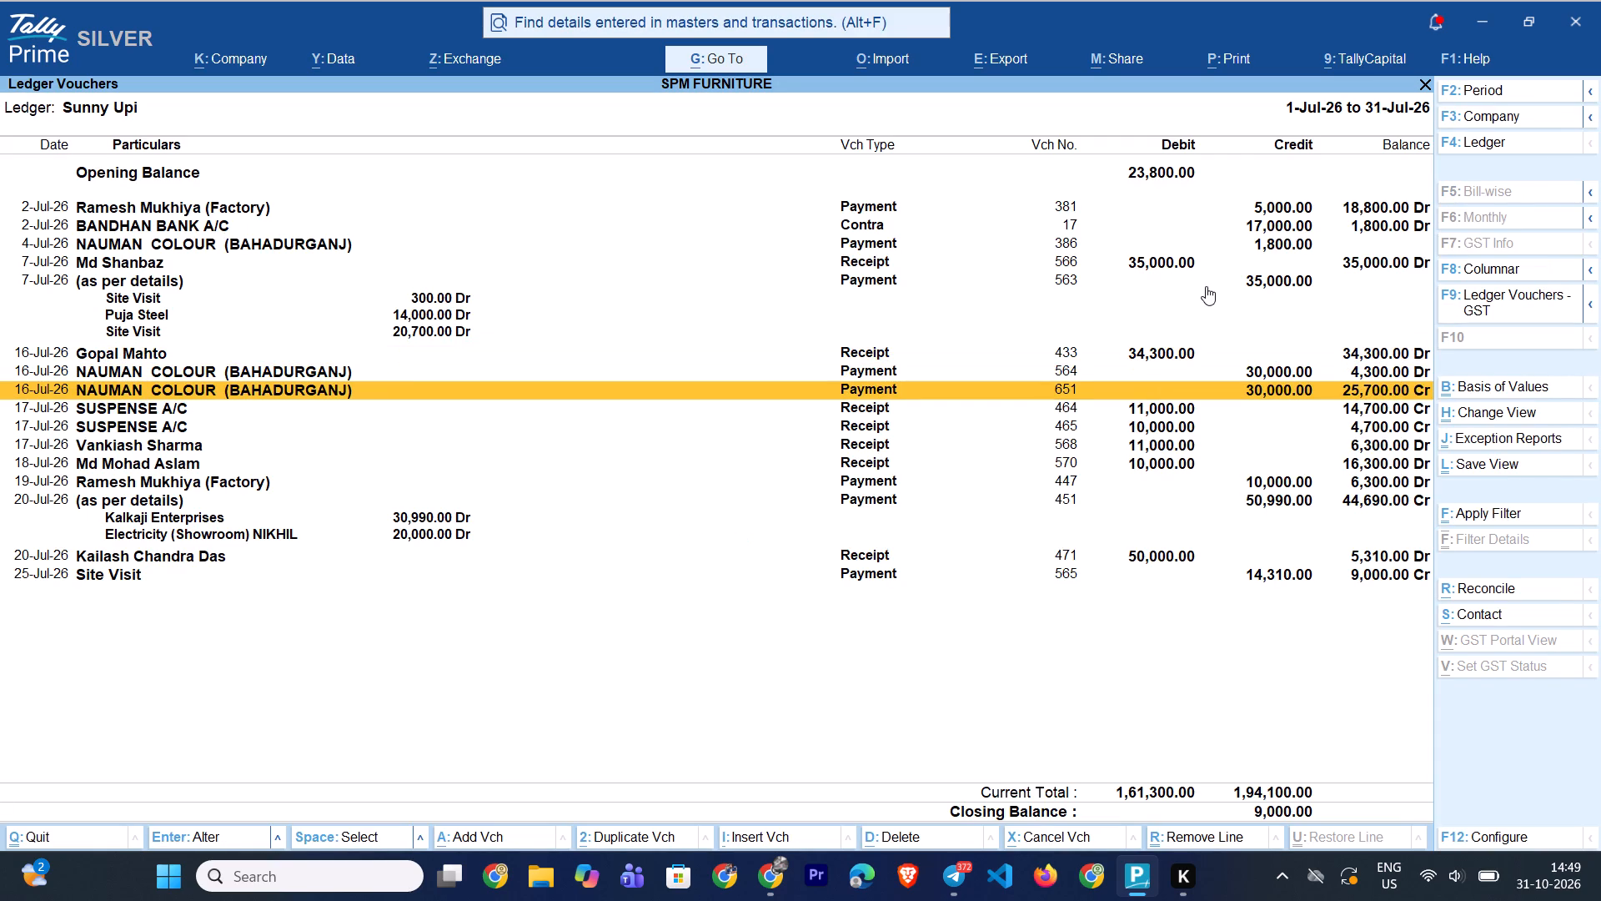
key("space")
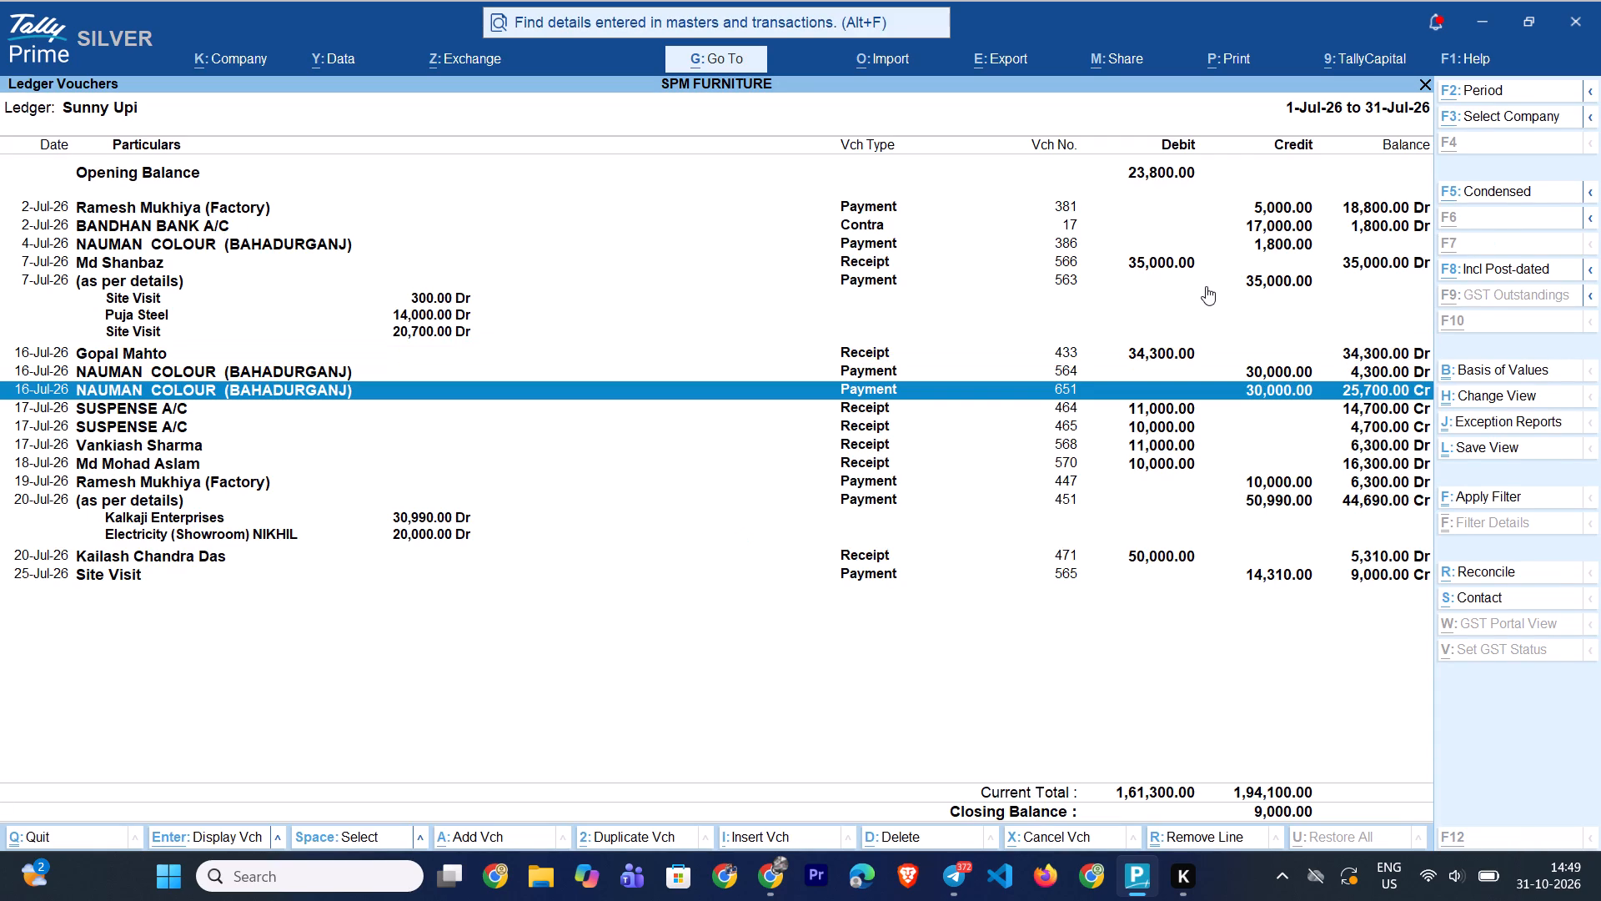
key("alt+d")
key("y")
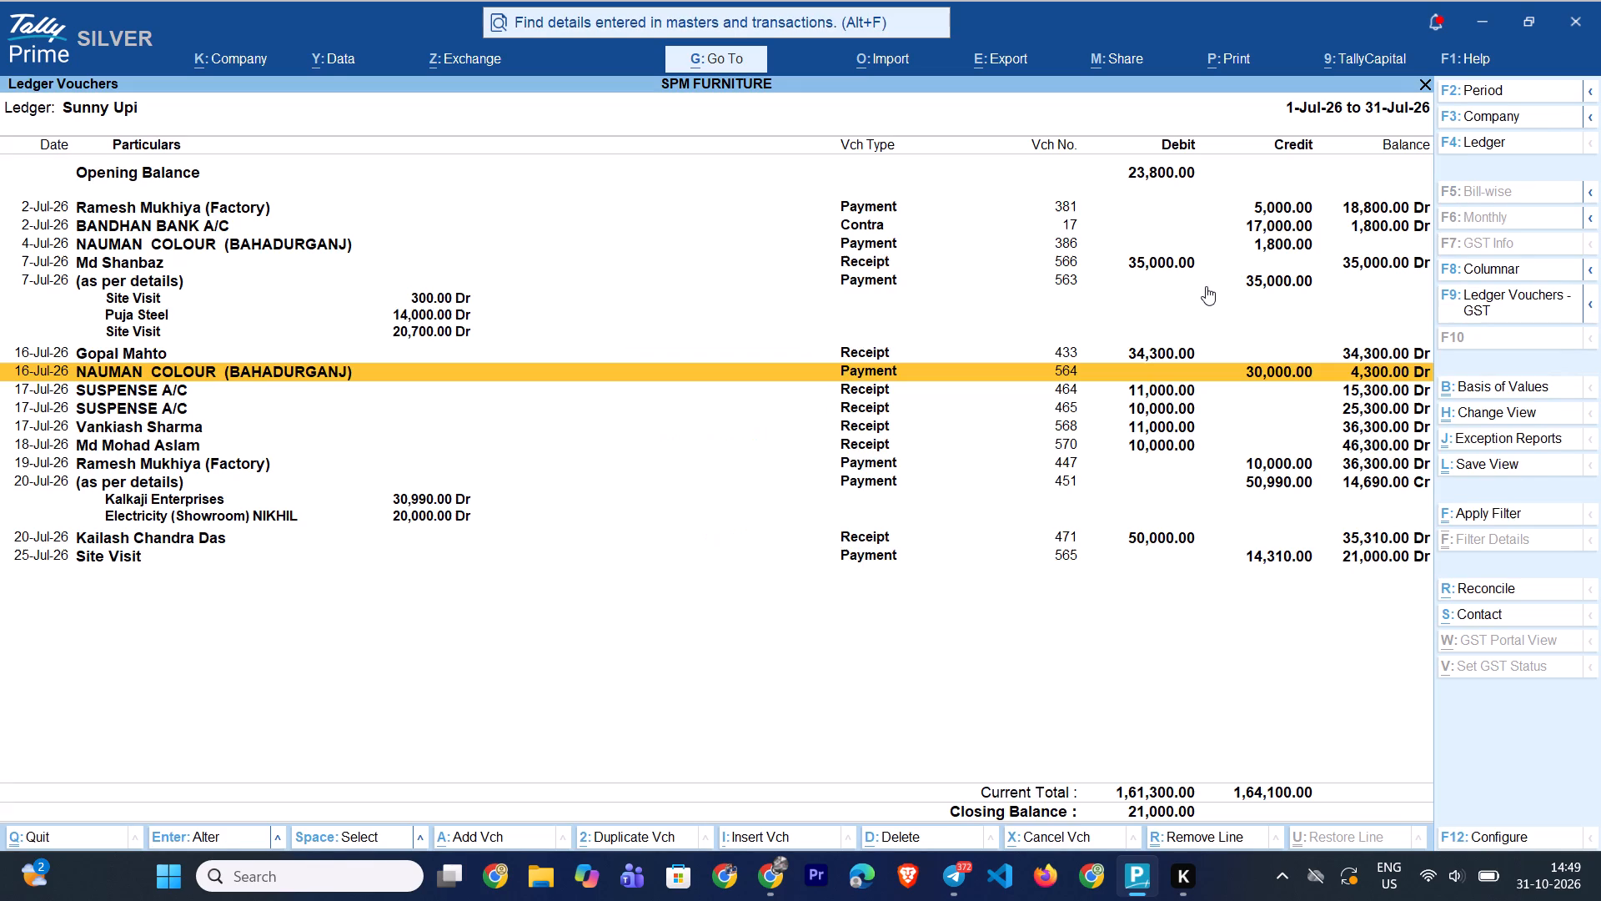
Delete both 17 July SUSPENSE A/C receipts, 464 of 11,000 and 465 of 10,000, together.
key("Up")
key("Down")
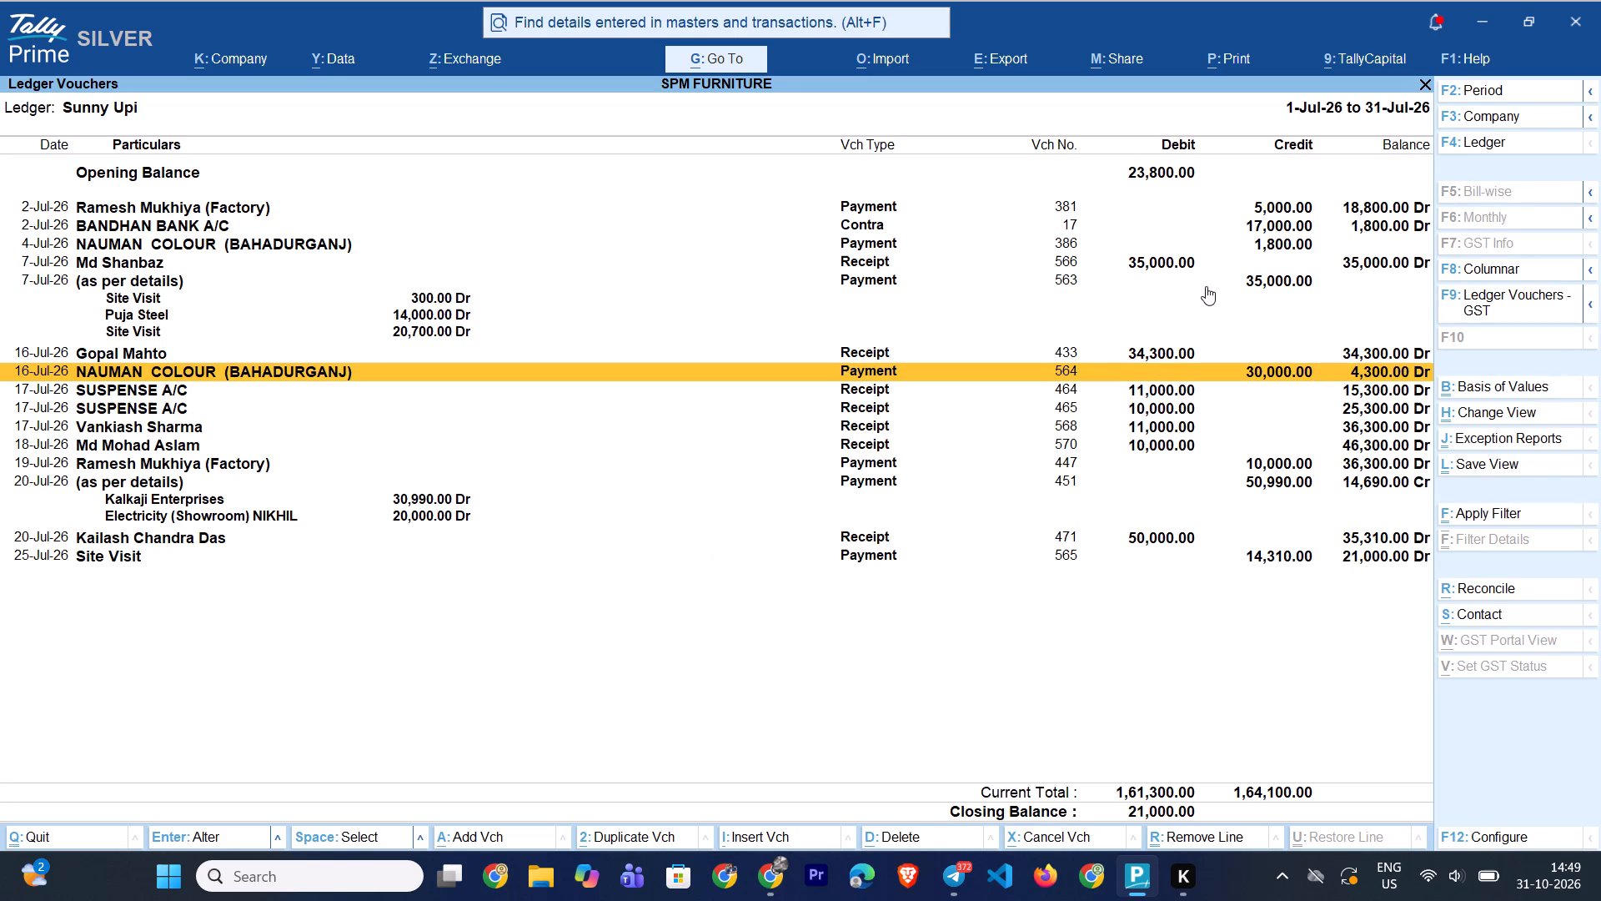
key("Down")
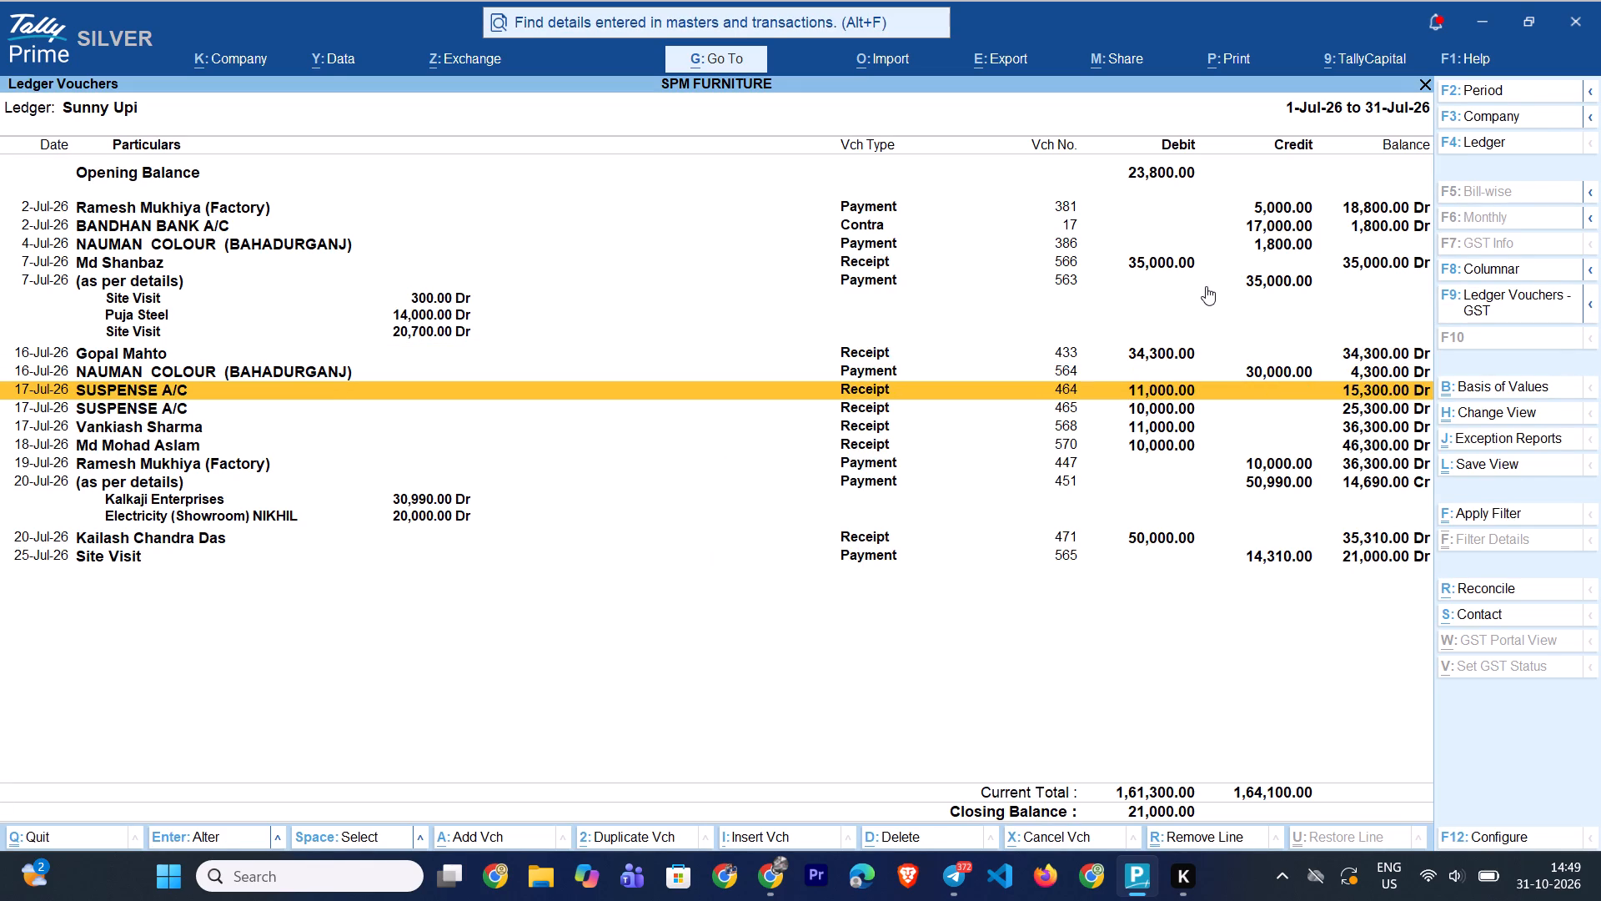
key("space")
key("Down")
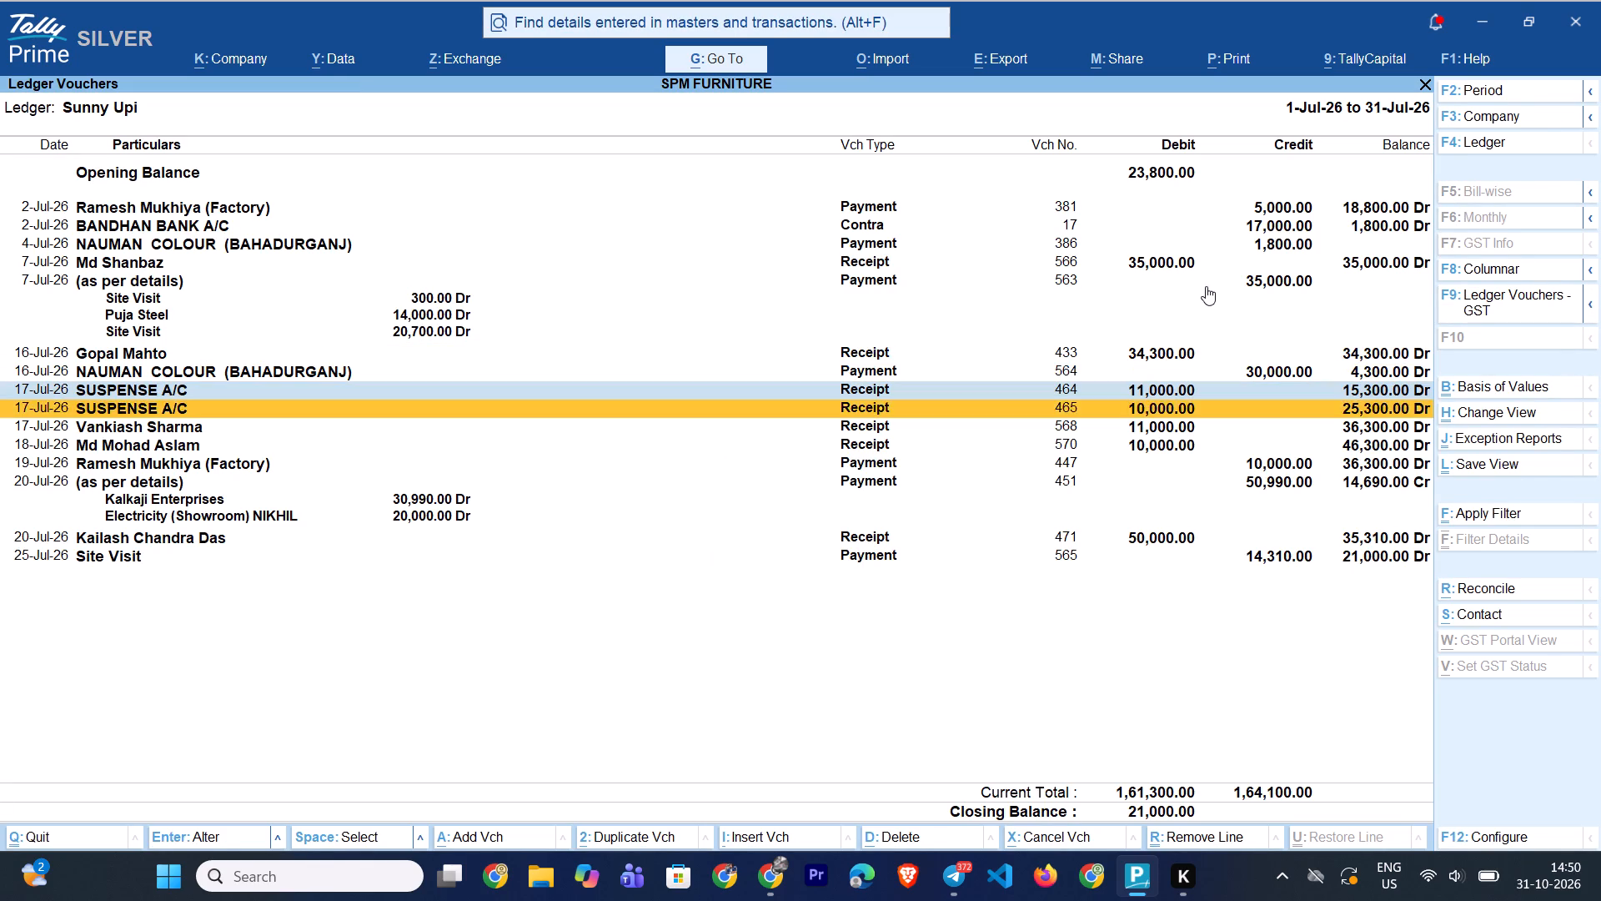
key("space")
key("alt+d")
key("y")
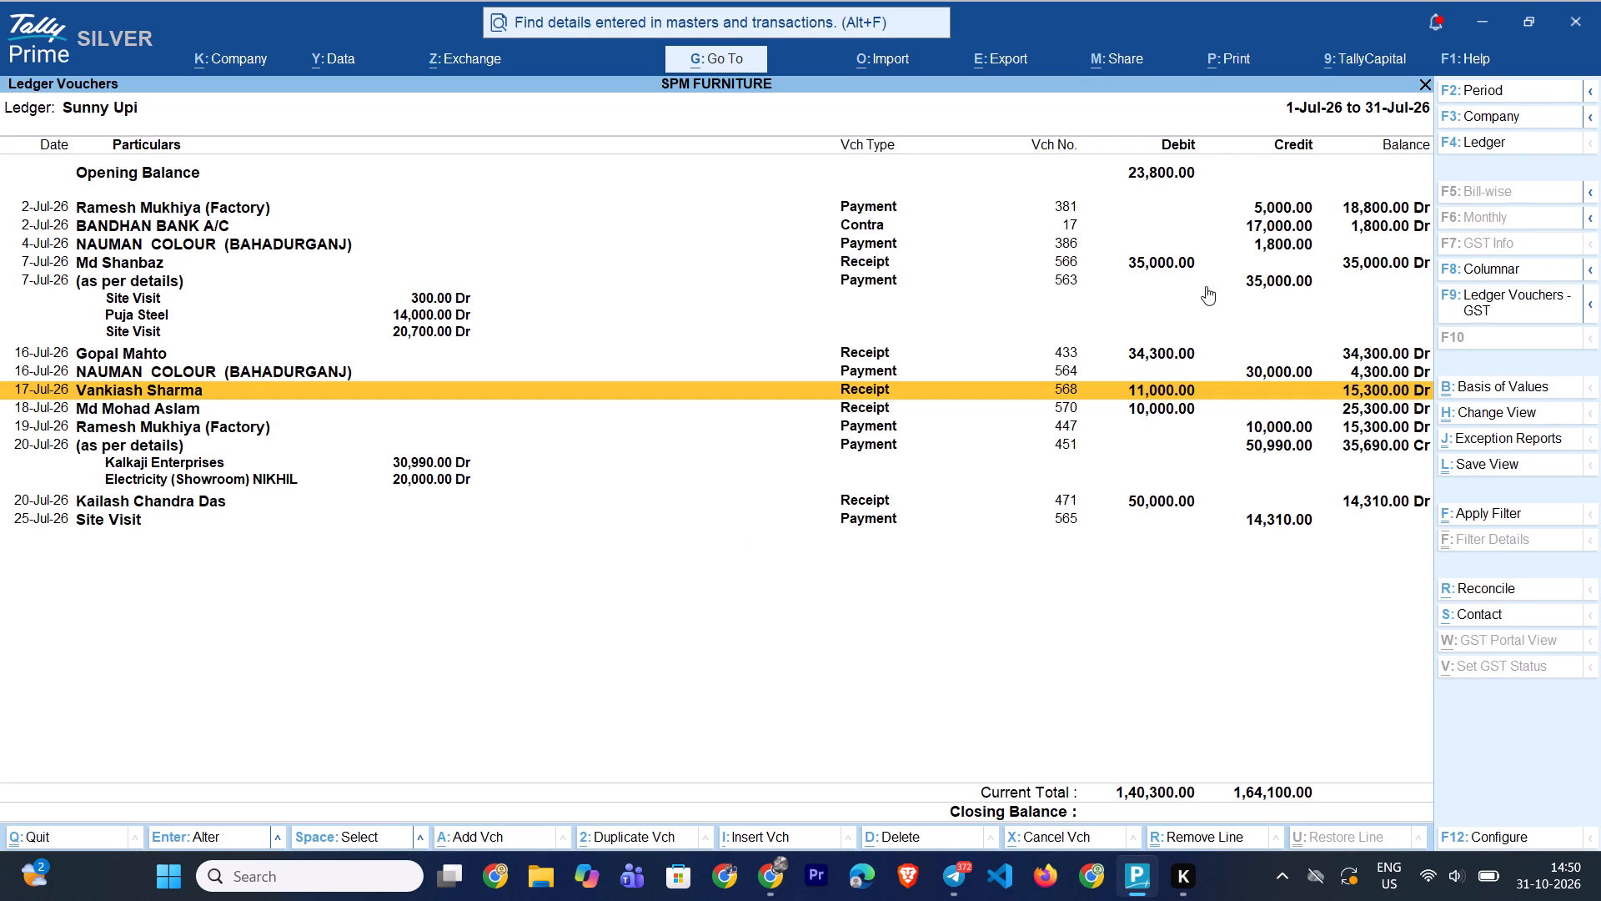
Mark receipts 568 and 570 and payment 447 while checking the remaining July vouchers against the running balance.
key("space")
key("Down")
key("space")
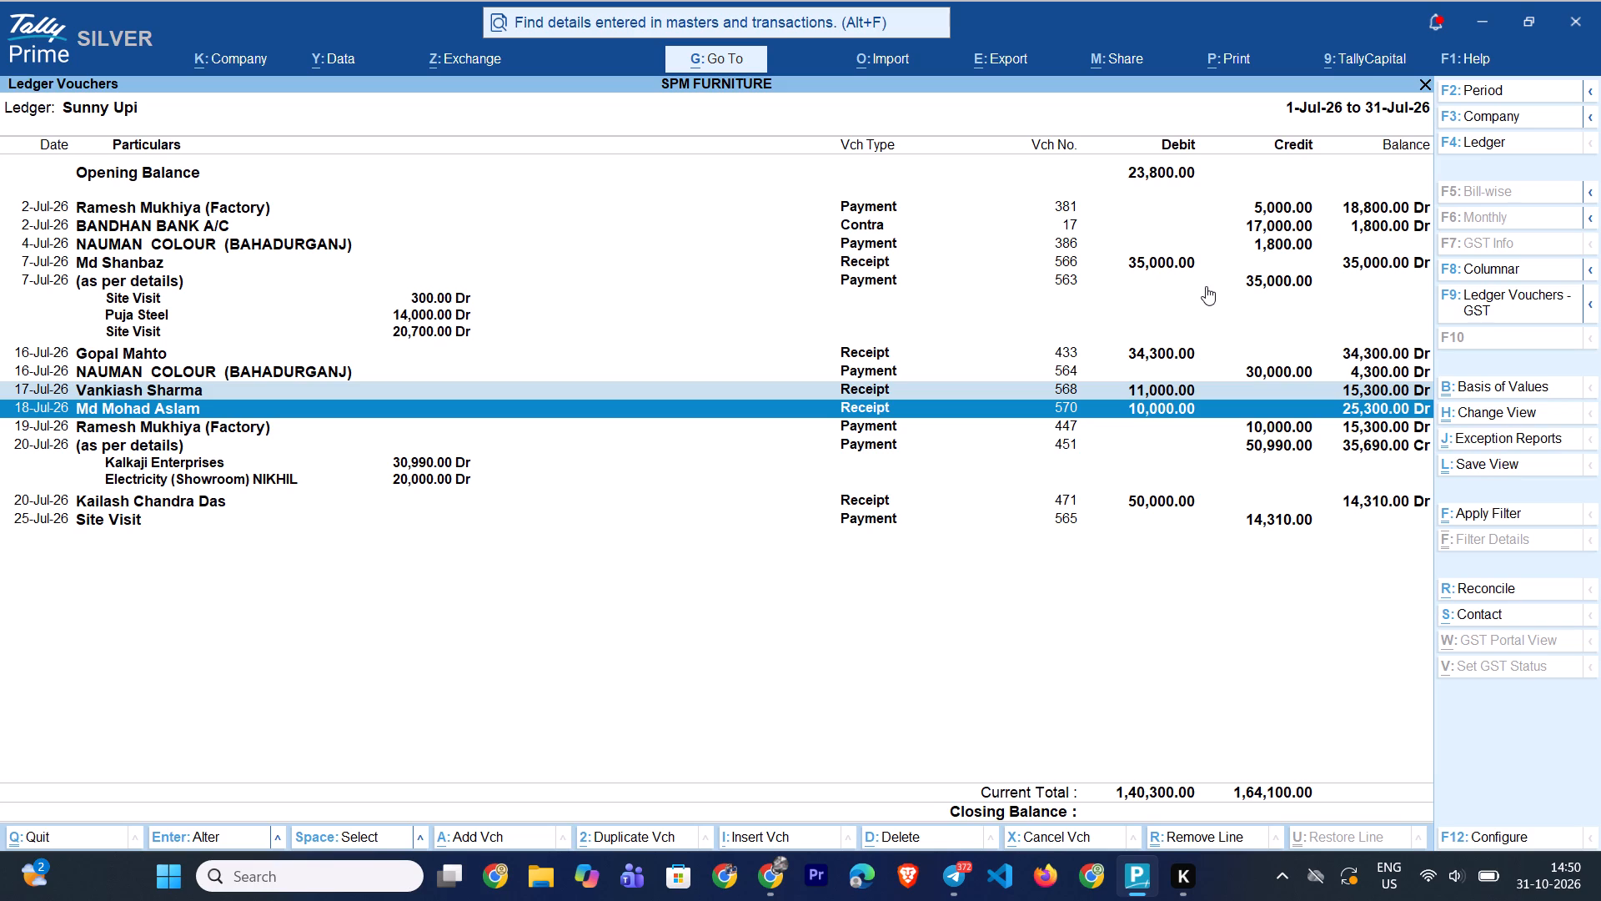
key("Down")
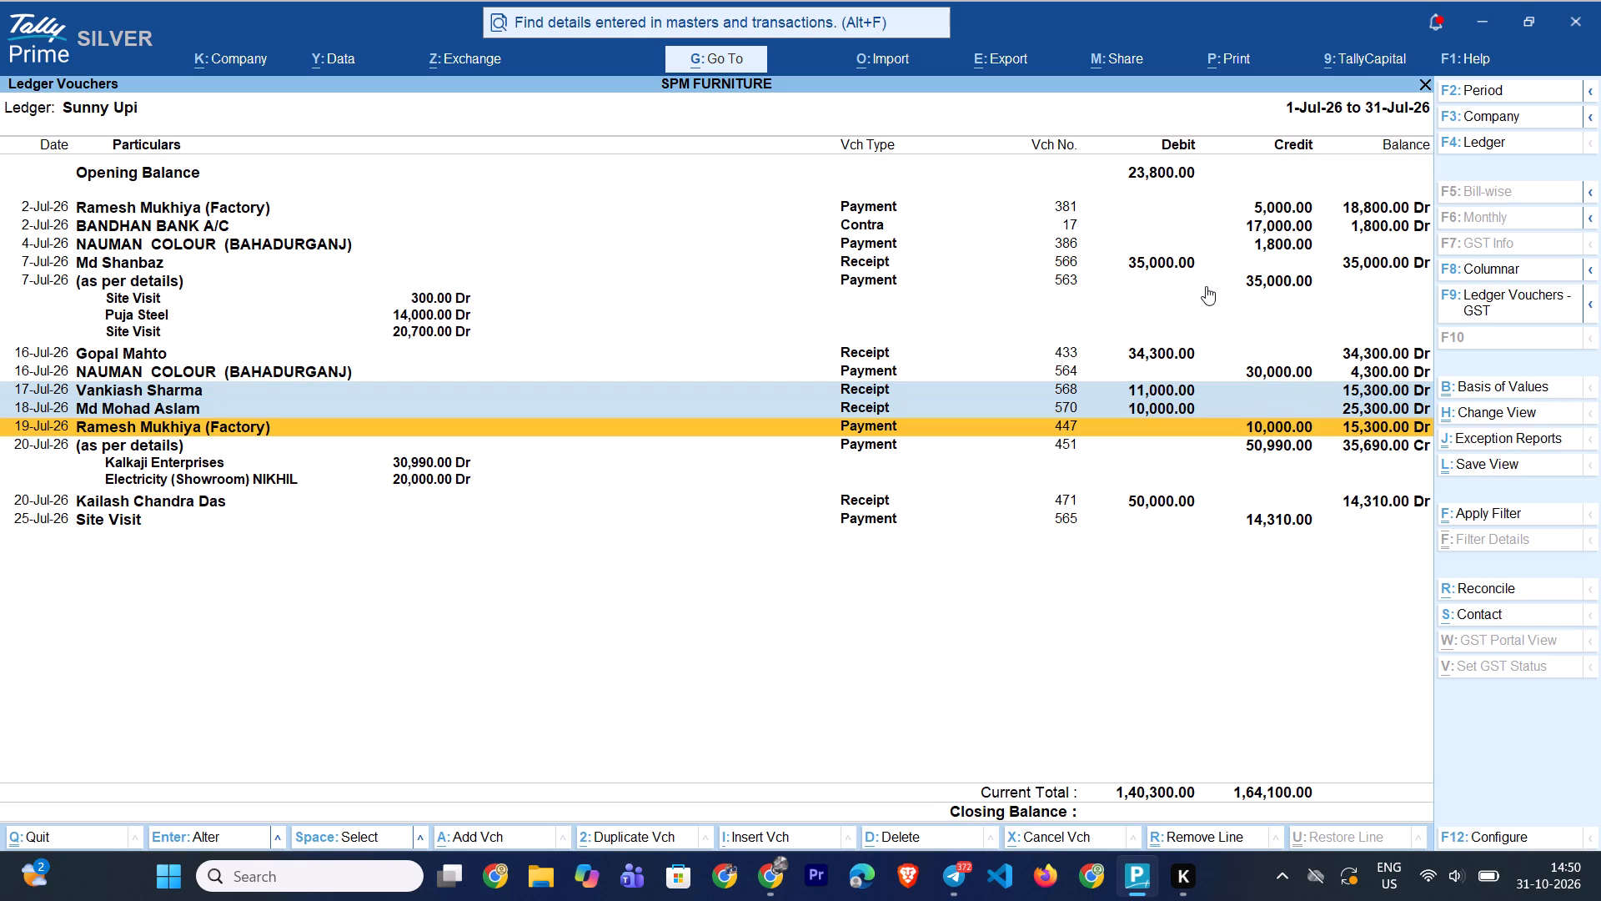
key("space")
key("Down")
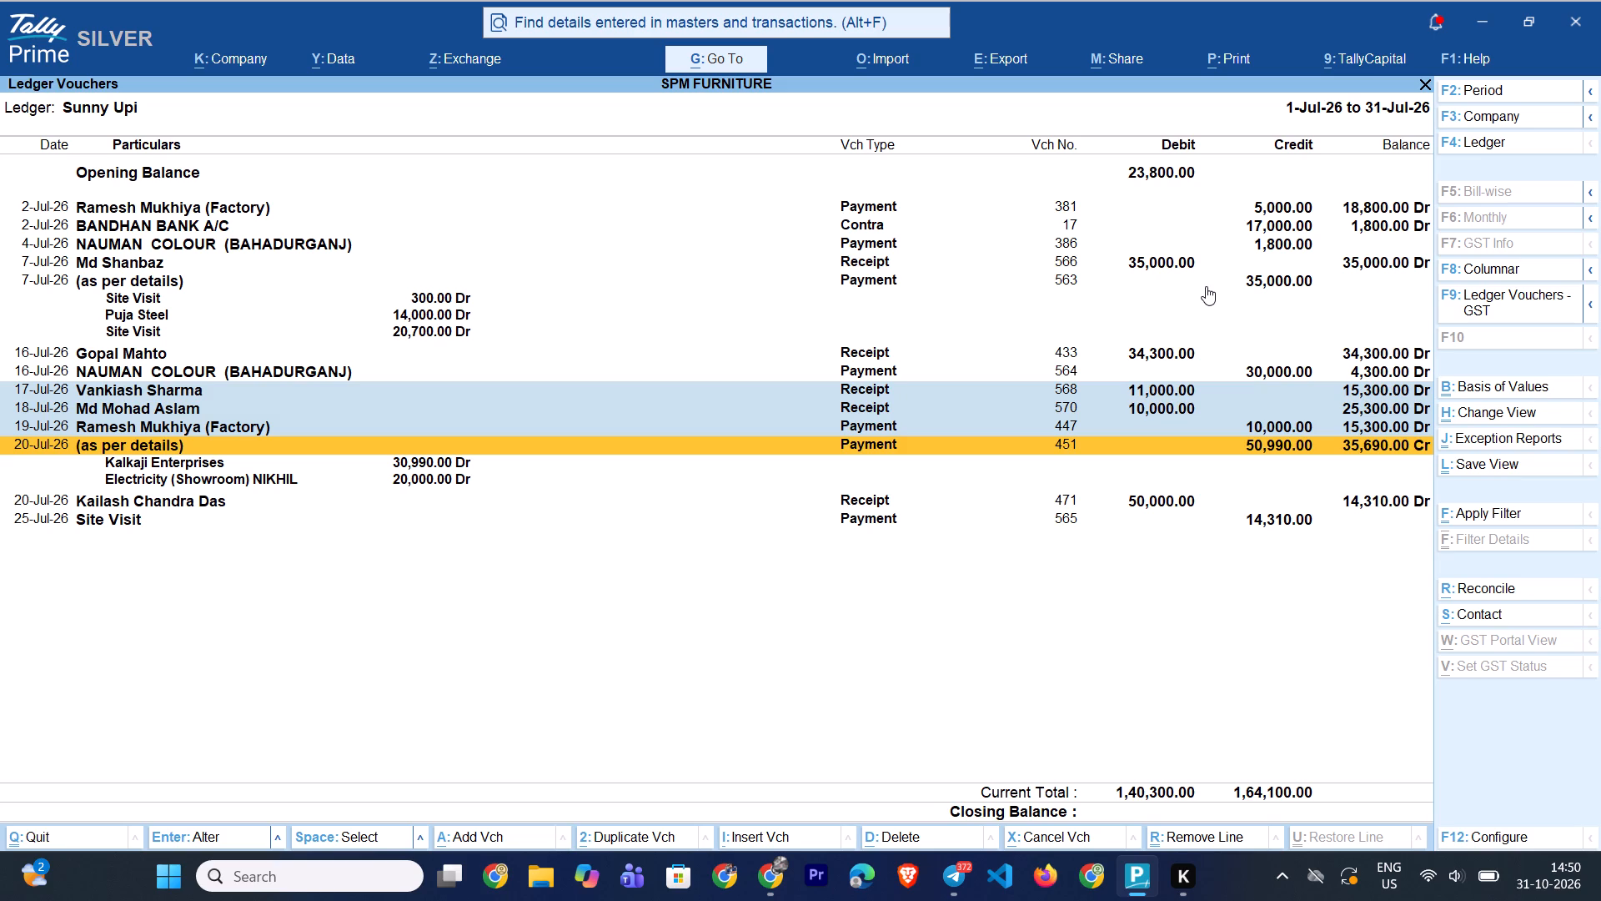
key("Down")
key("Down")
key("Down")
key("Down")
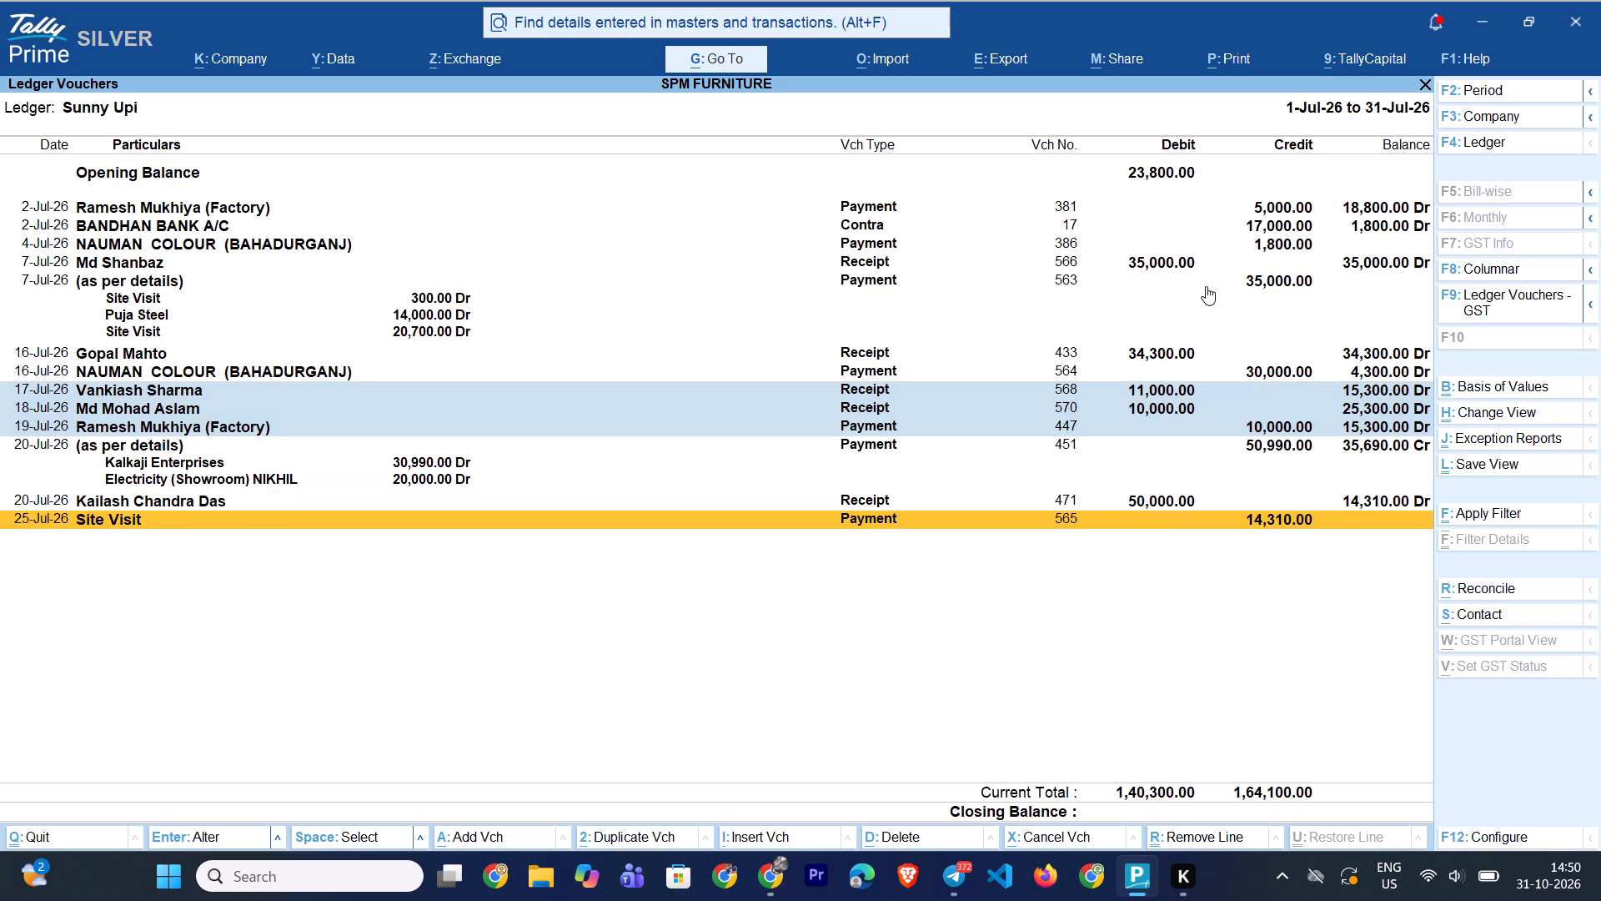
key("Up")
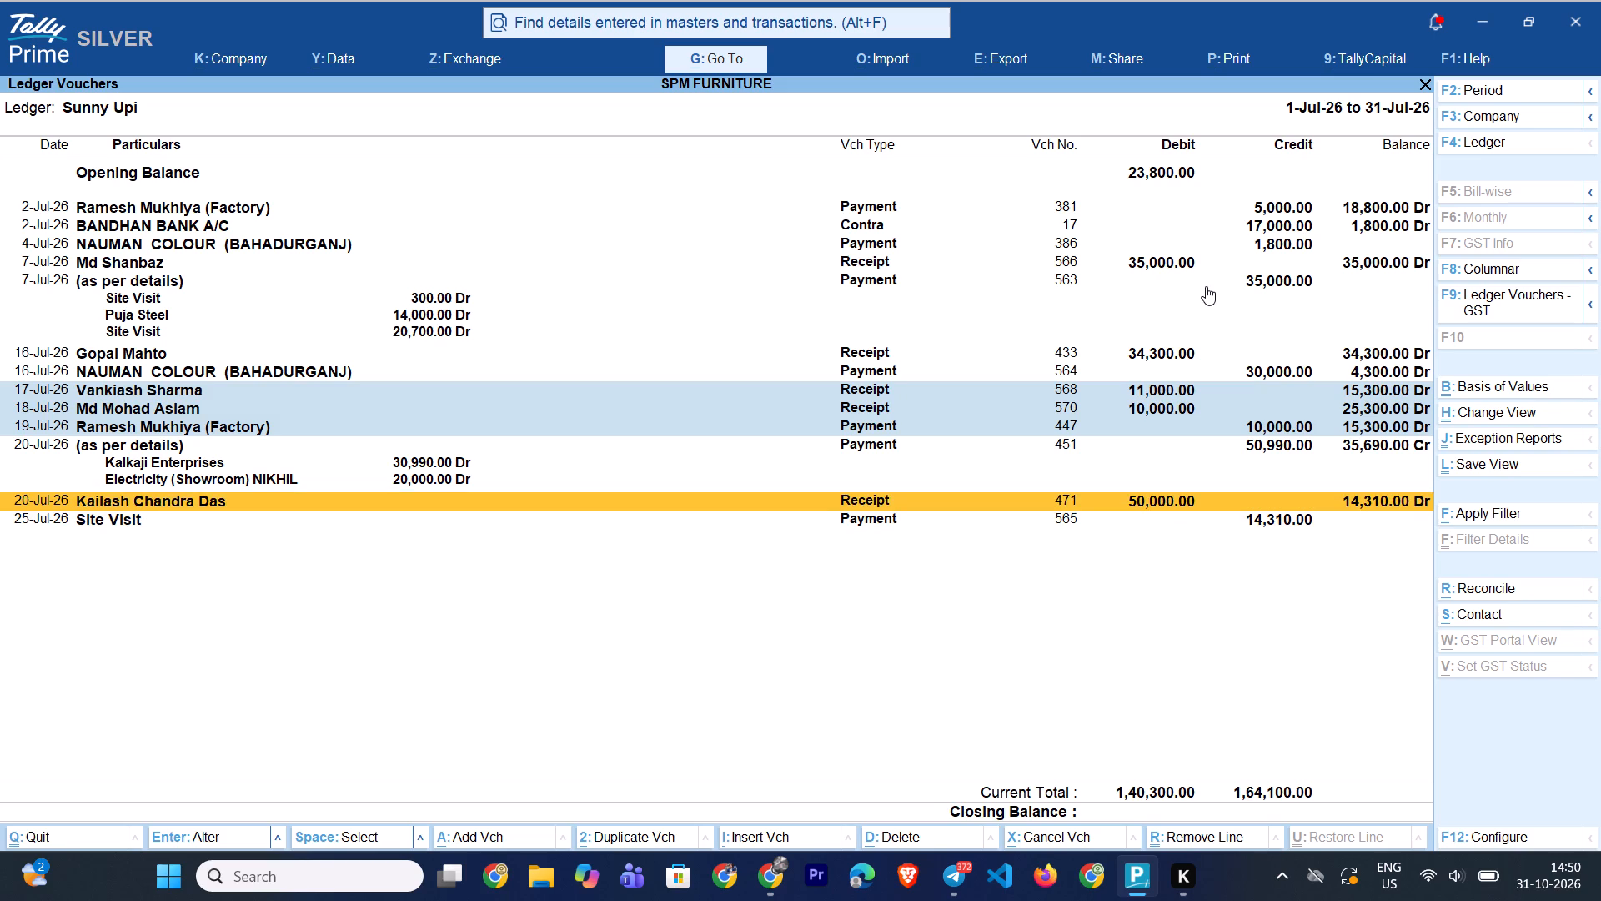
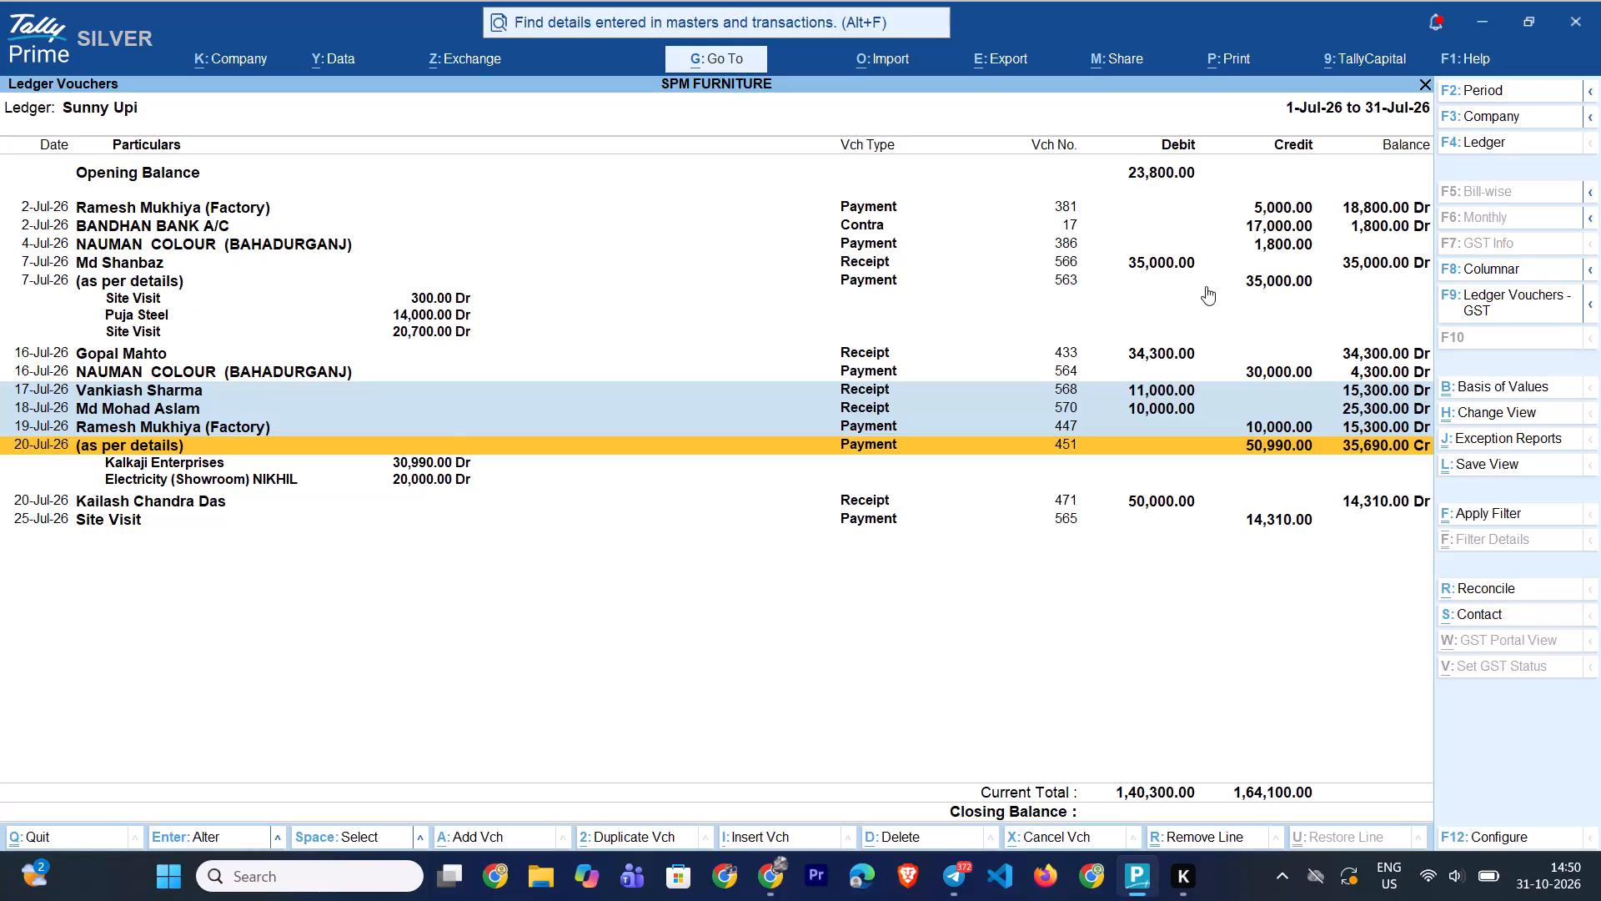
Check the remaining Sunny Upi vouchers dated 20 to 25 July against the running balance, and close the July list.
key("Down")
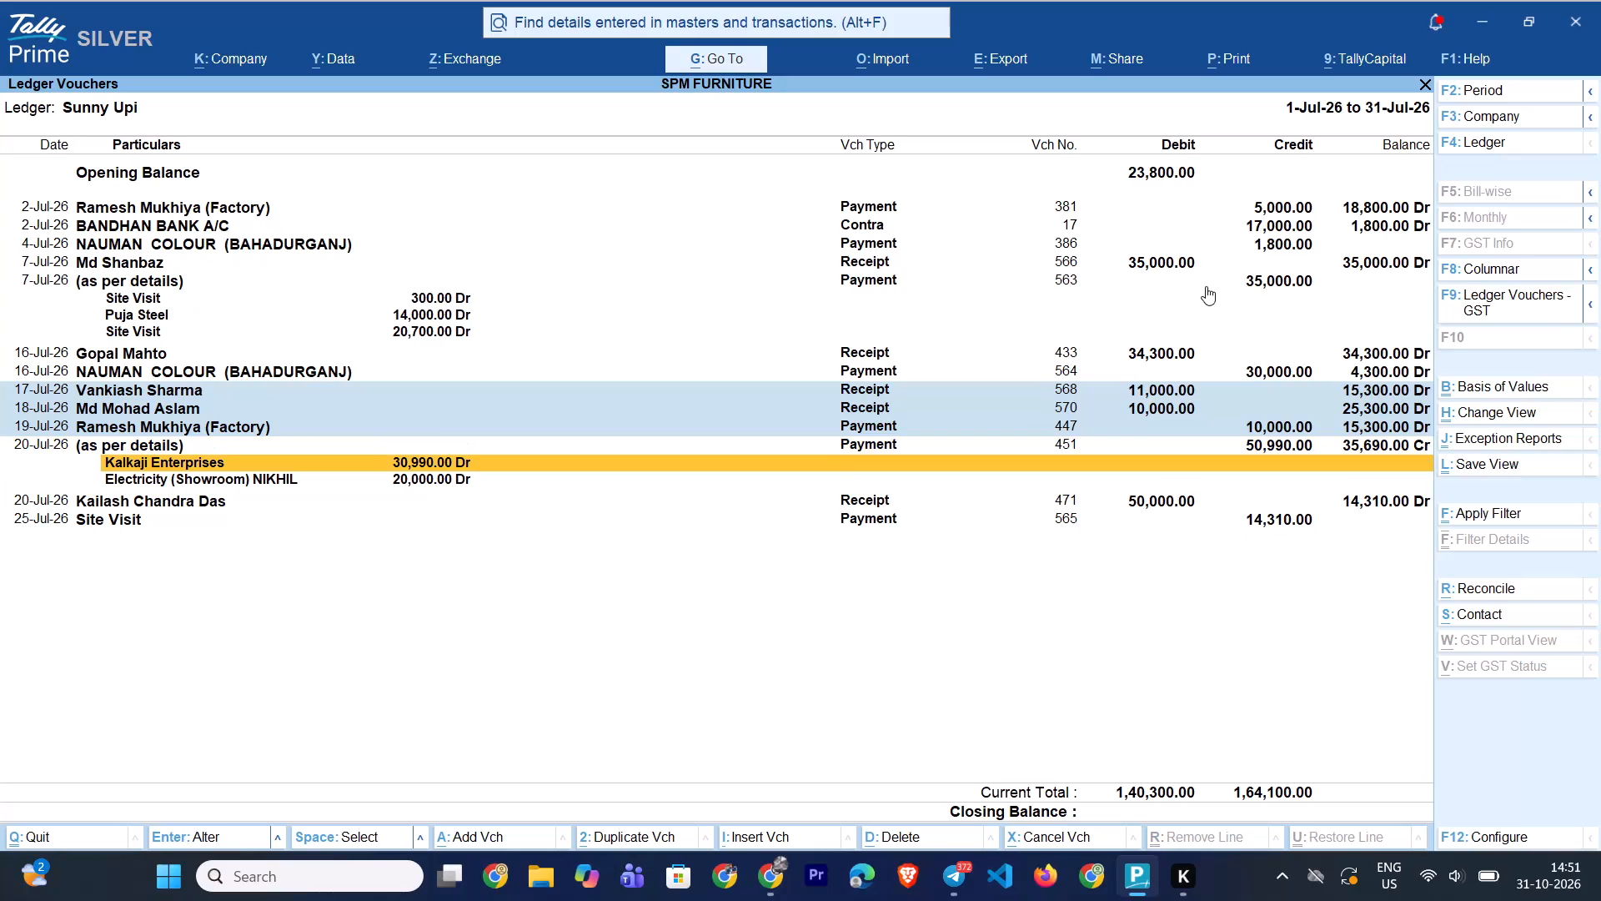
key("Down")
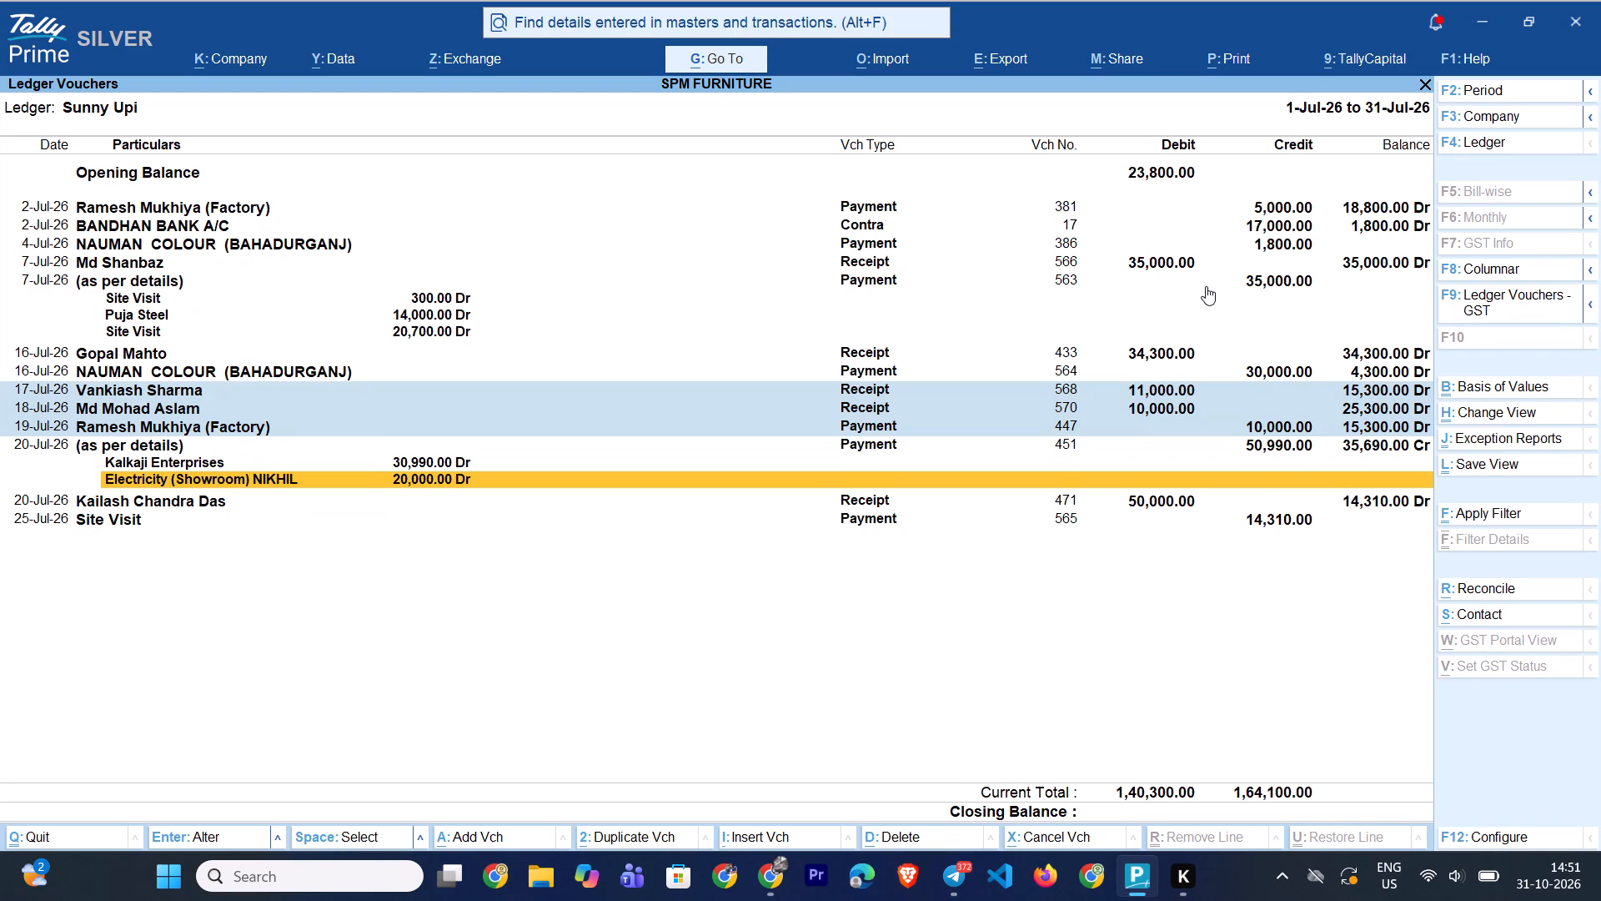
key("Down")
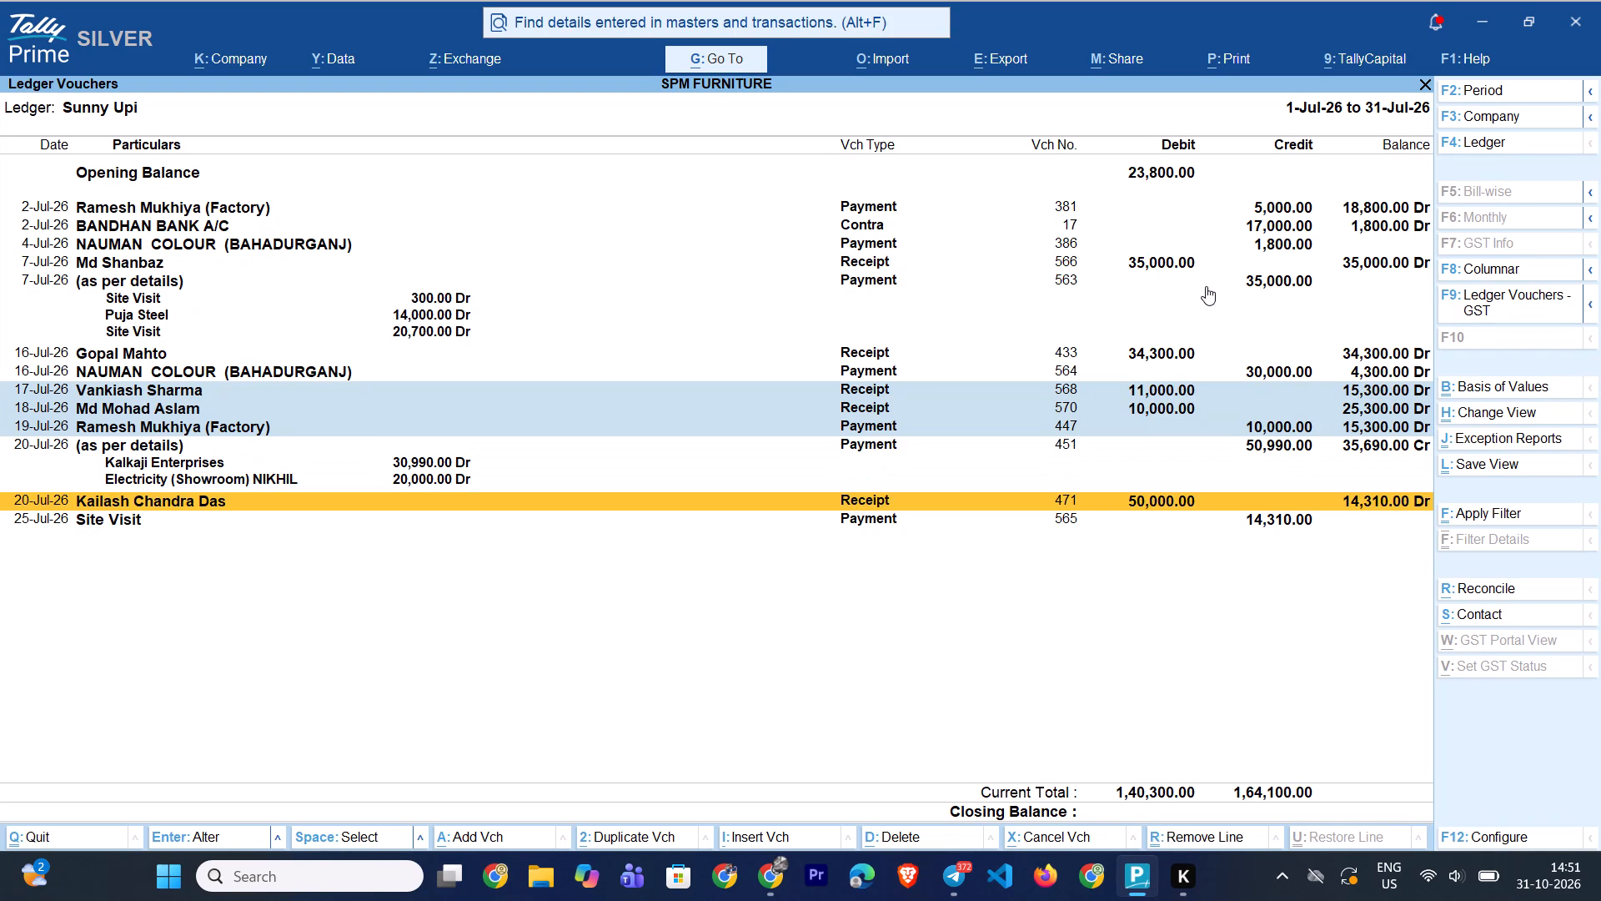
key("Down")
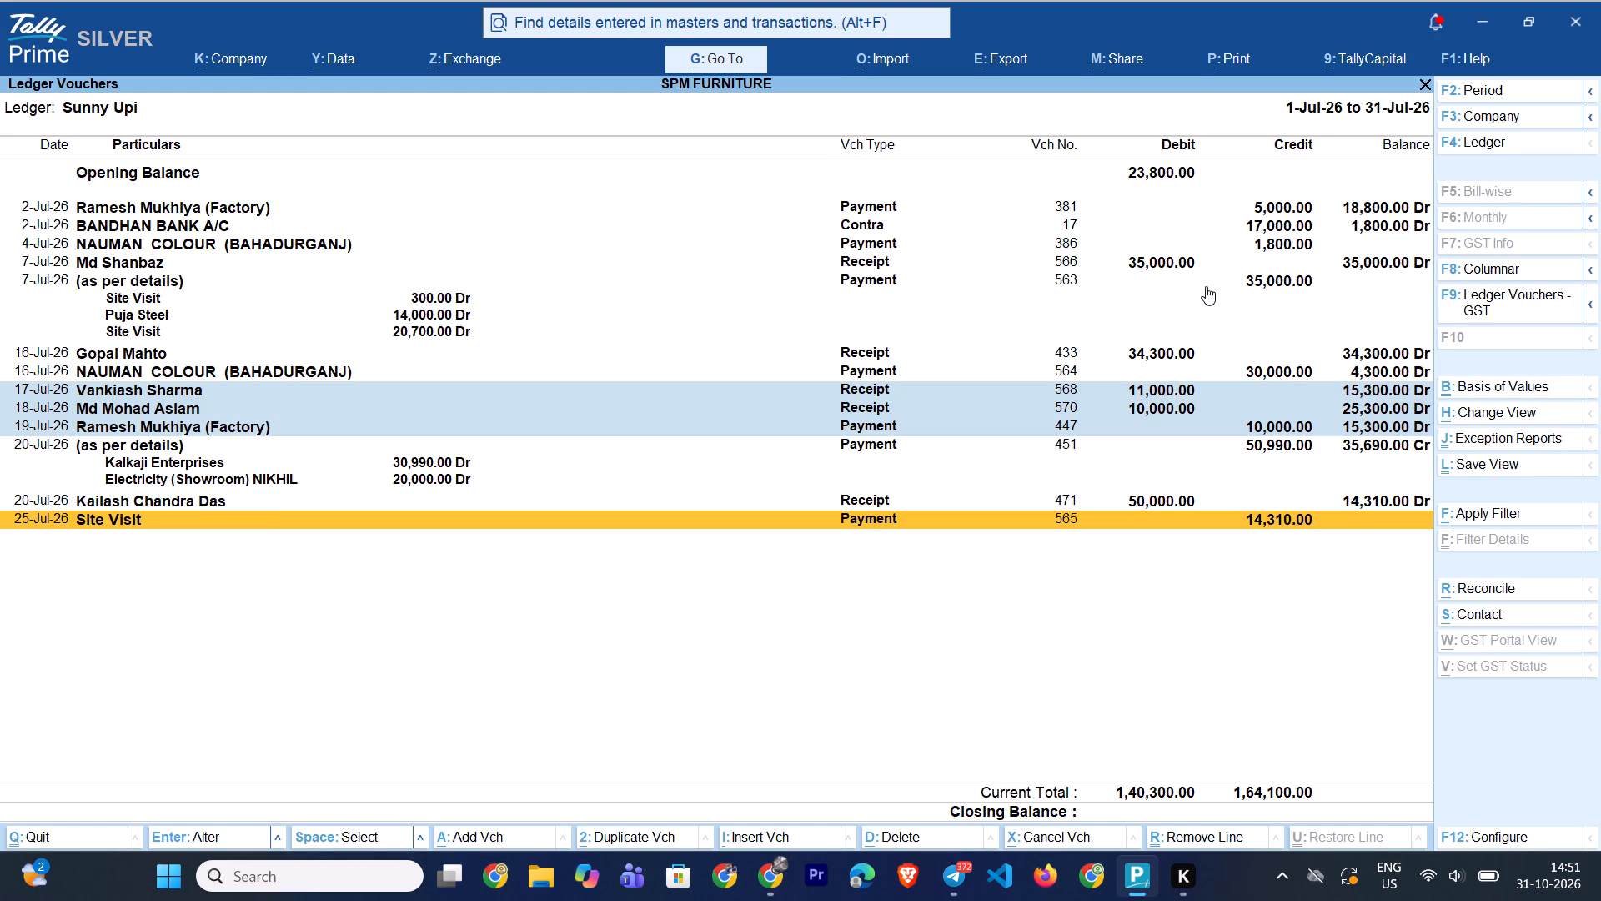
key("Escape")
key("Escape")
Open the August vouchers of the Sunny Upi ledger from the monthly summary.
key("Up")
key("Up")
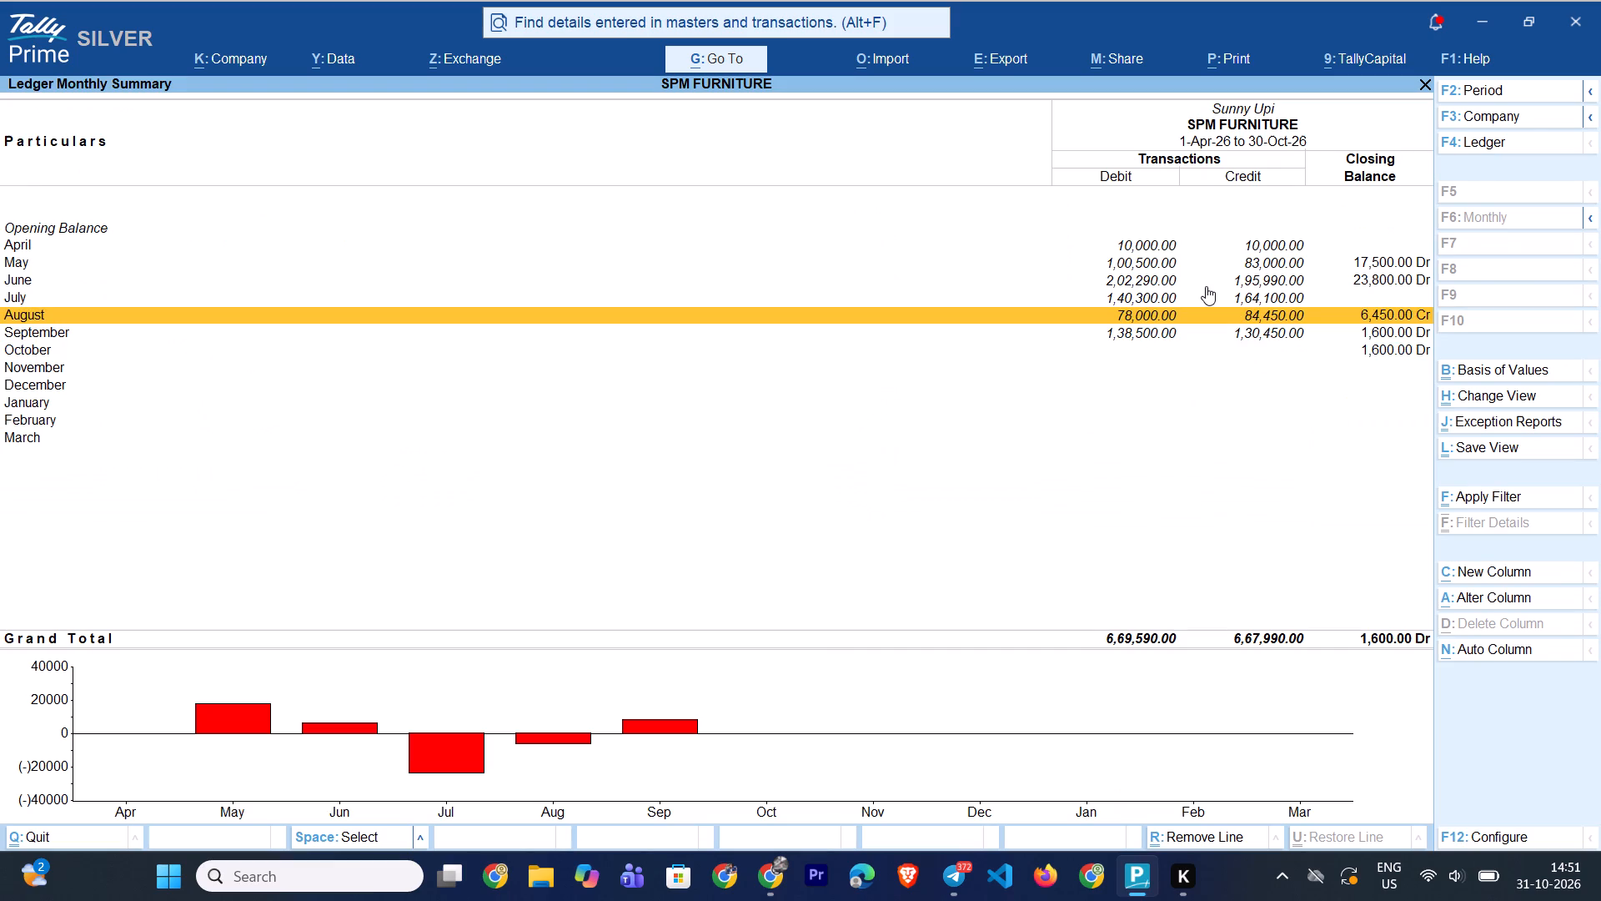
key("Return")
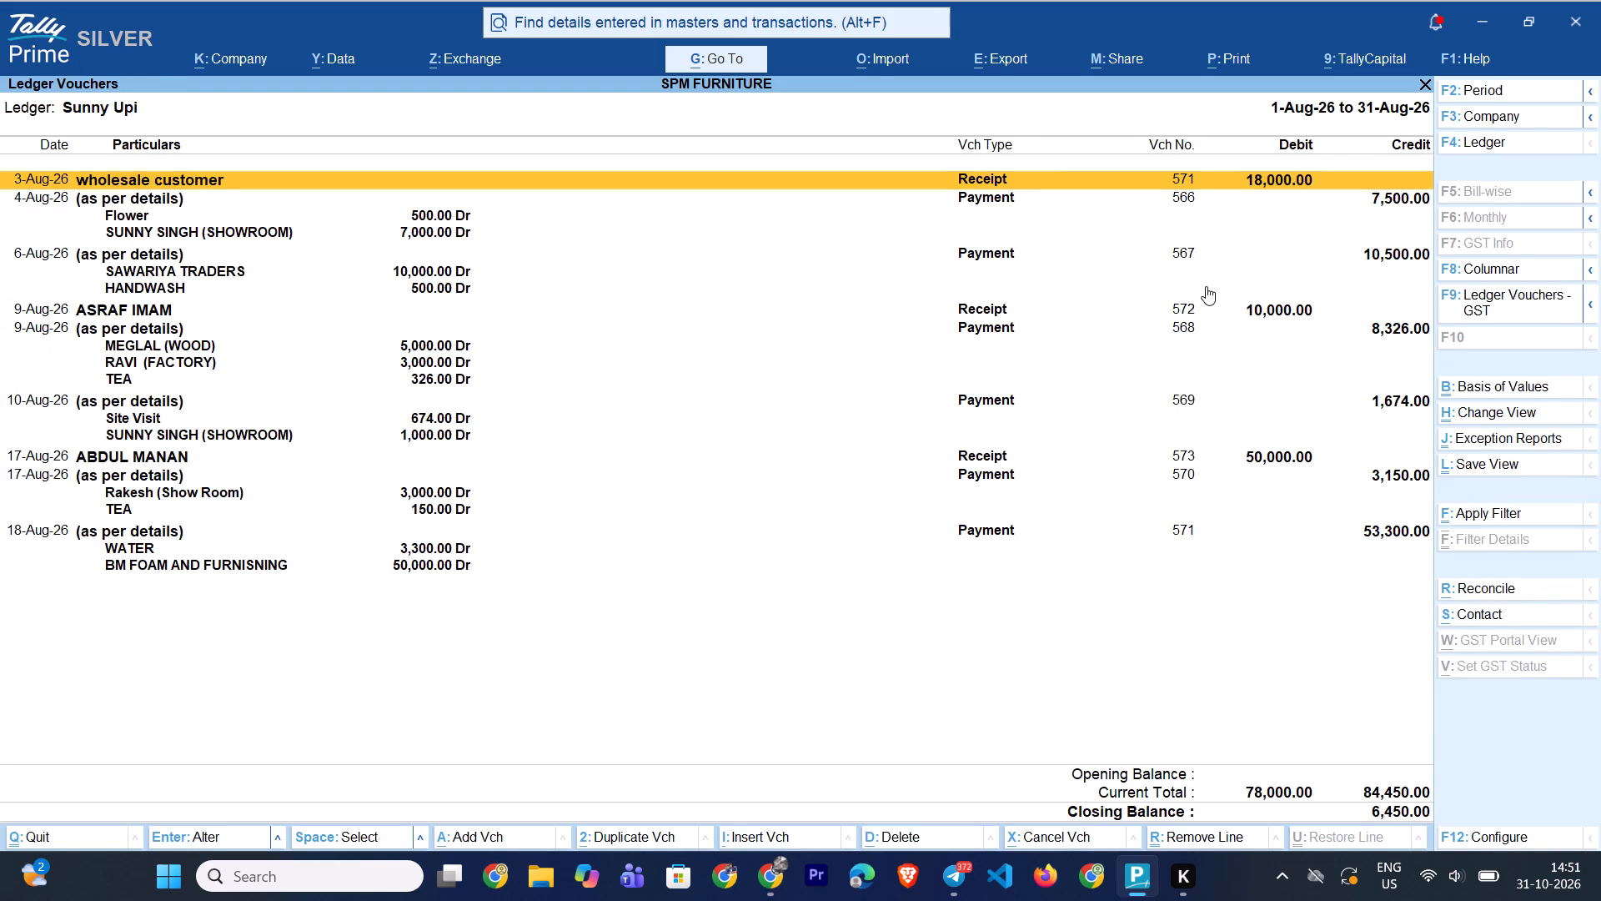
Configure the August ledger voucher report to show the running balance.
key("F12")
key("Return")
key("Return")
key("Return")
key("Return")
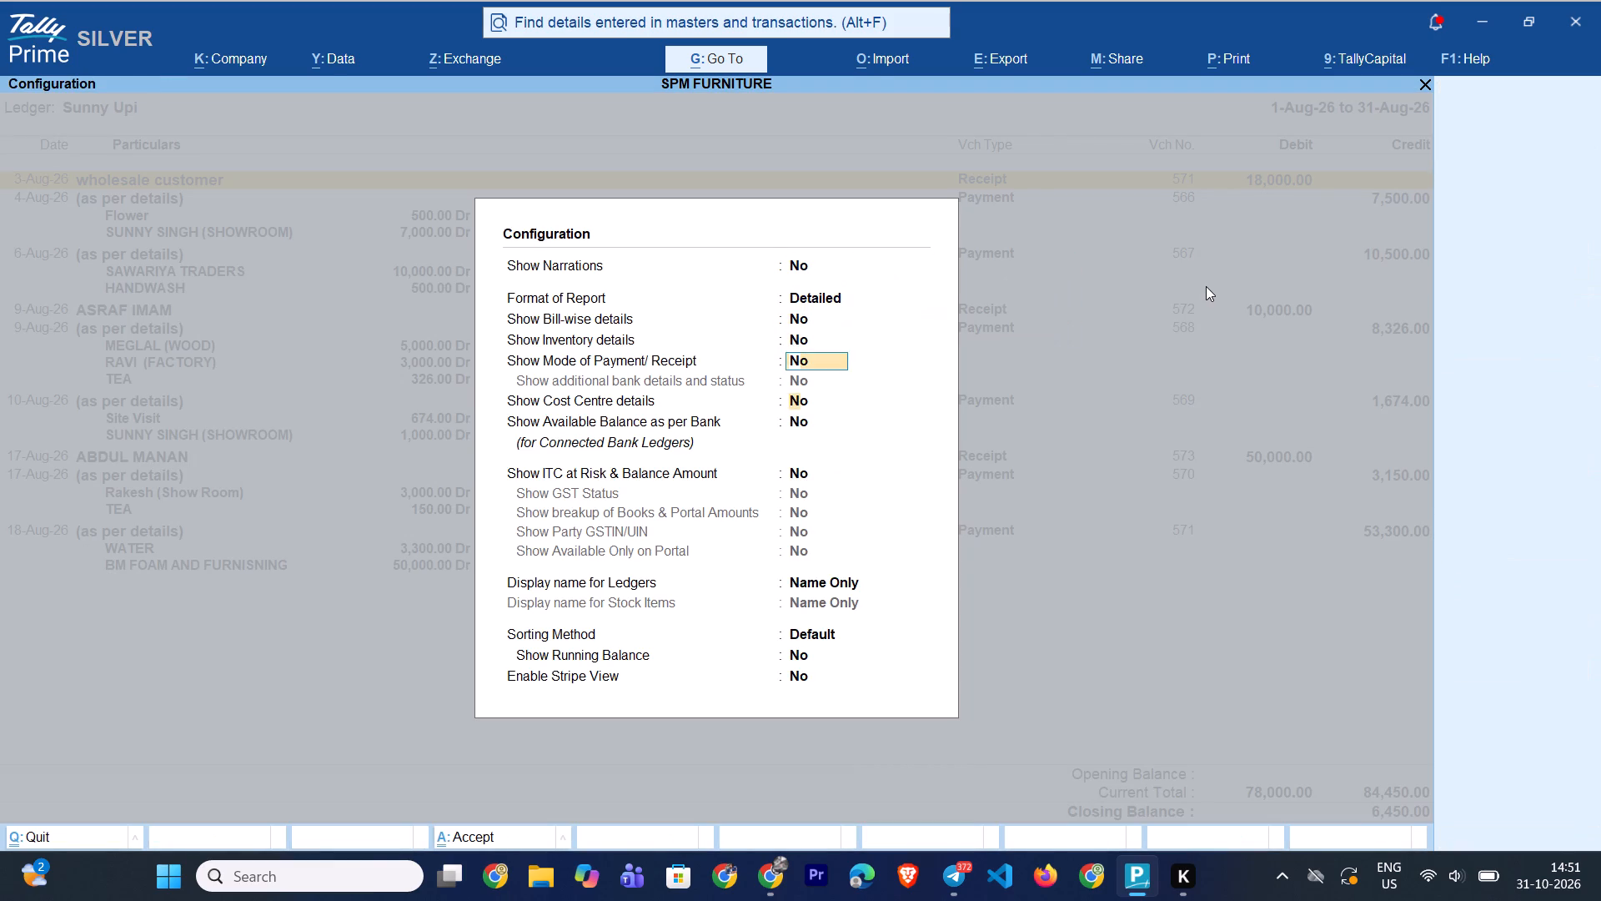
key("Return")
key("Return")
key("Return")
key("Return")
key("Return")
key("Return")
key("y")
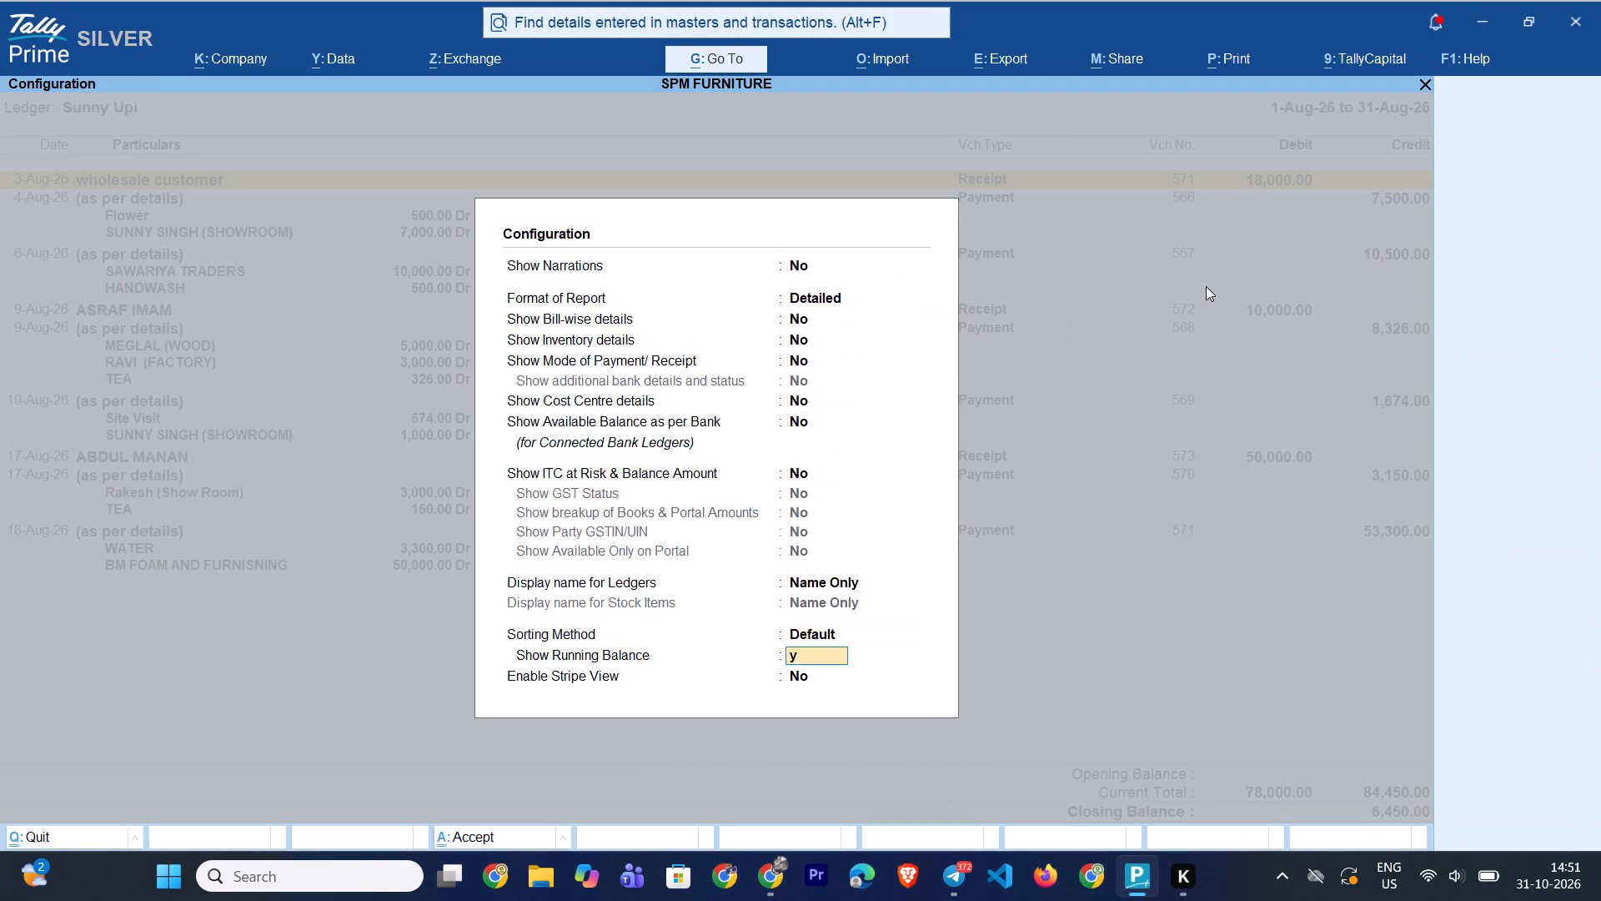
key("Return")
key("ctrl+a")
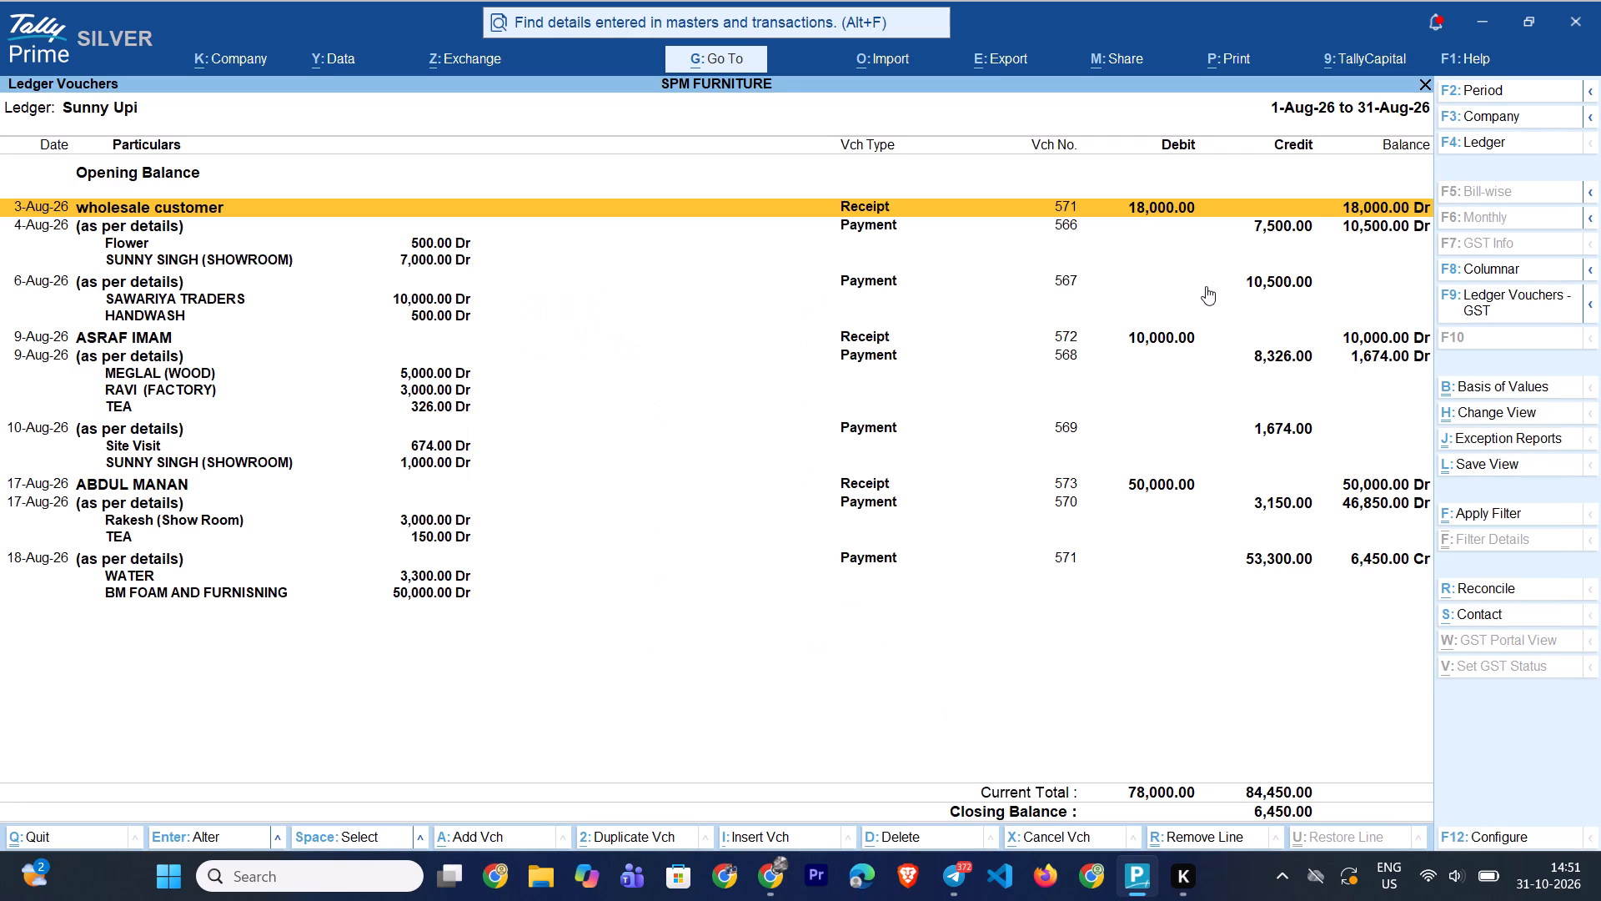
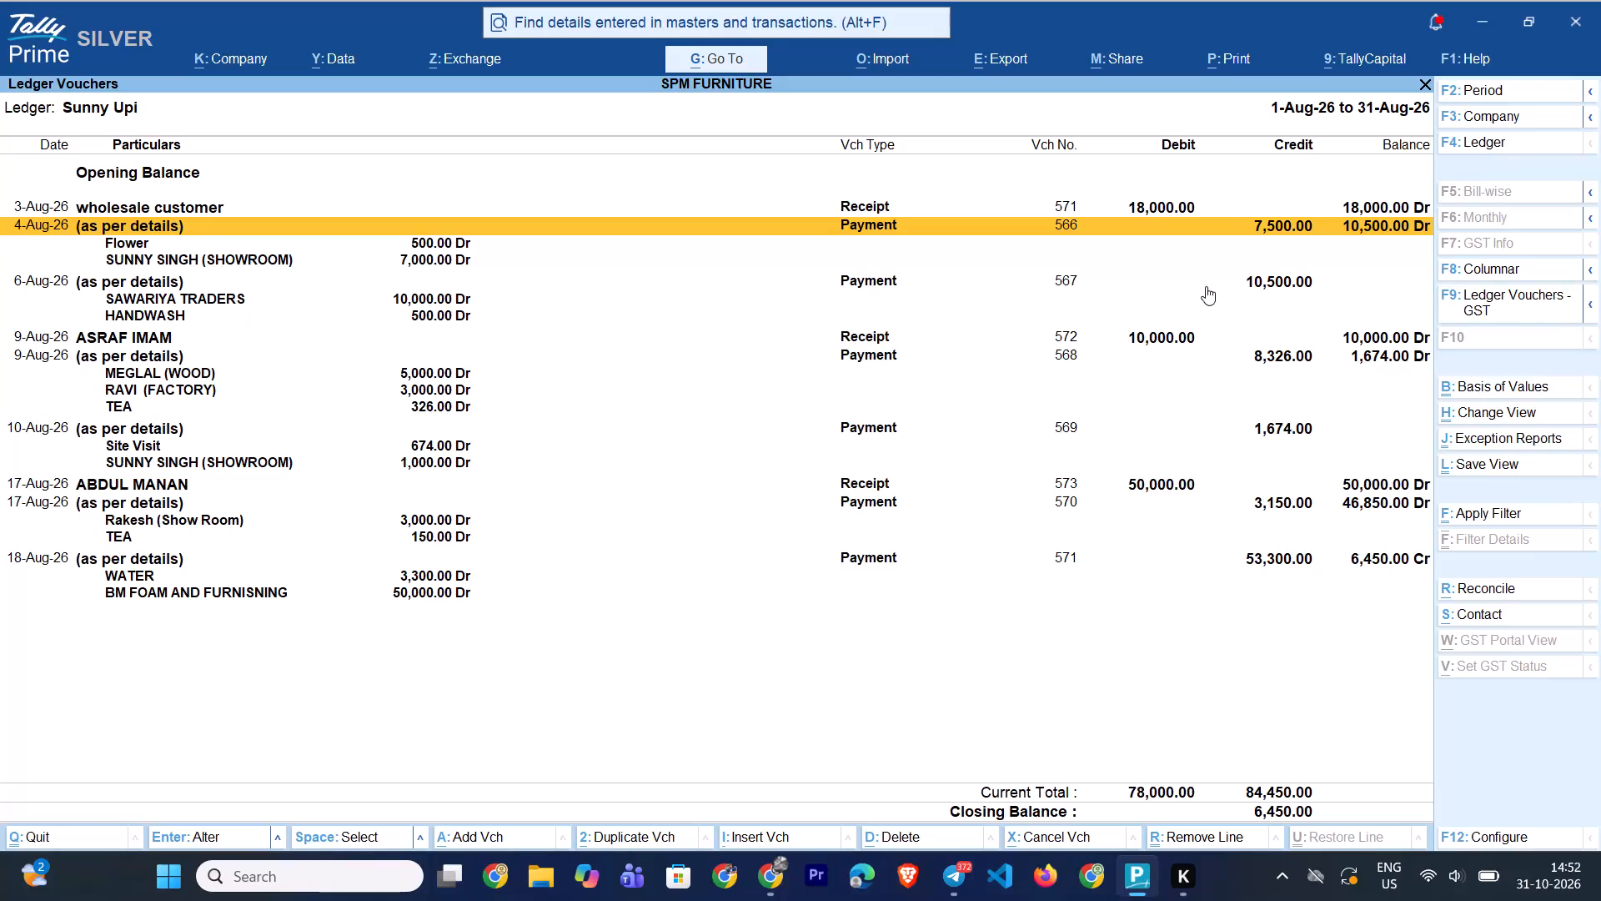
Check the Sunny Upi vouchers dated 4 to 9 August, including their detail lines, against the running balance.
key("Down")
key("Down")
key("Up")
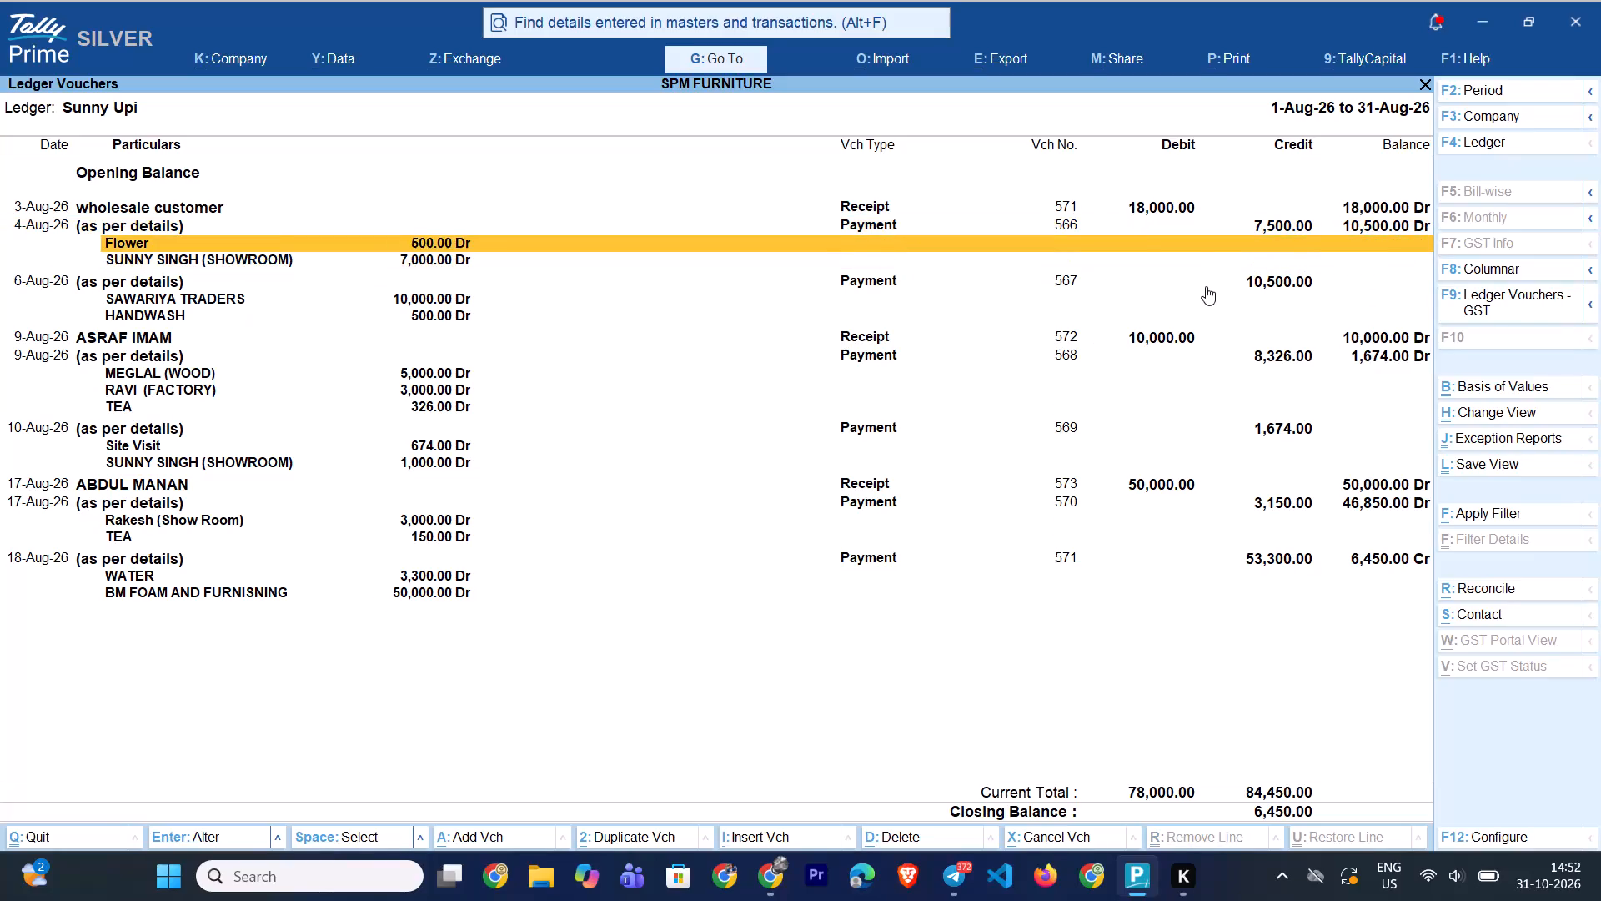
key("Up")
key("Down")
key("Down")
key("Down")
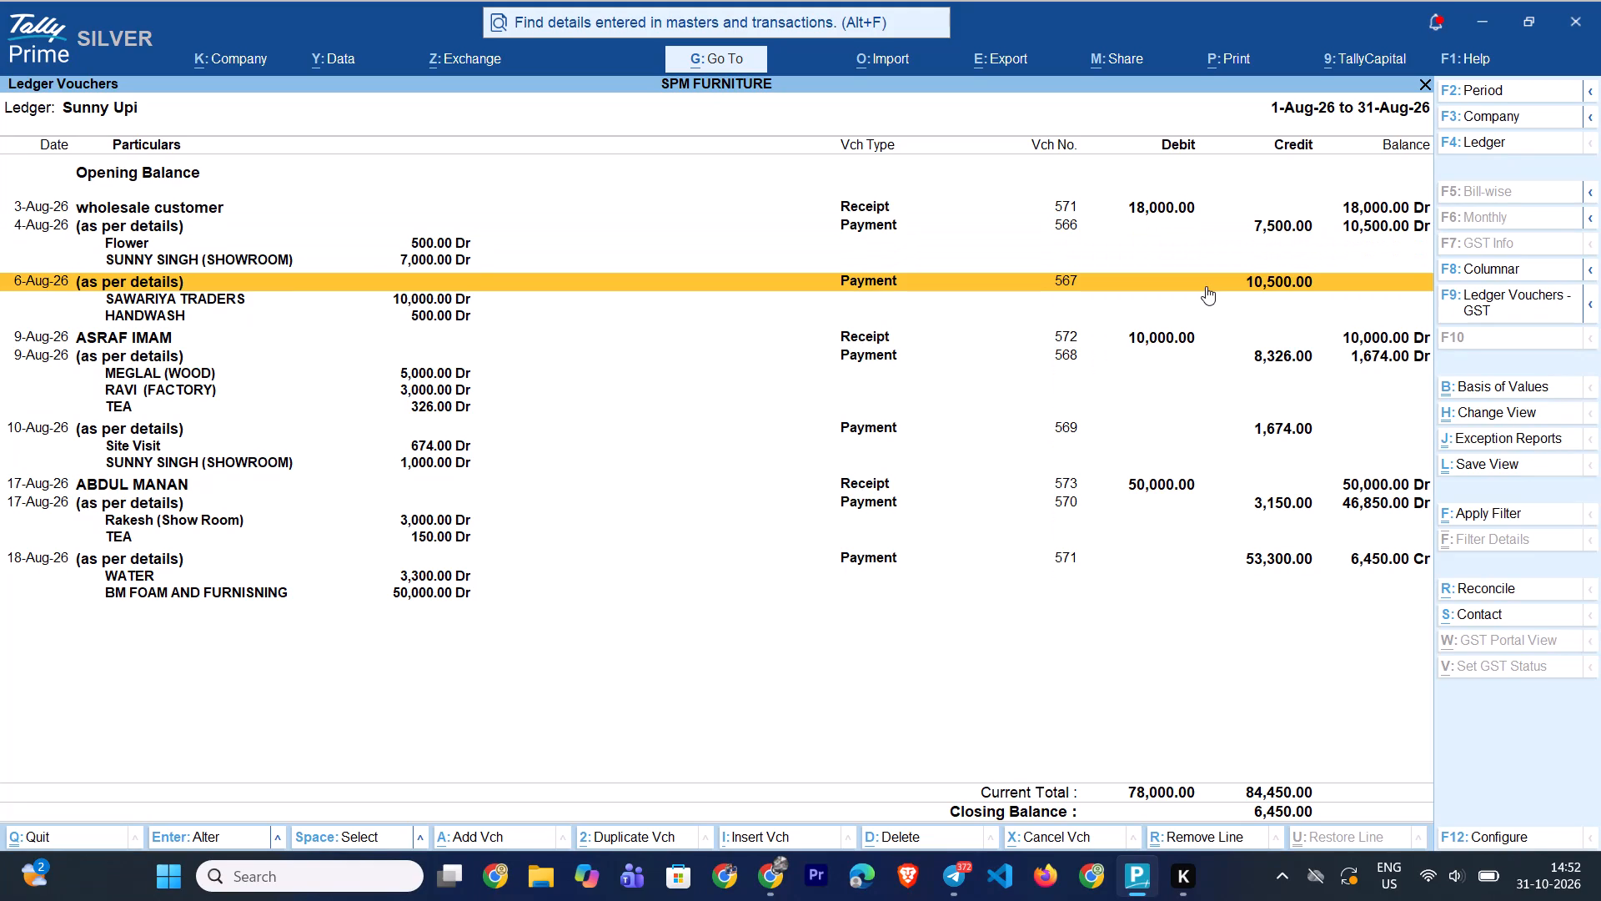
key("Down")
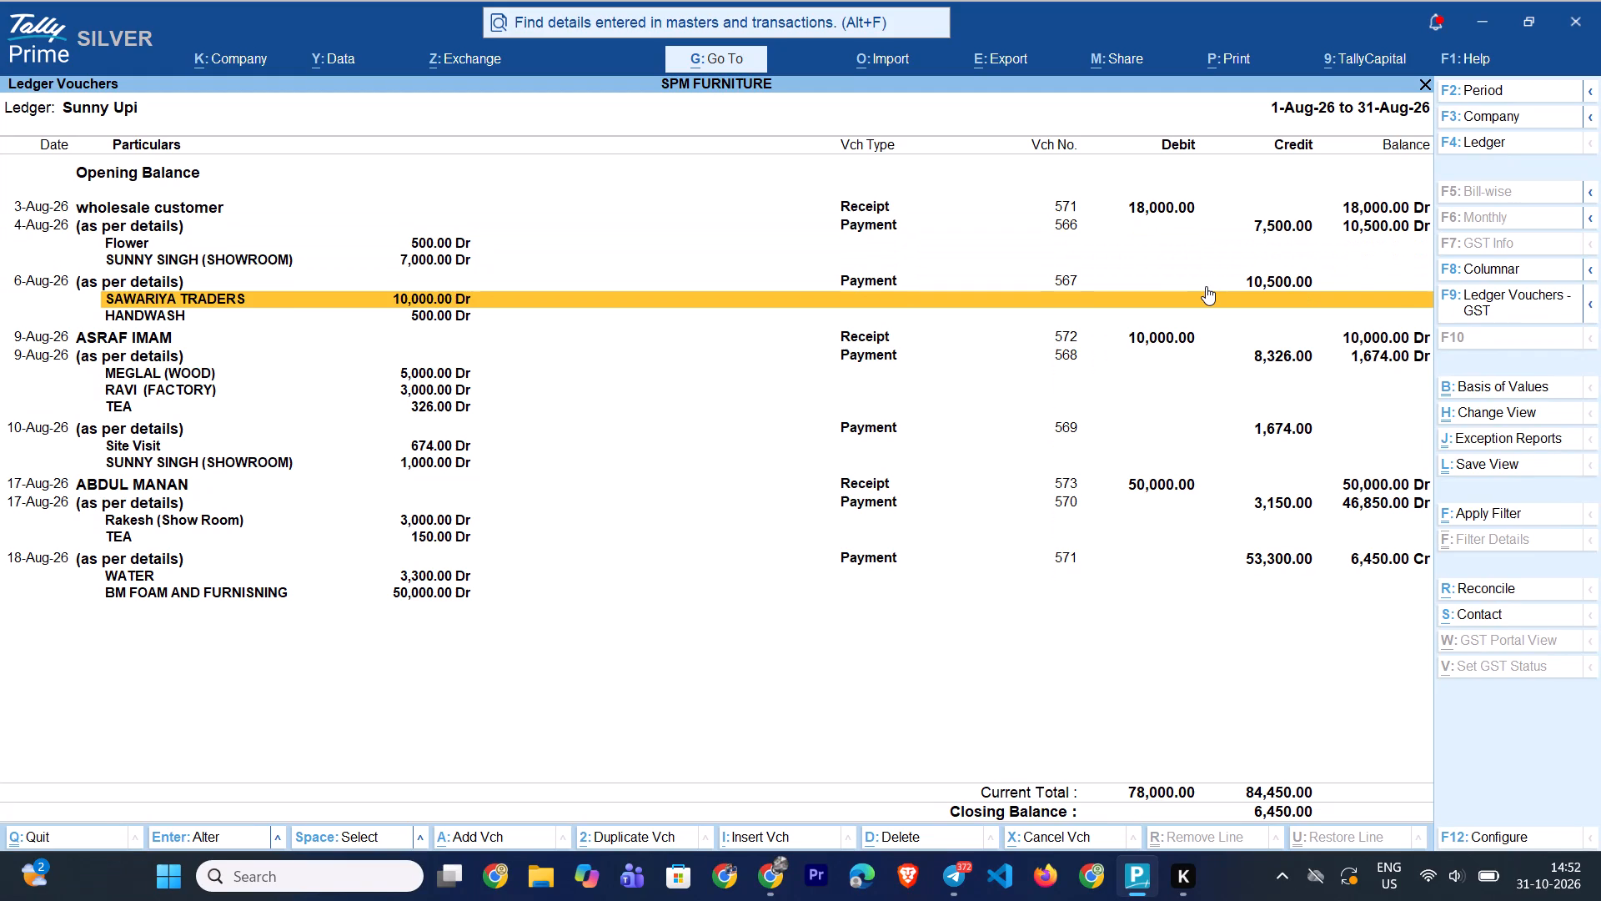
key("Down")
key("Down")
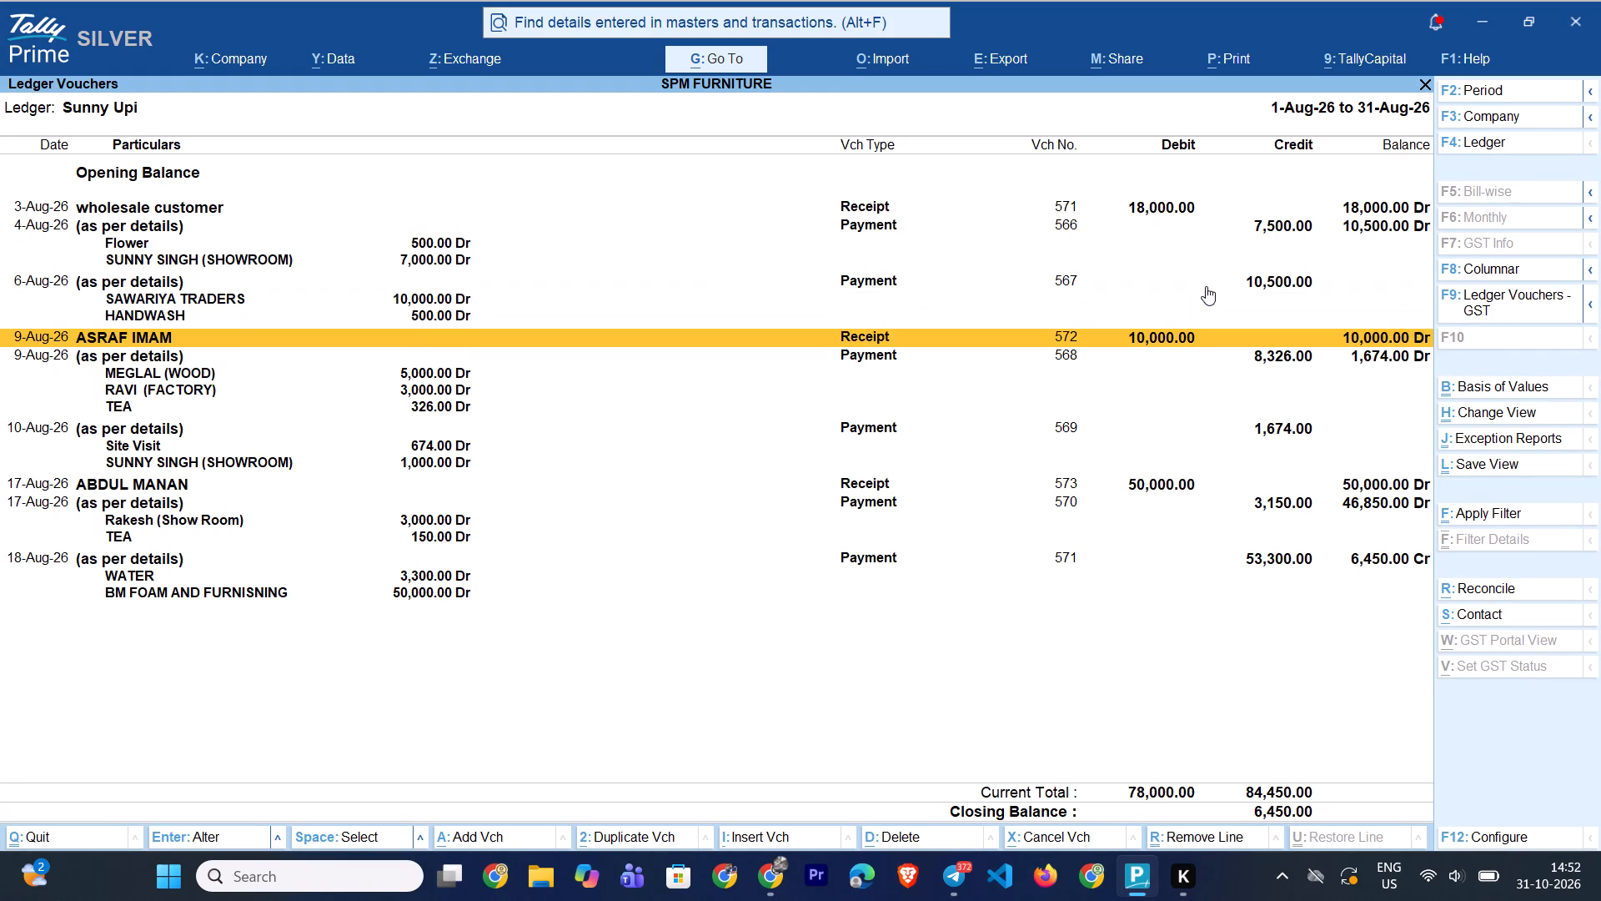
key("Down")
key("Up")
key("Down")
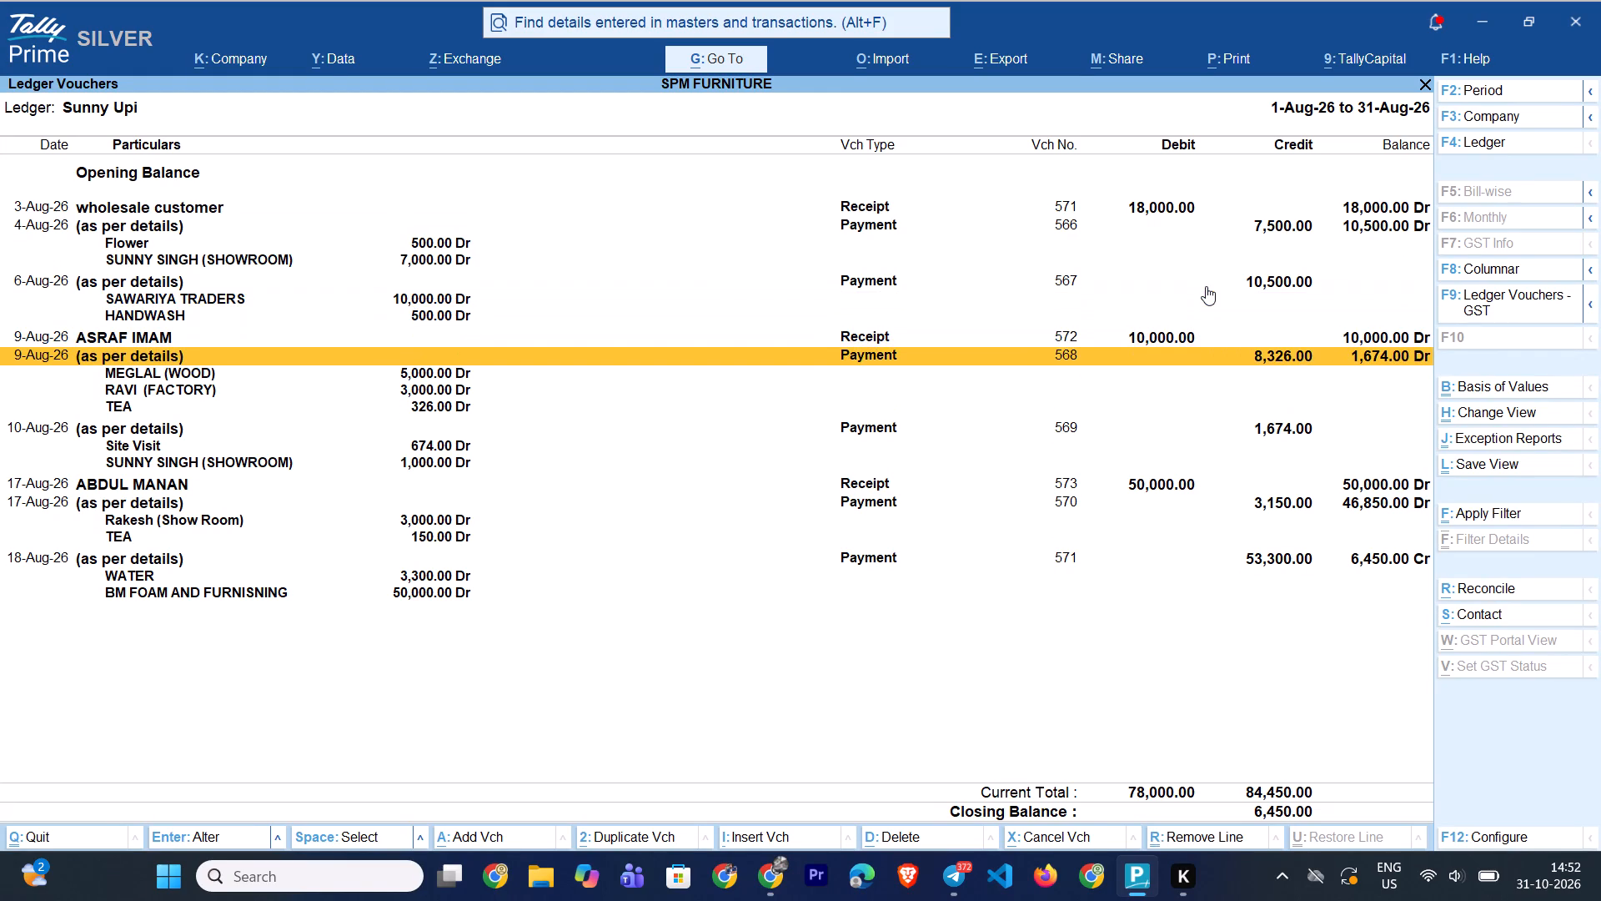
key("Up")
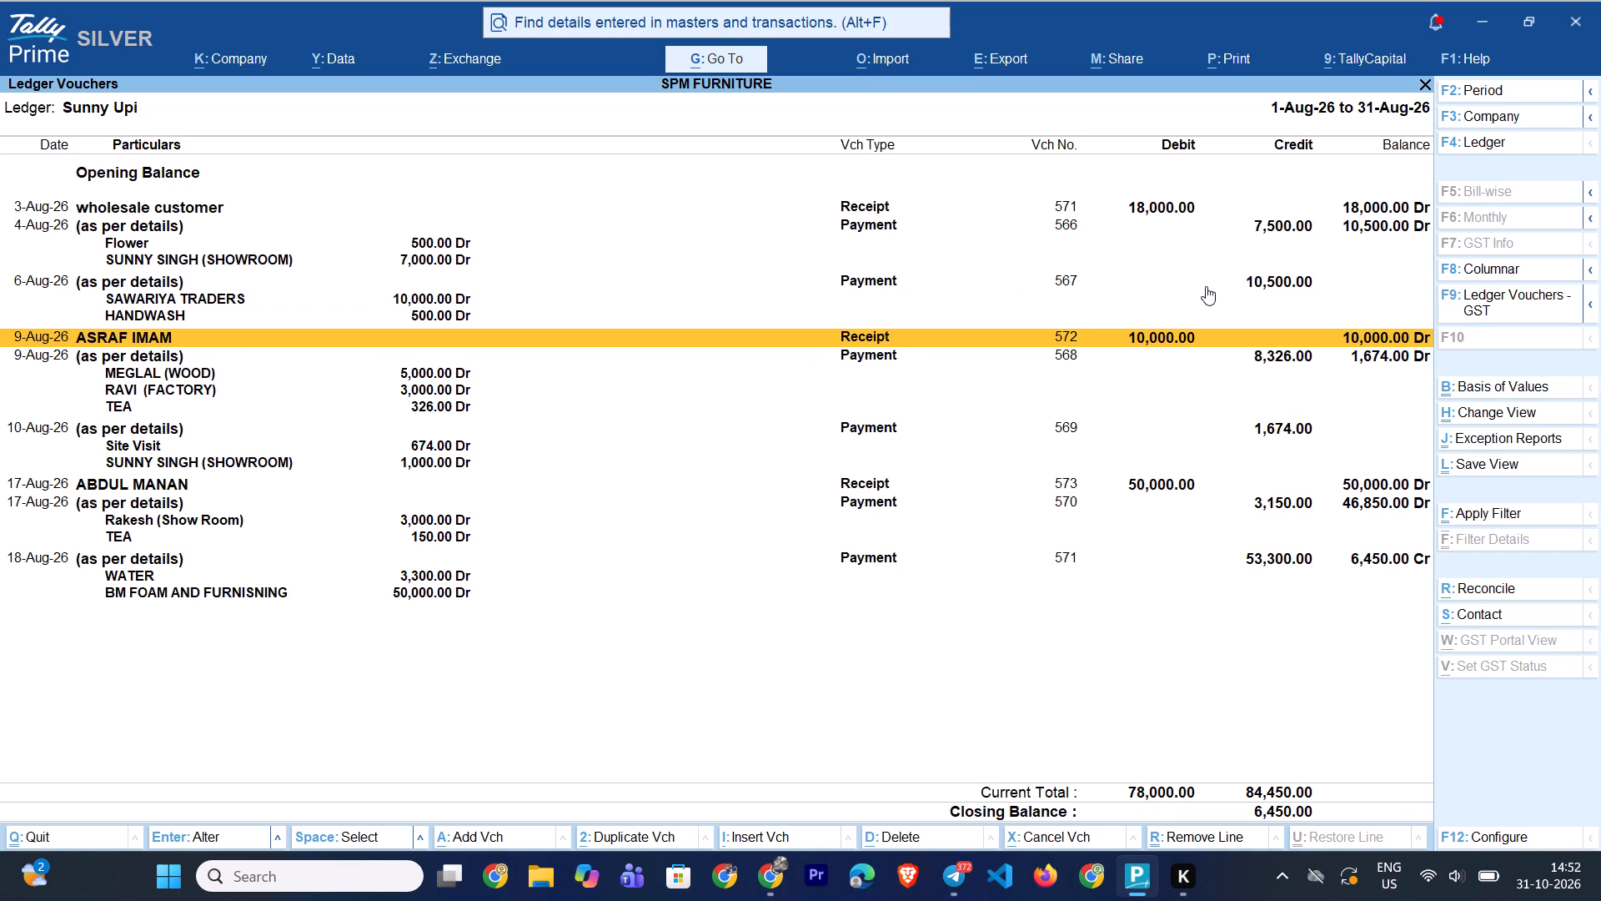
key("Down")
key("Down")
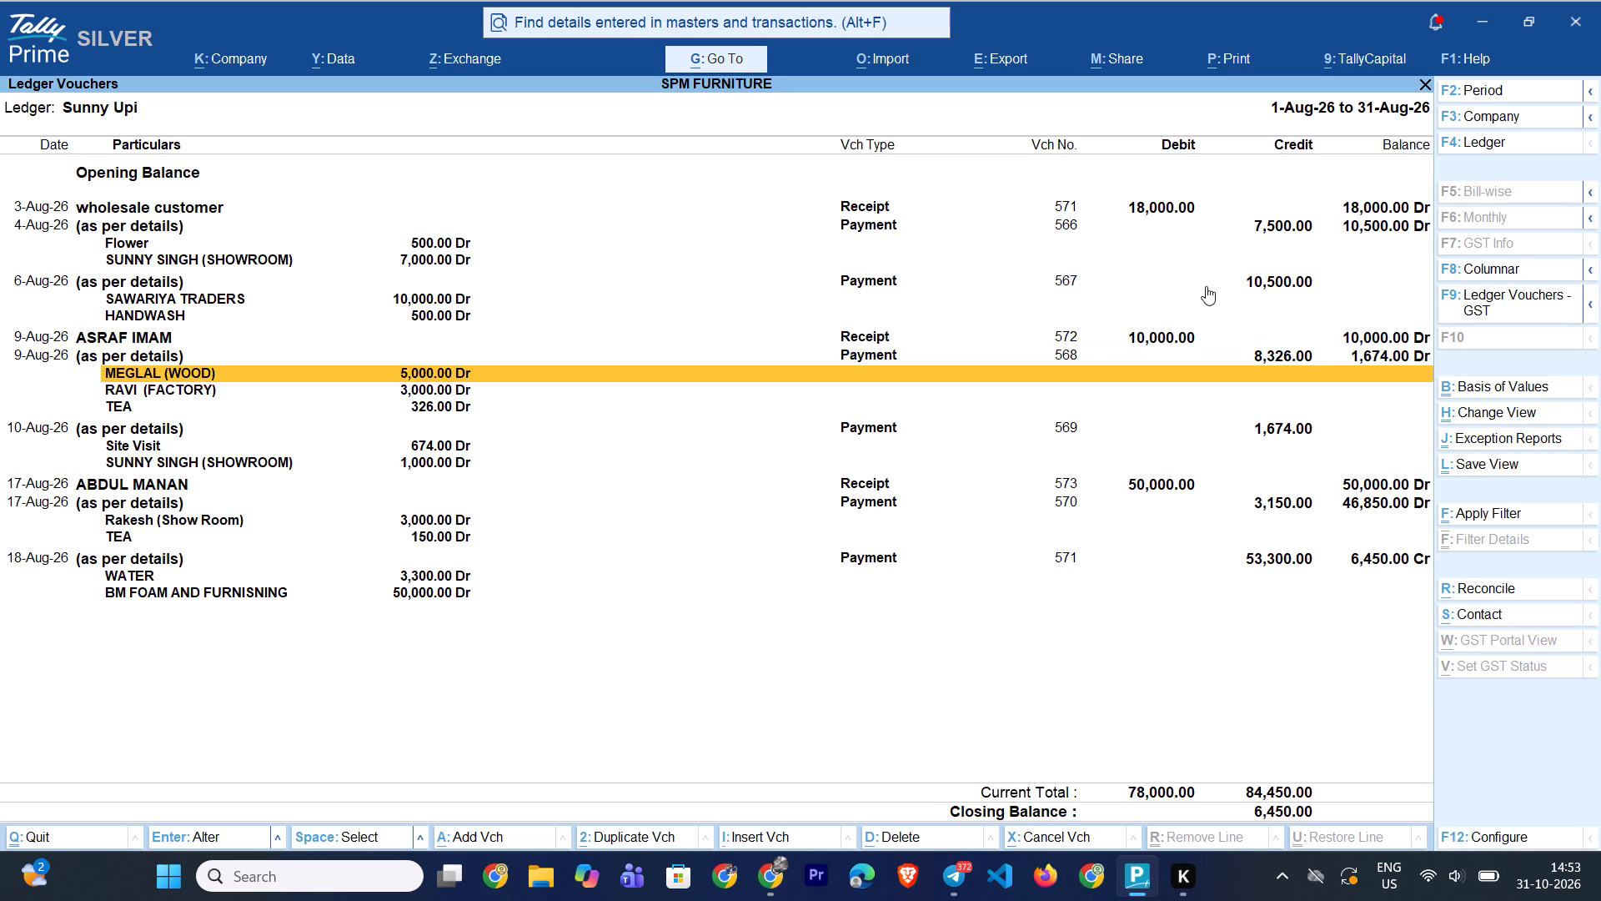
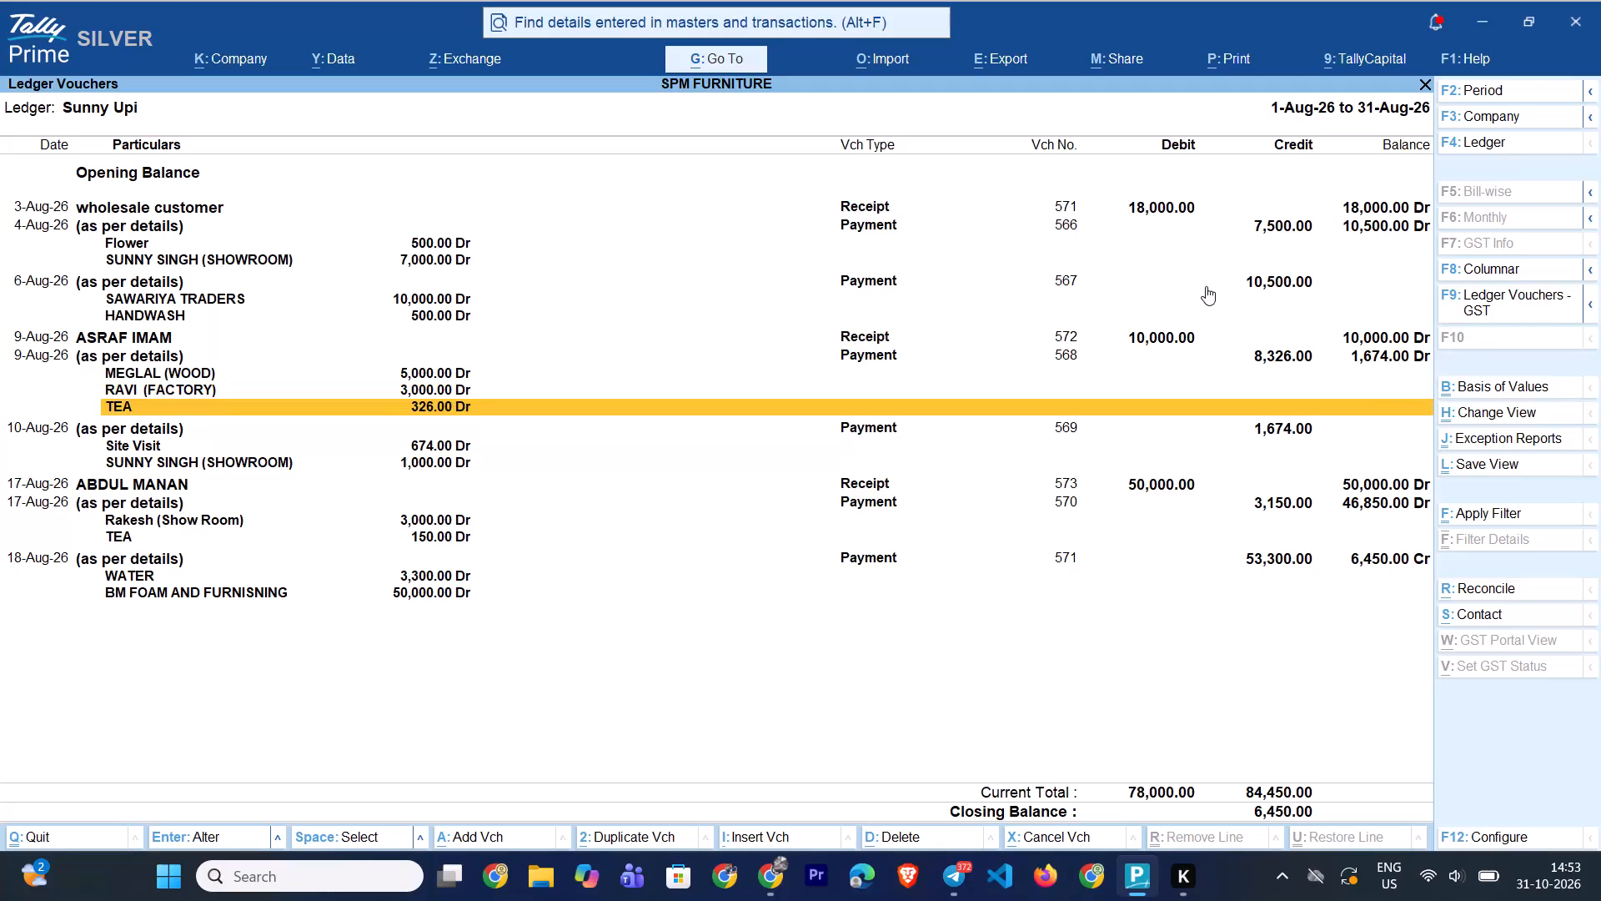
Check the Sunny Upi vouchers dated 9 to 17 August, including the payments' detail lines, against the running balance.
key("Down")
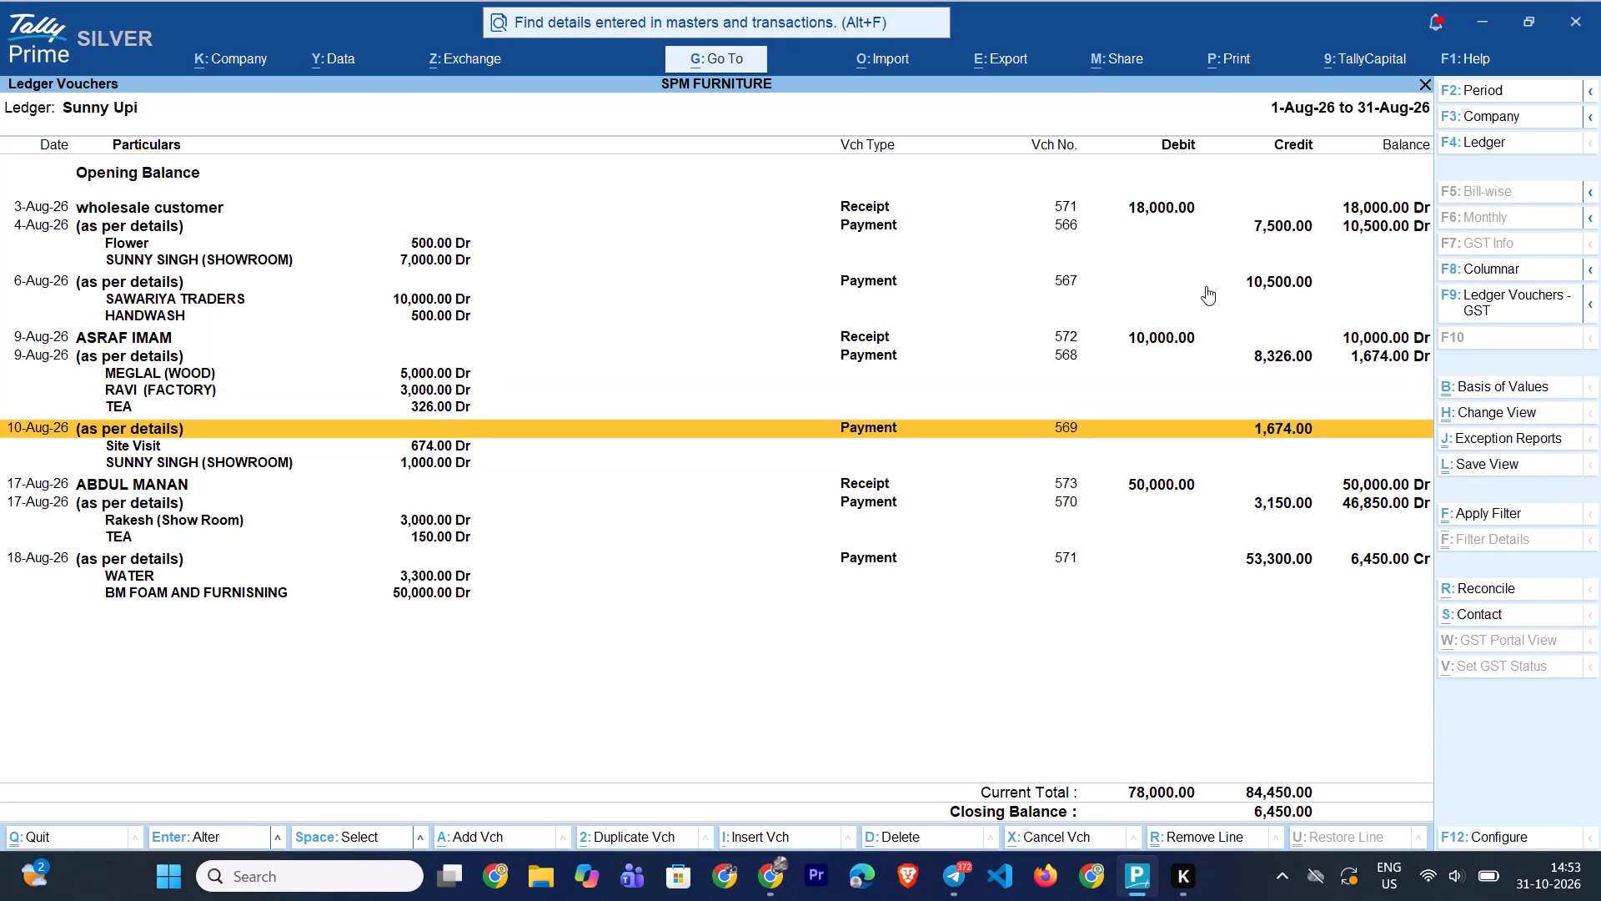
key("Up")
key("Up")
key("Up")
key("Up")
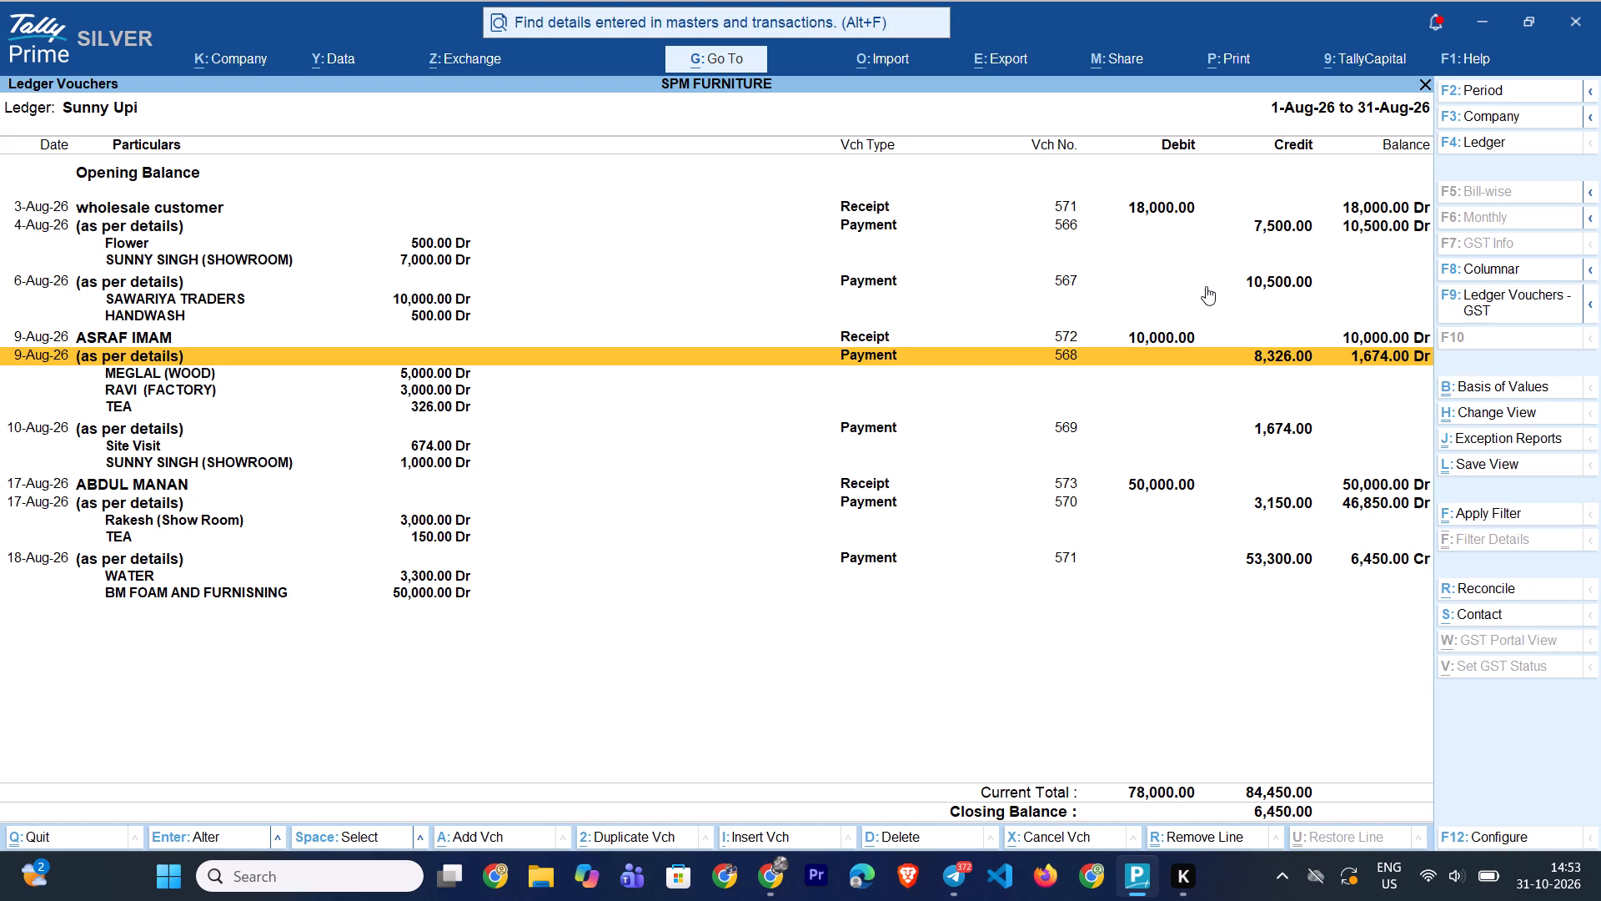
key("Down")
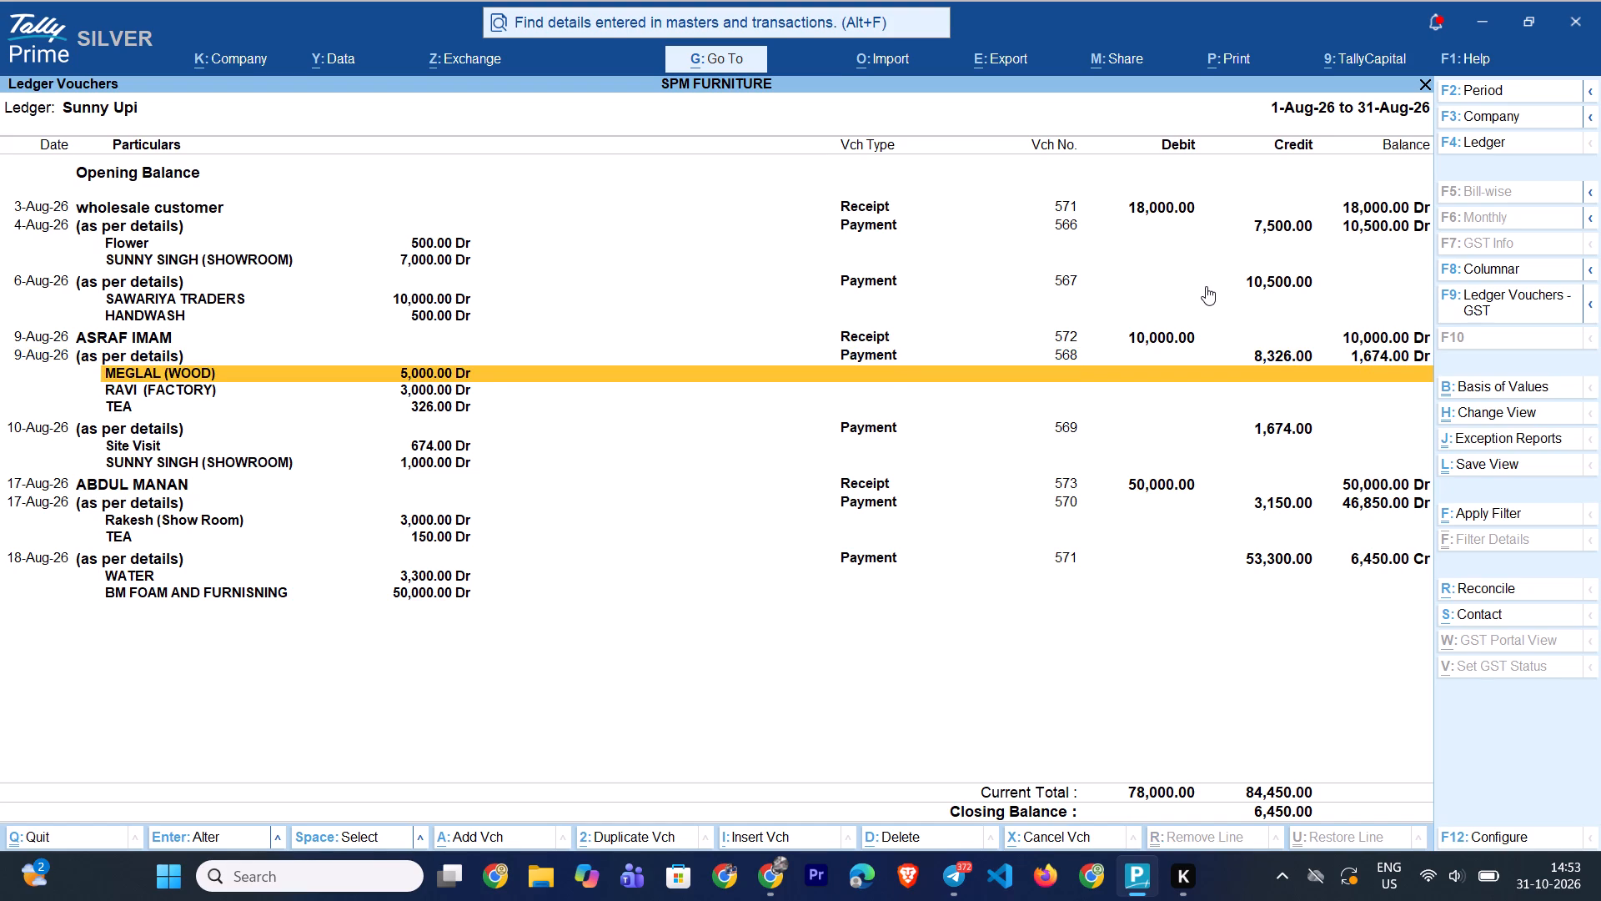
key("Down")
key("Down")
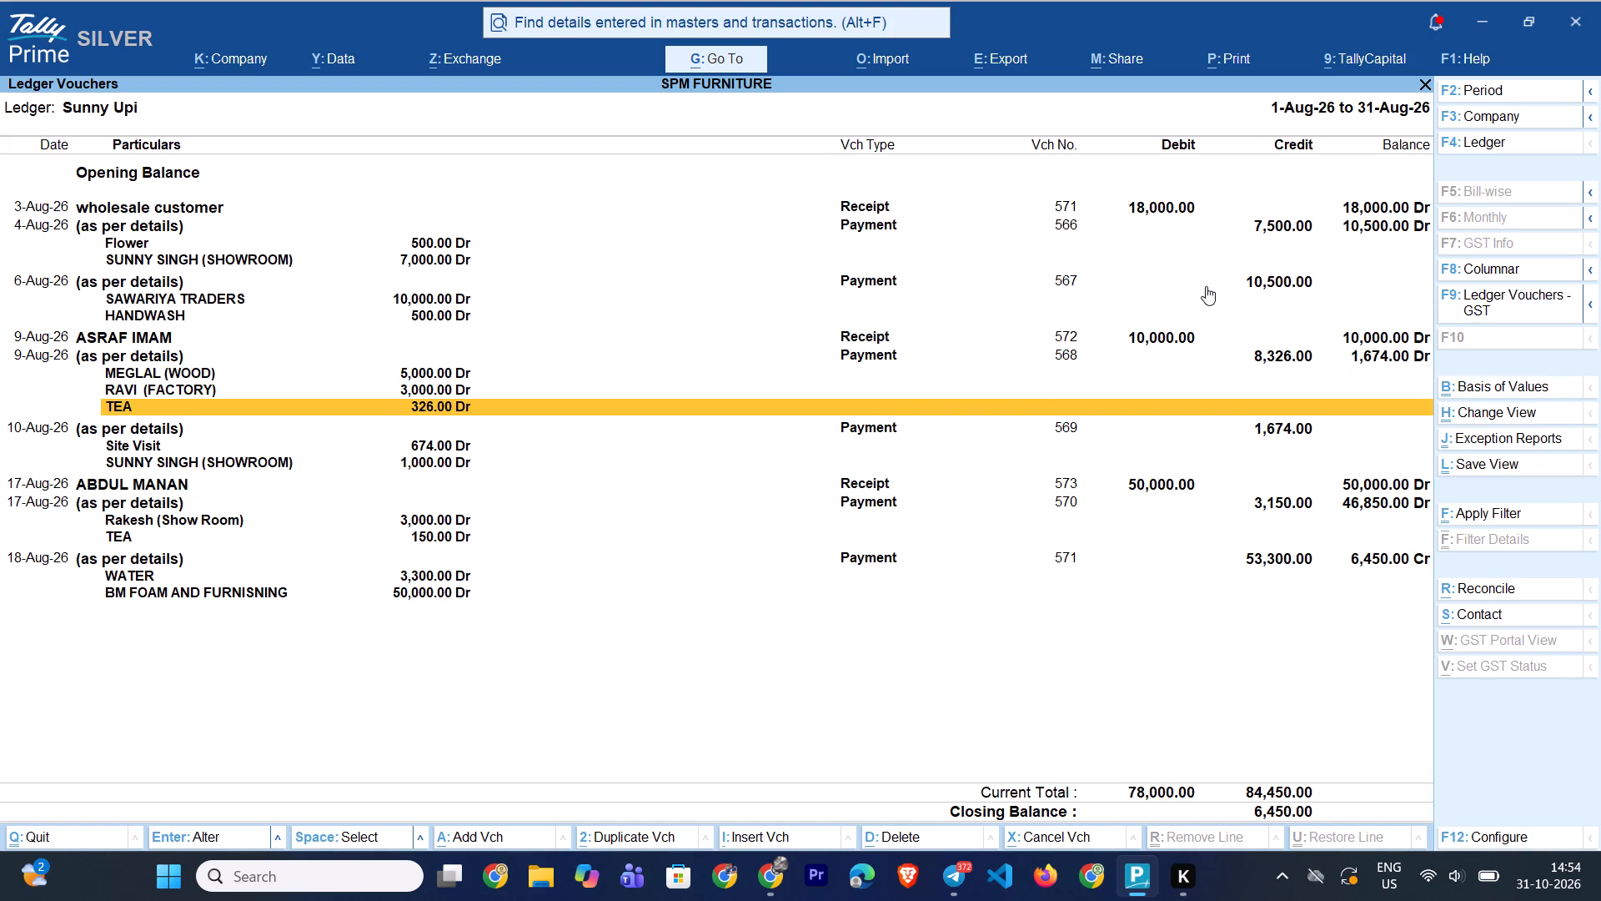
key("Down")
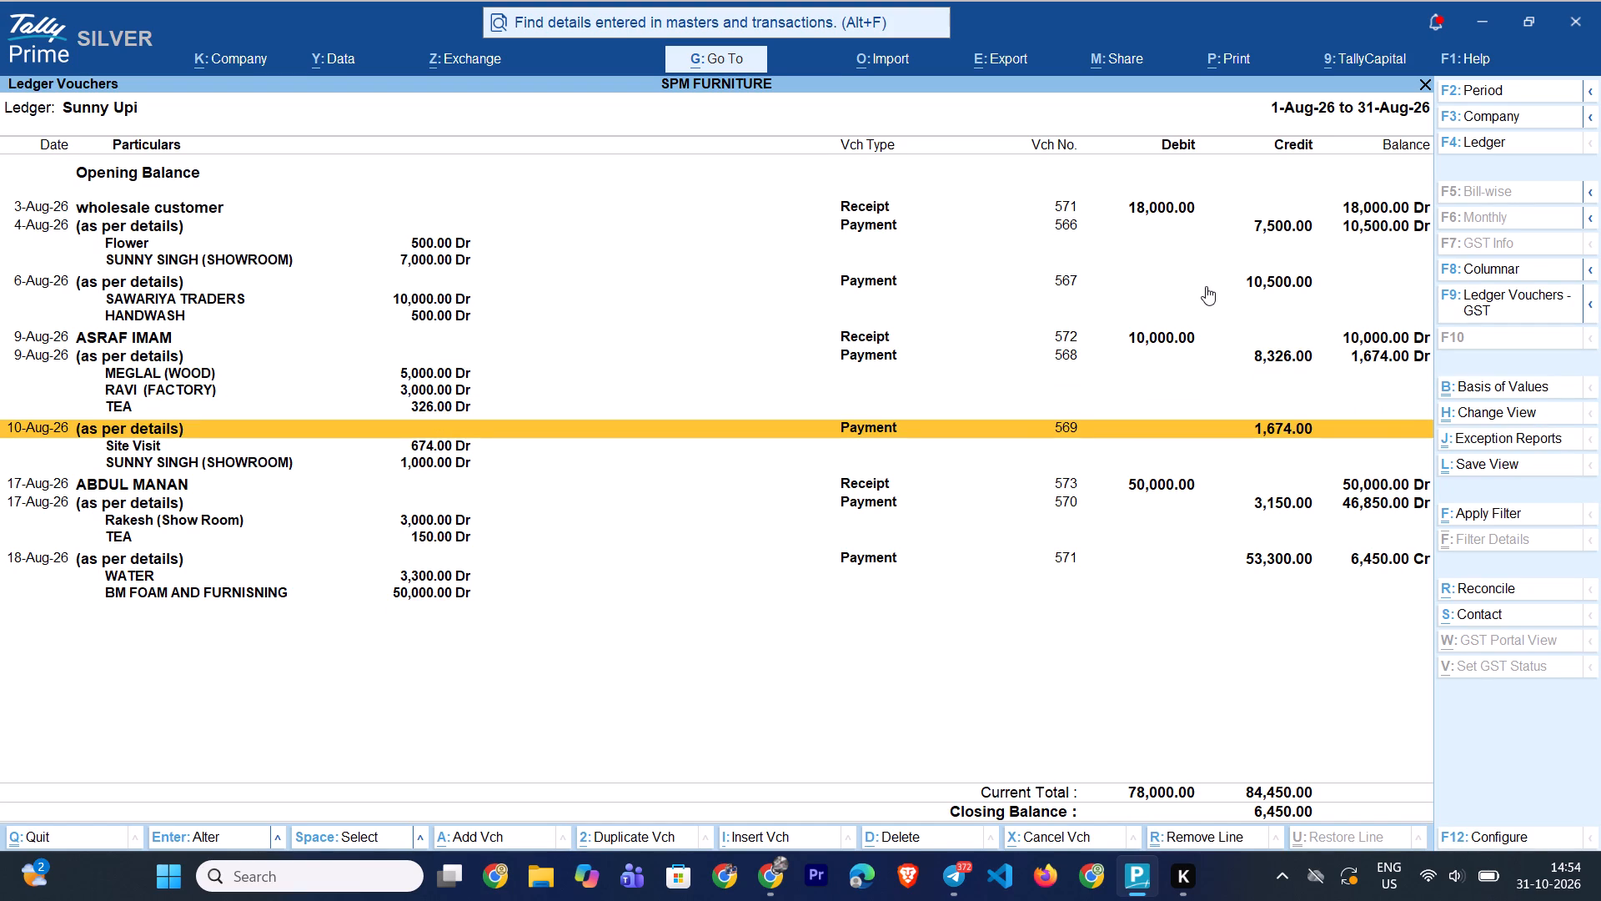
key("Down")
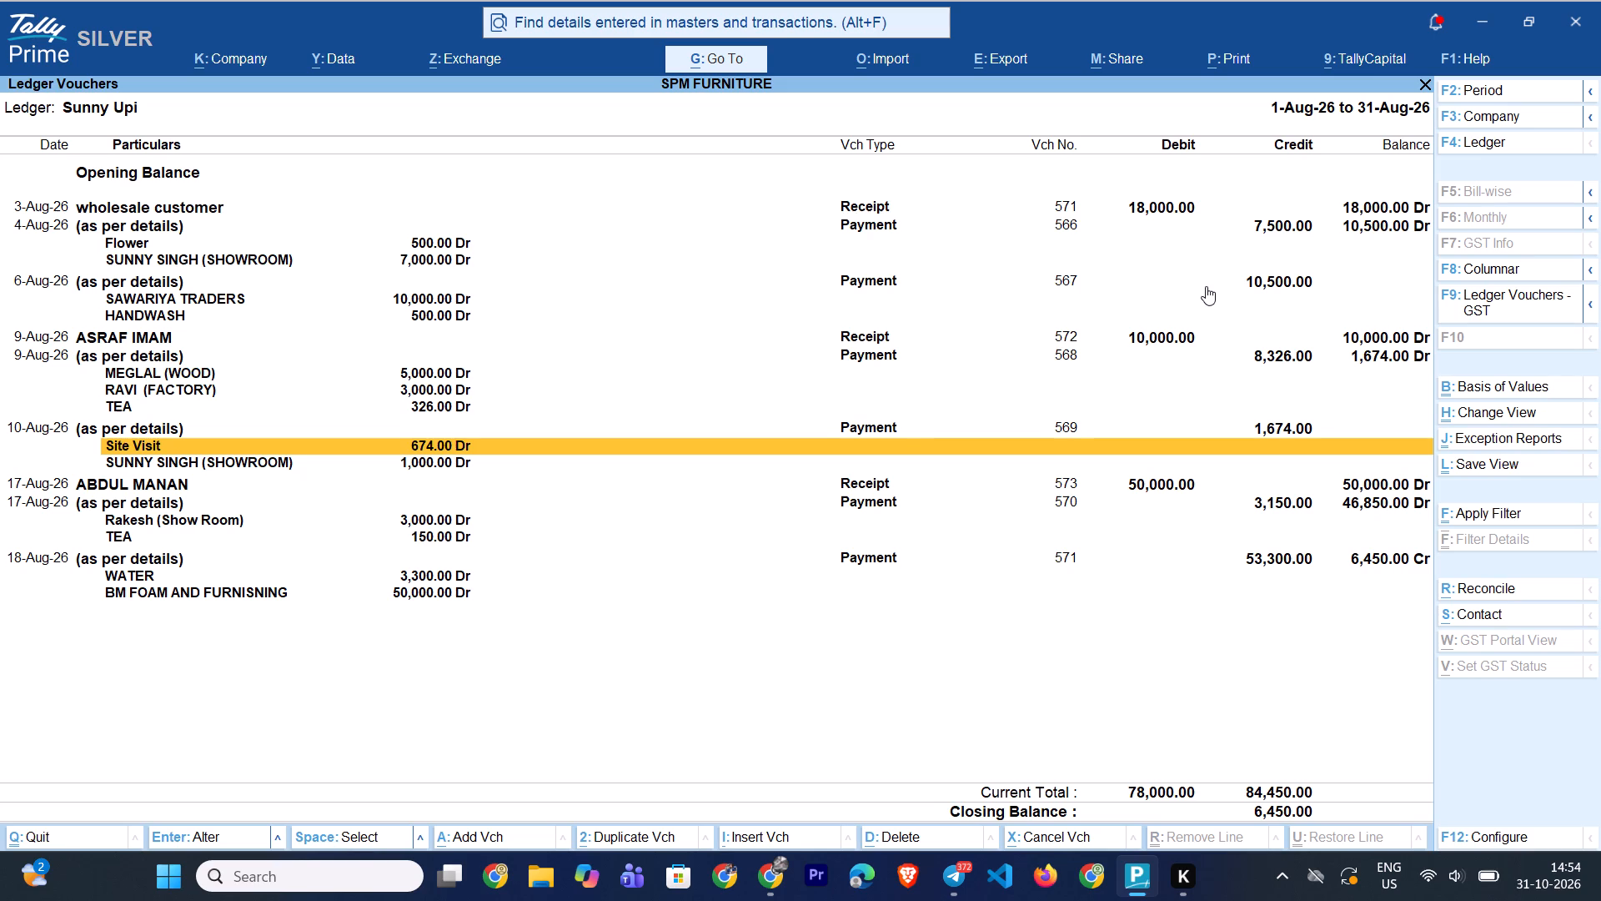
key("Down")
key("Up")
key("Down")
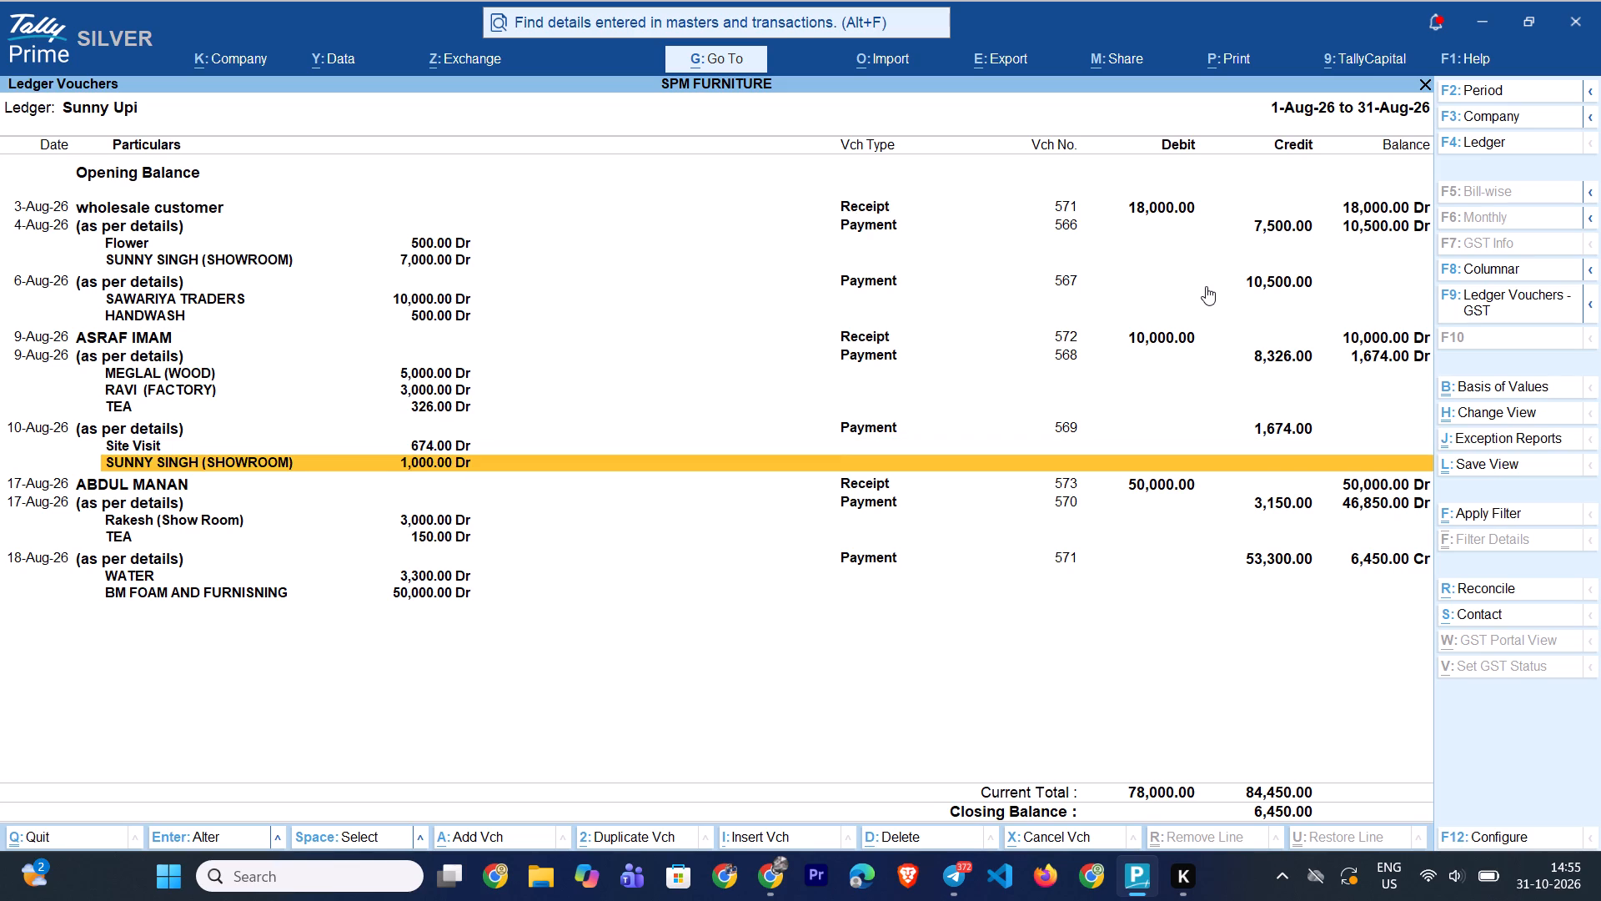
key("Down")
key("Down")
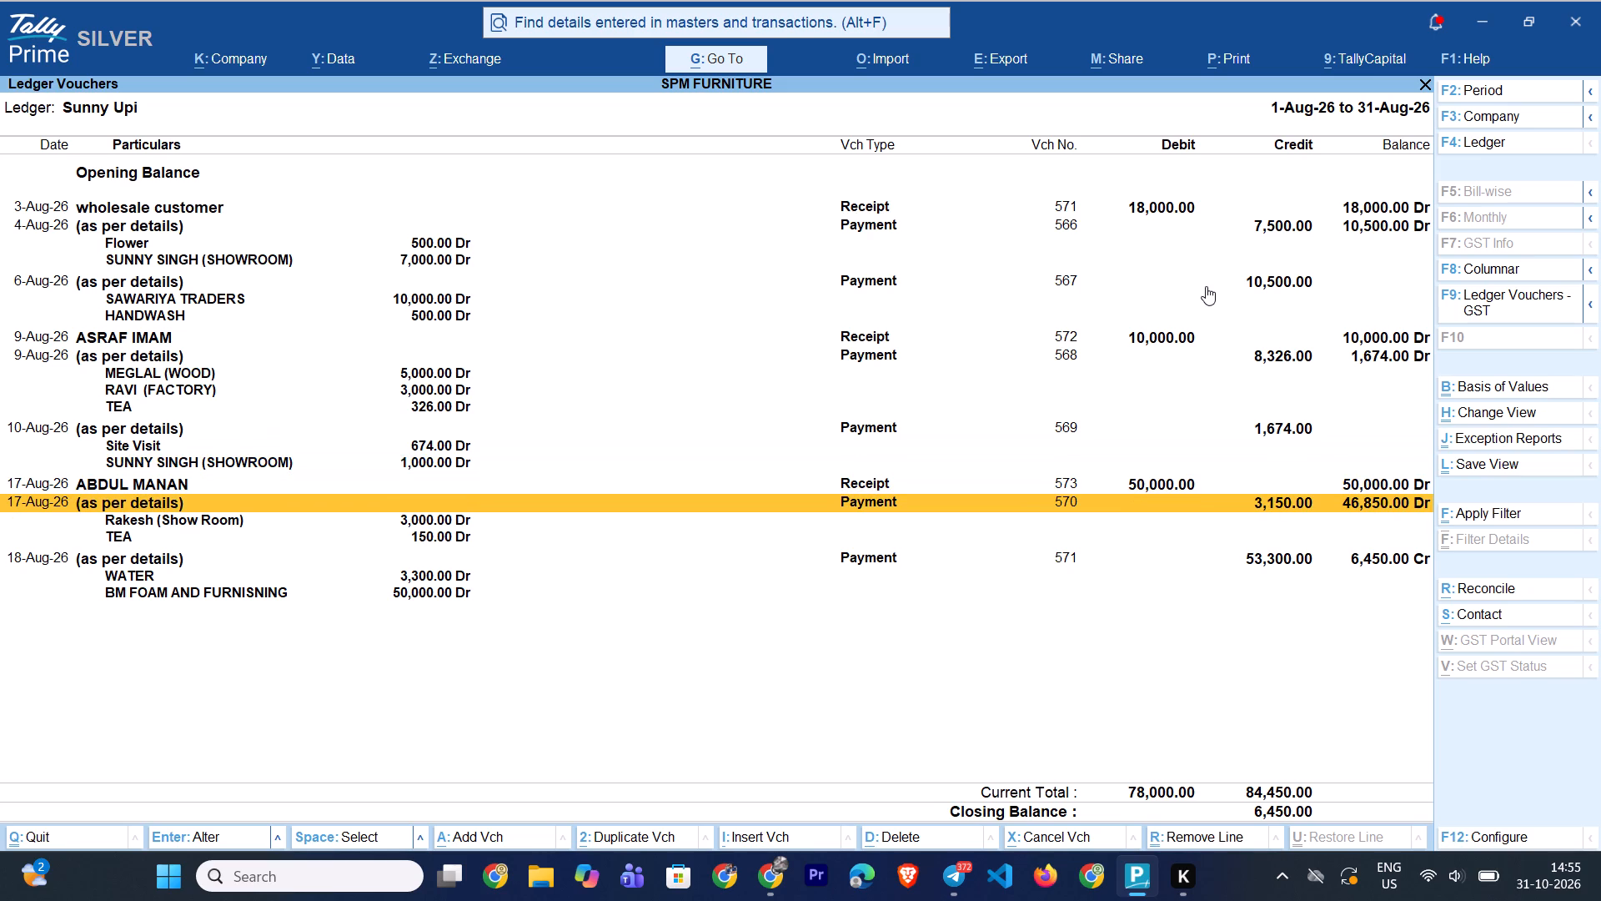
key("Down")
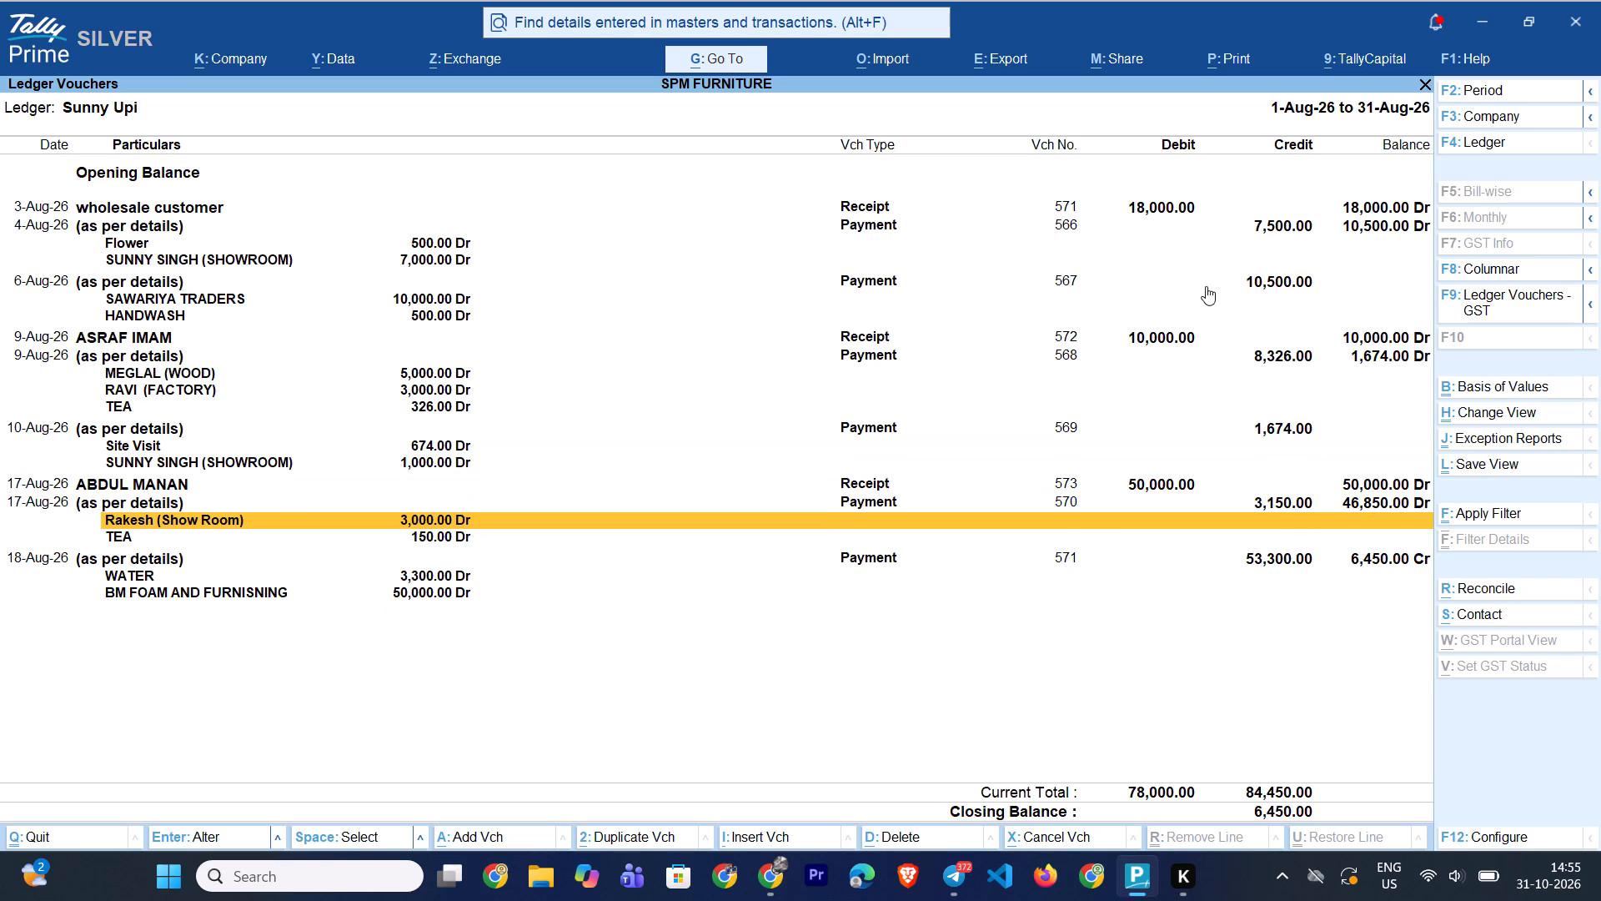
key("Up")
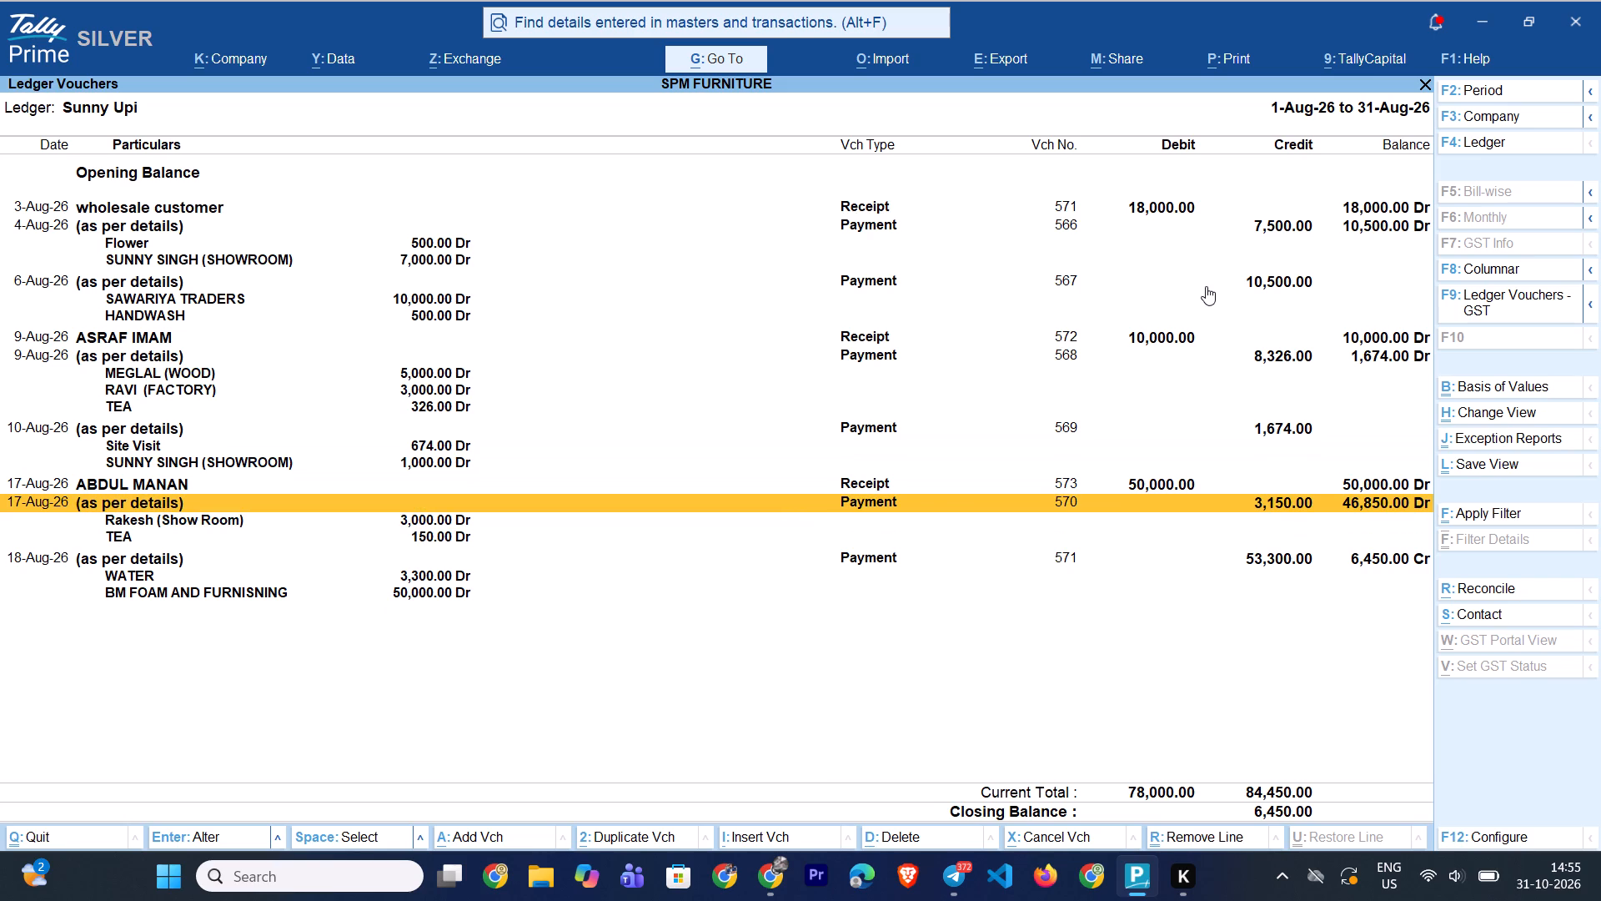
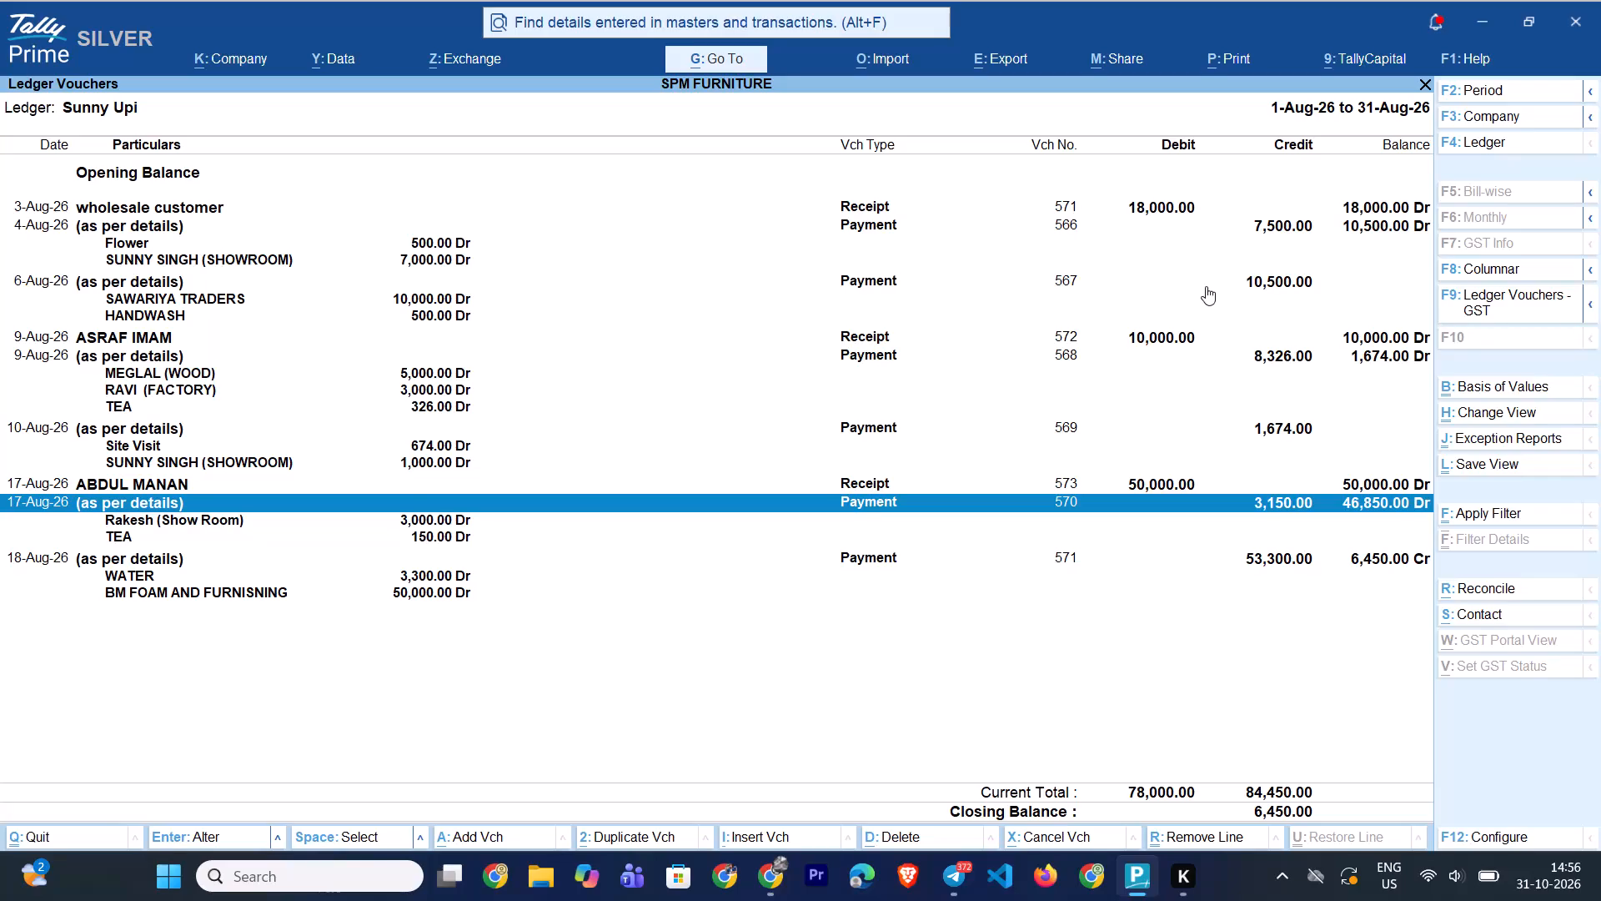
Check the August Sunny Upi vouchers from 10 to 18 August against the running balance, and return to the ledger's monthly summary.
key("Up")
key("Up")
key("Up")
key("Up")
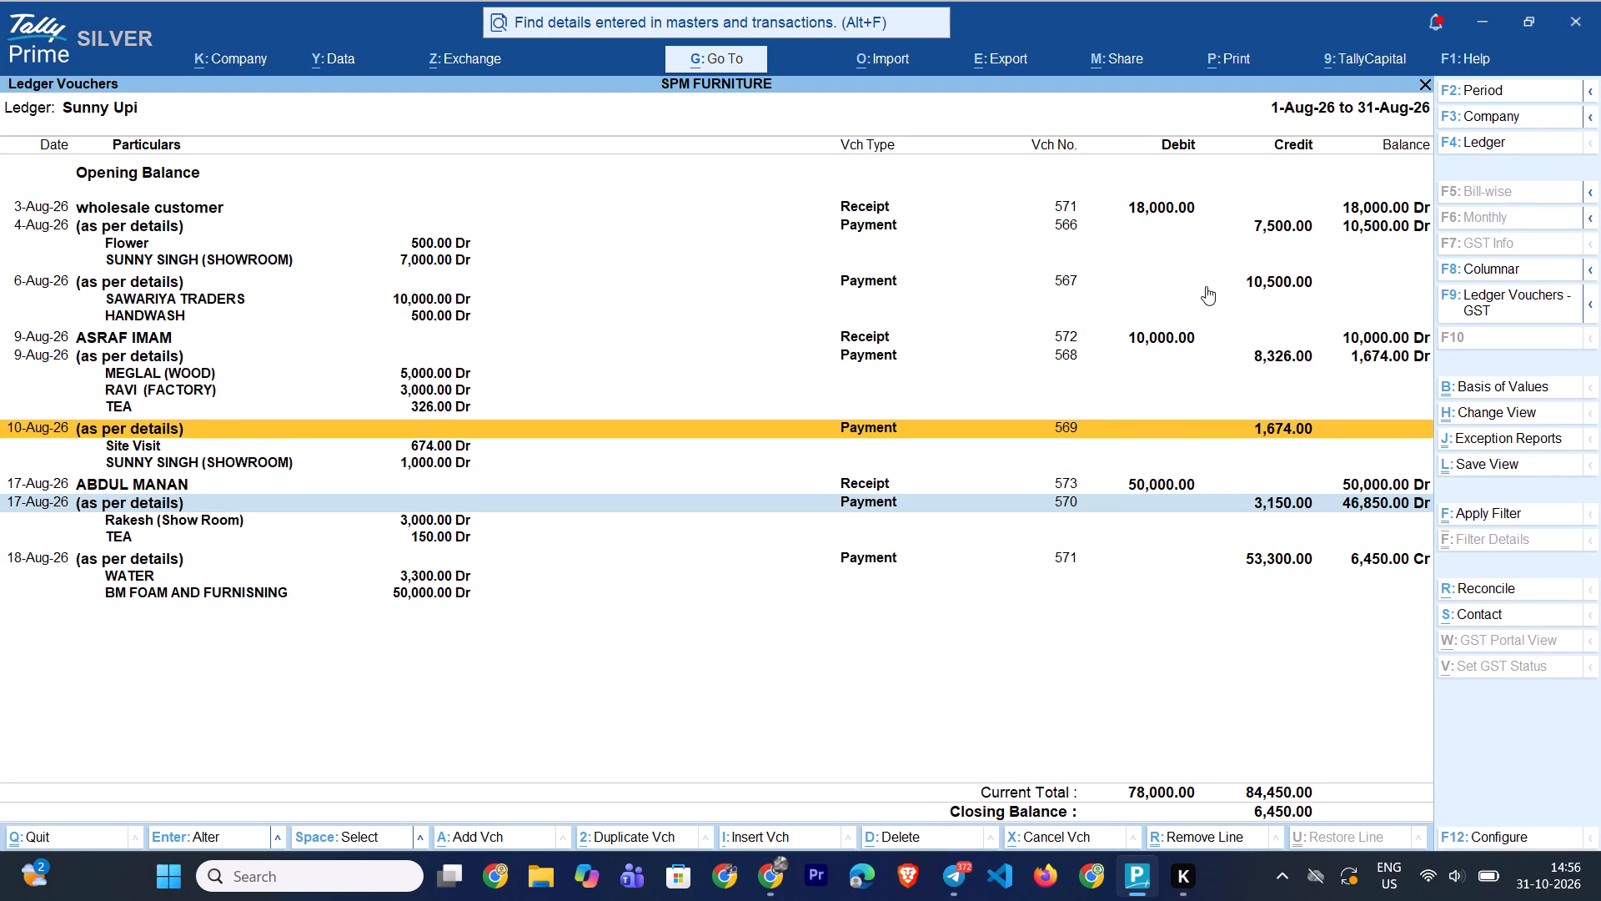
key("Down")
key("Down")
key("Down")
key("Down")
key("Down")
key("Down")
key("Down")
key("Down")
key("Down")
key("Down")
key("Up")
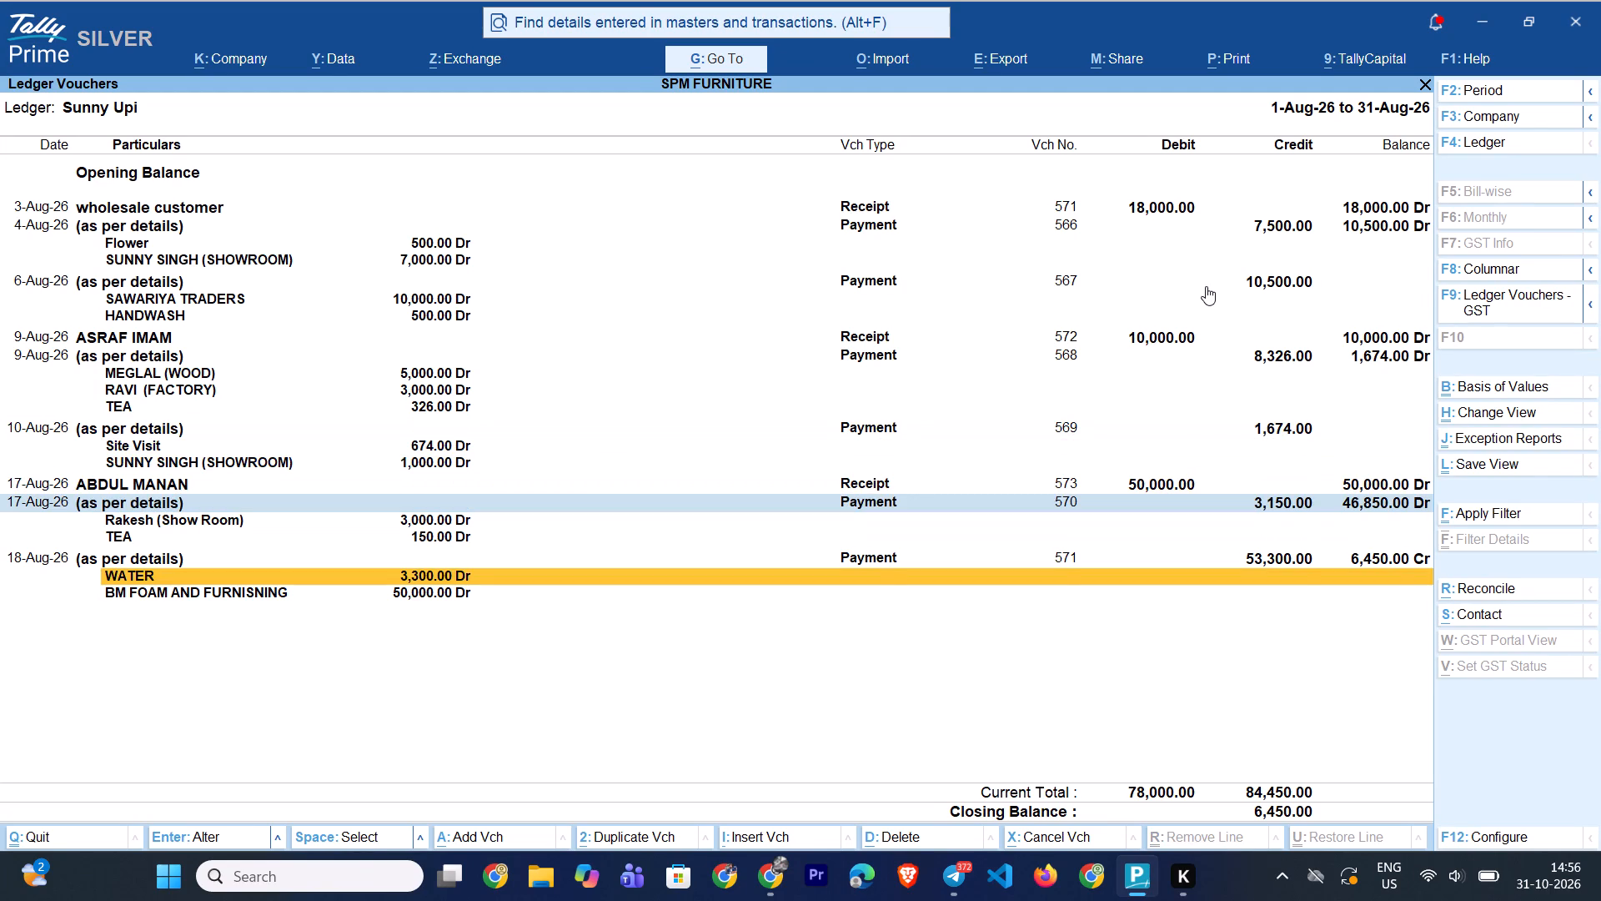
key("Up")
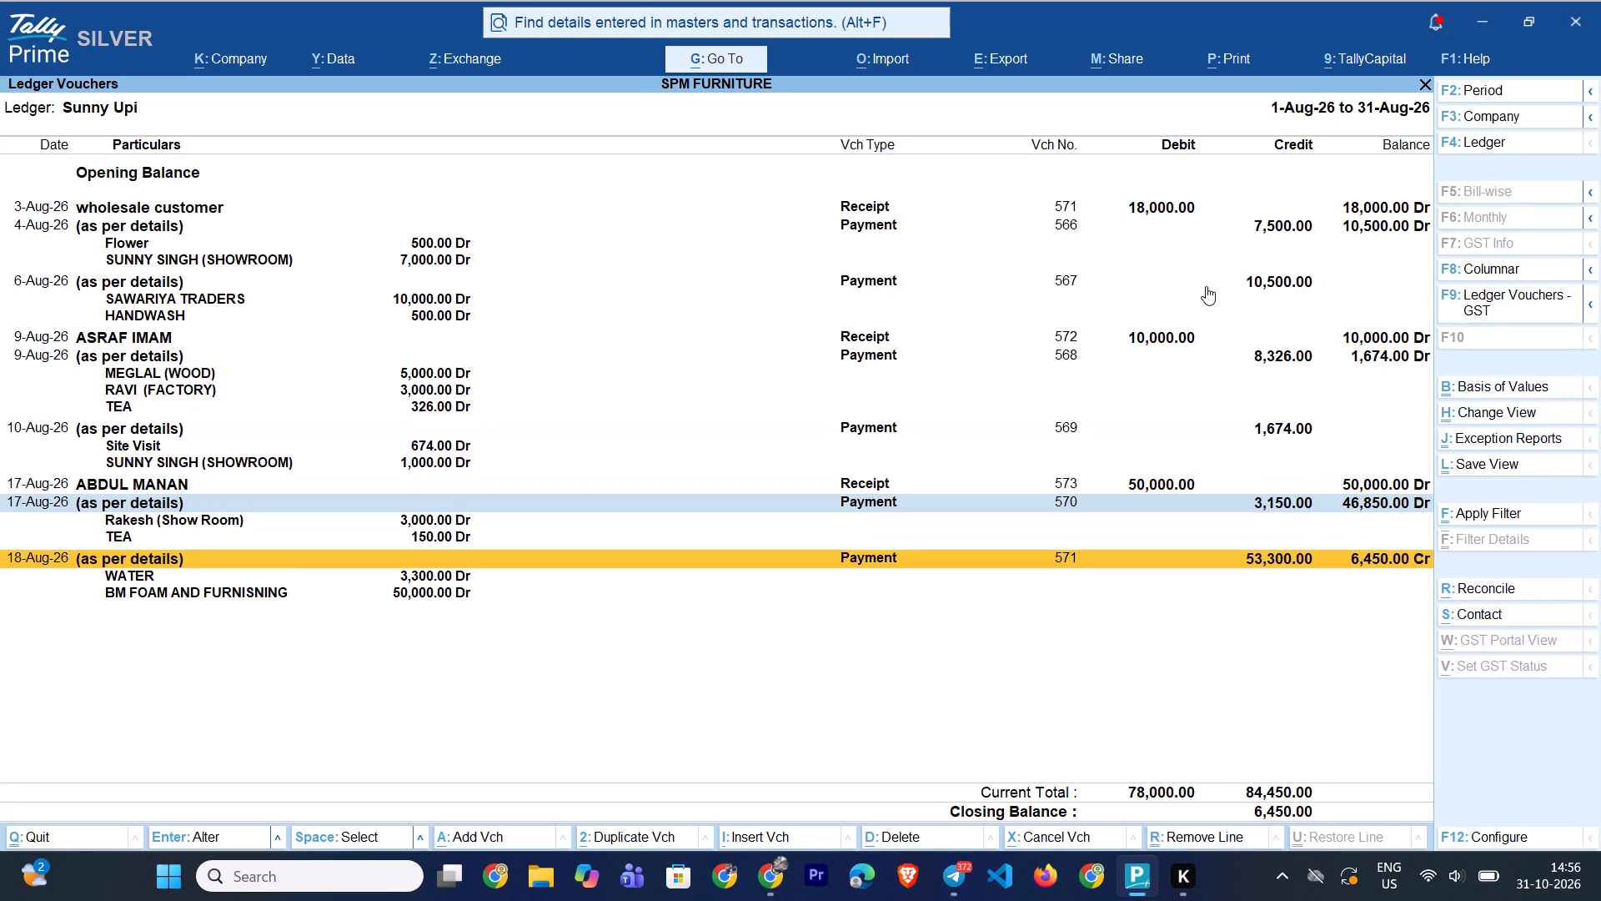
key("Escape")
key("Escape")
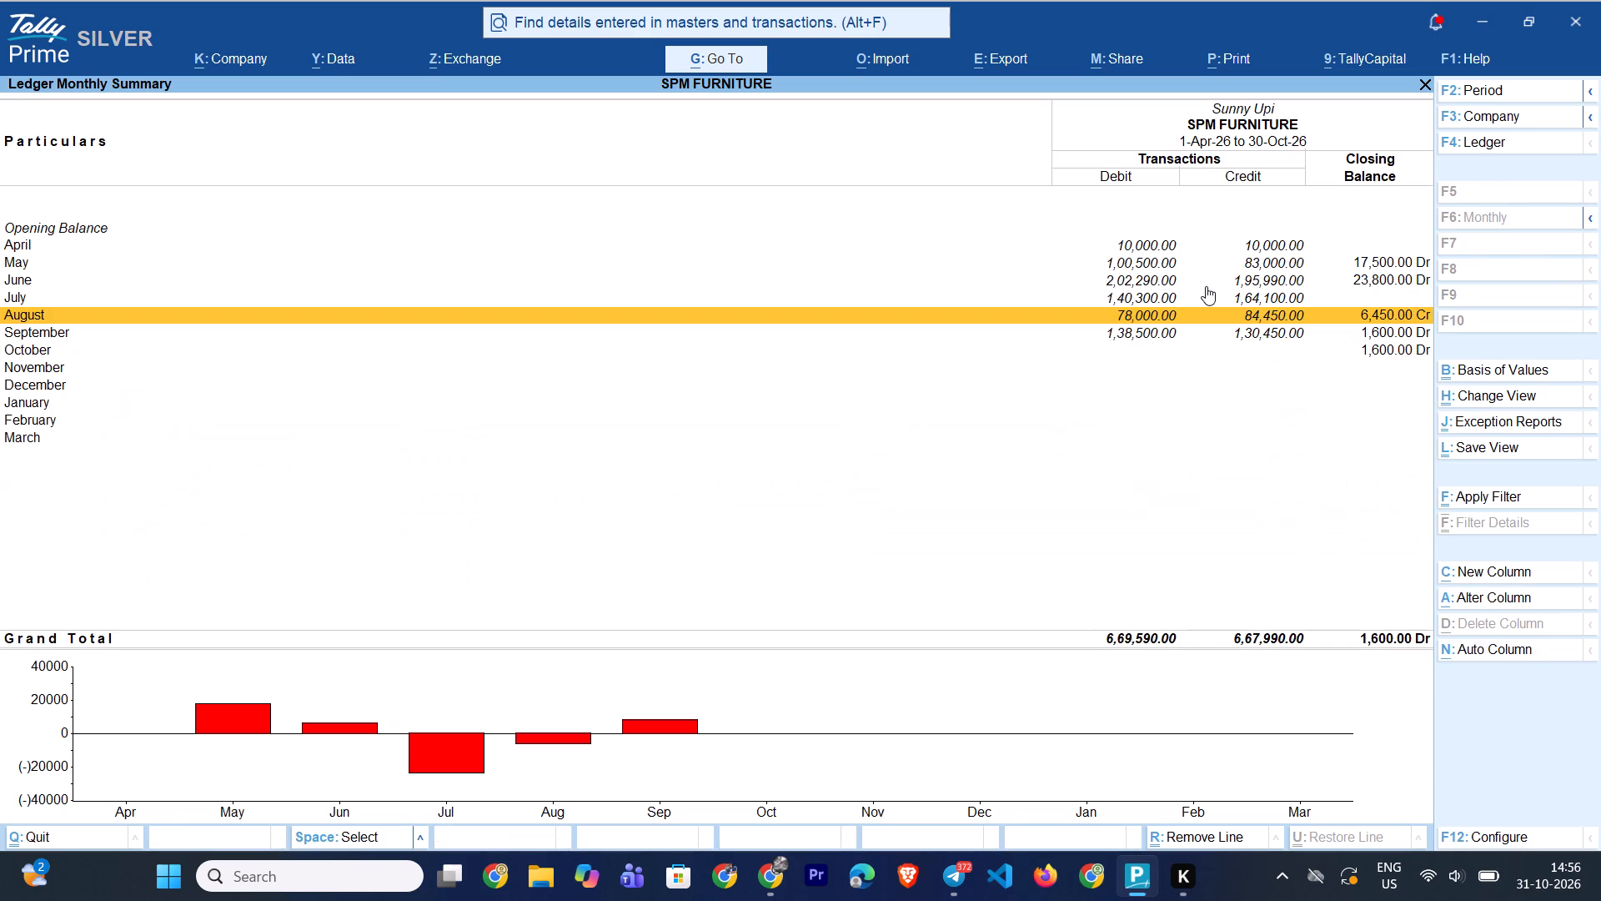
Open the Sunny Upi ledger's vouchers for September.
key("Down")
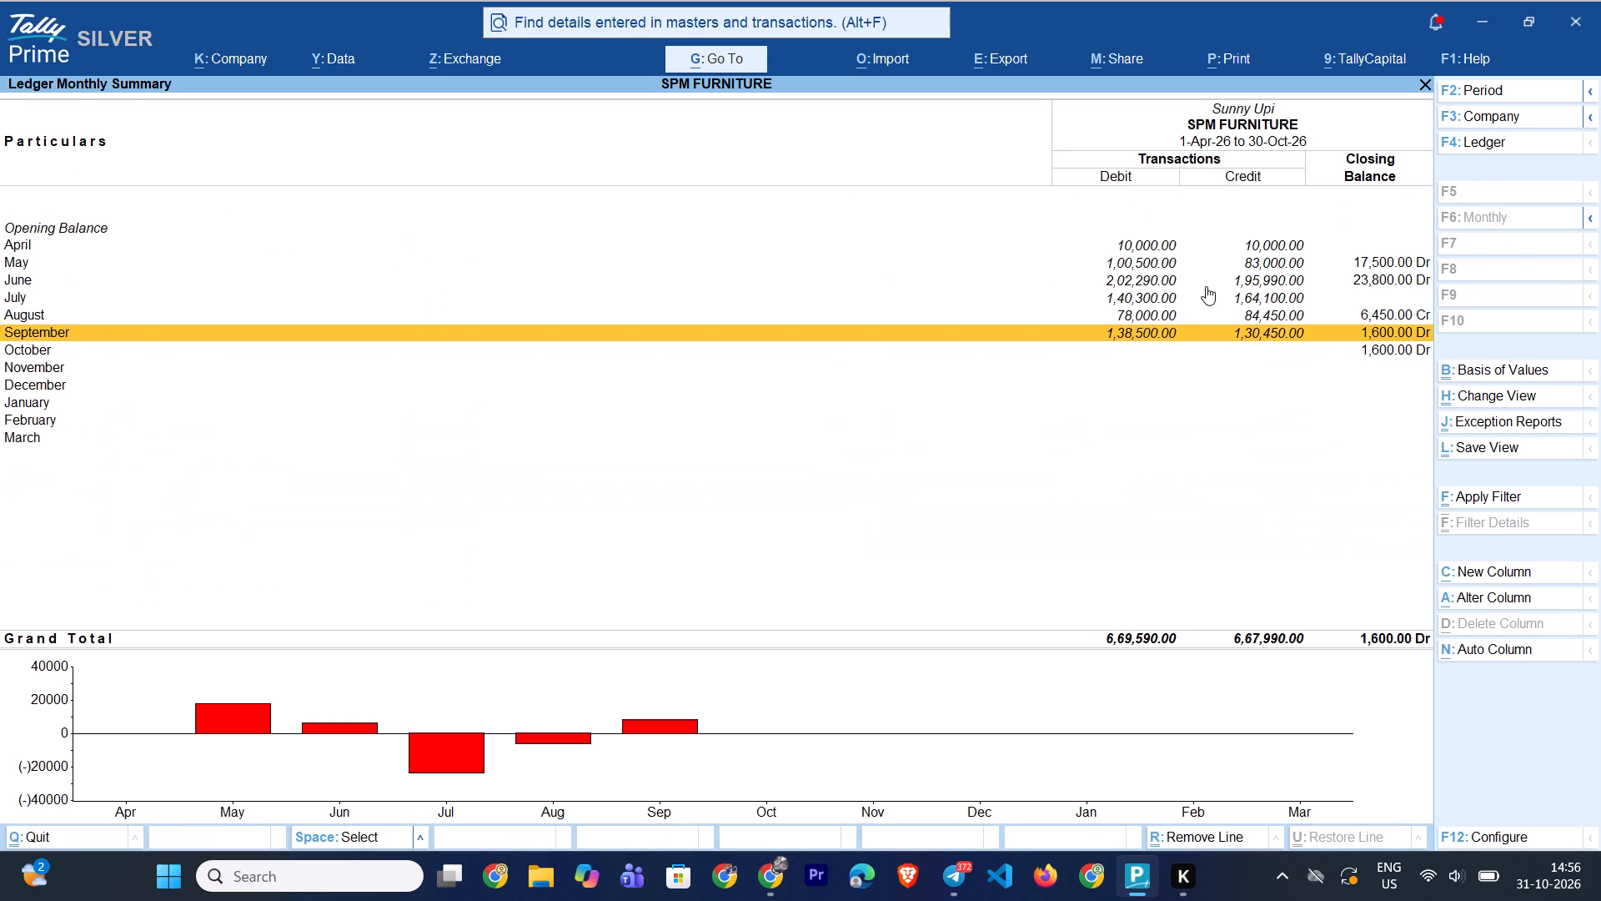
key("Return")
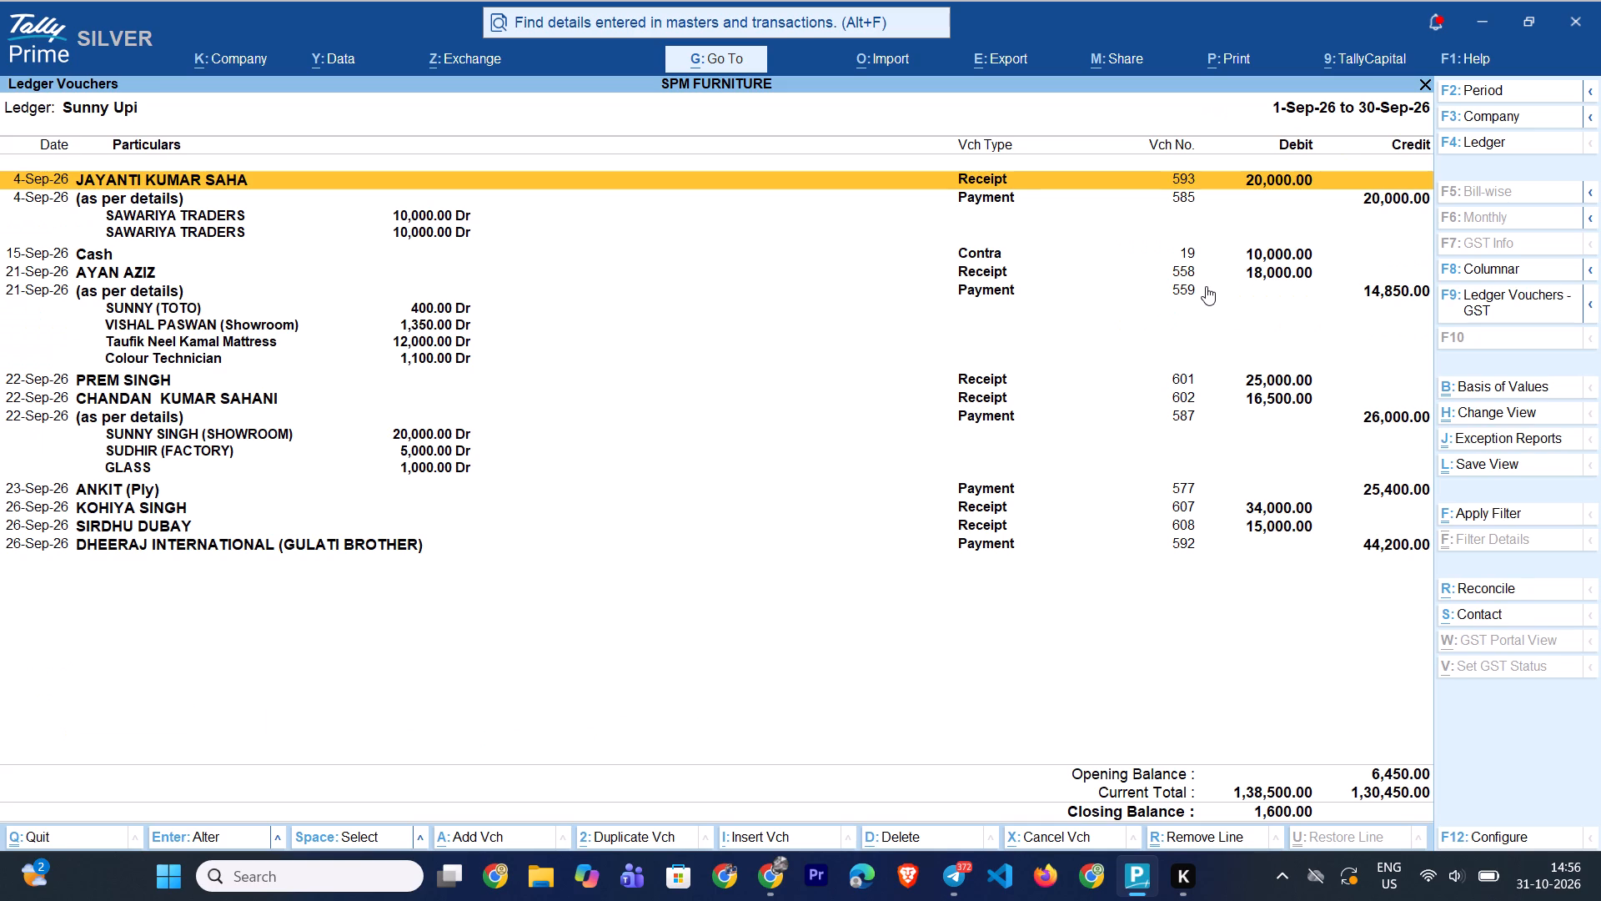
key("Down")
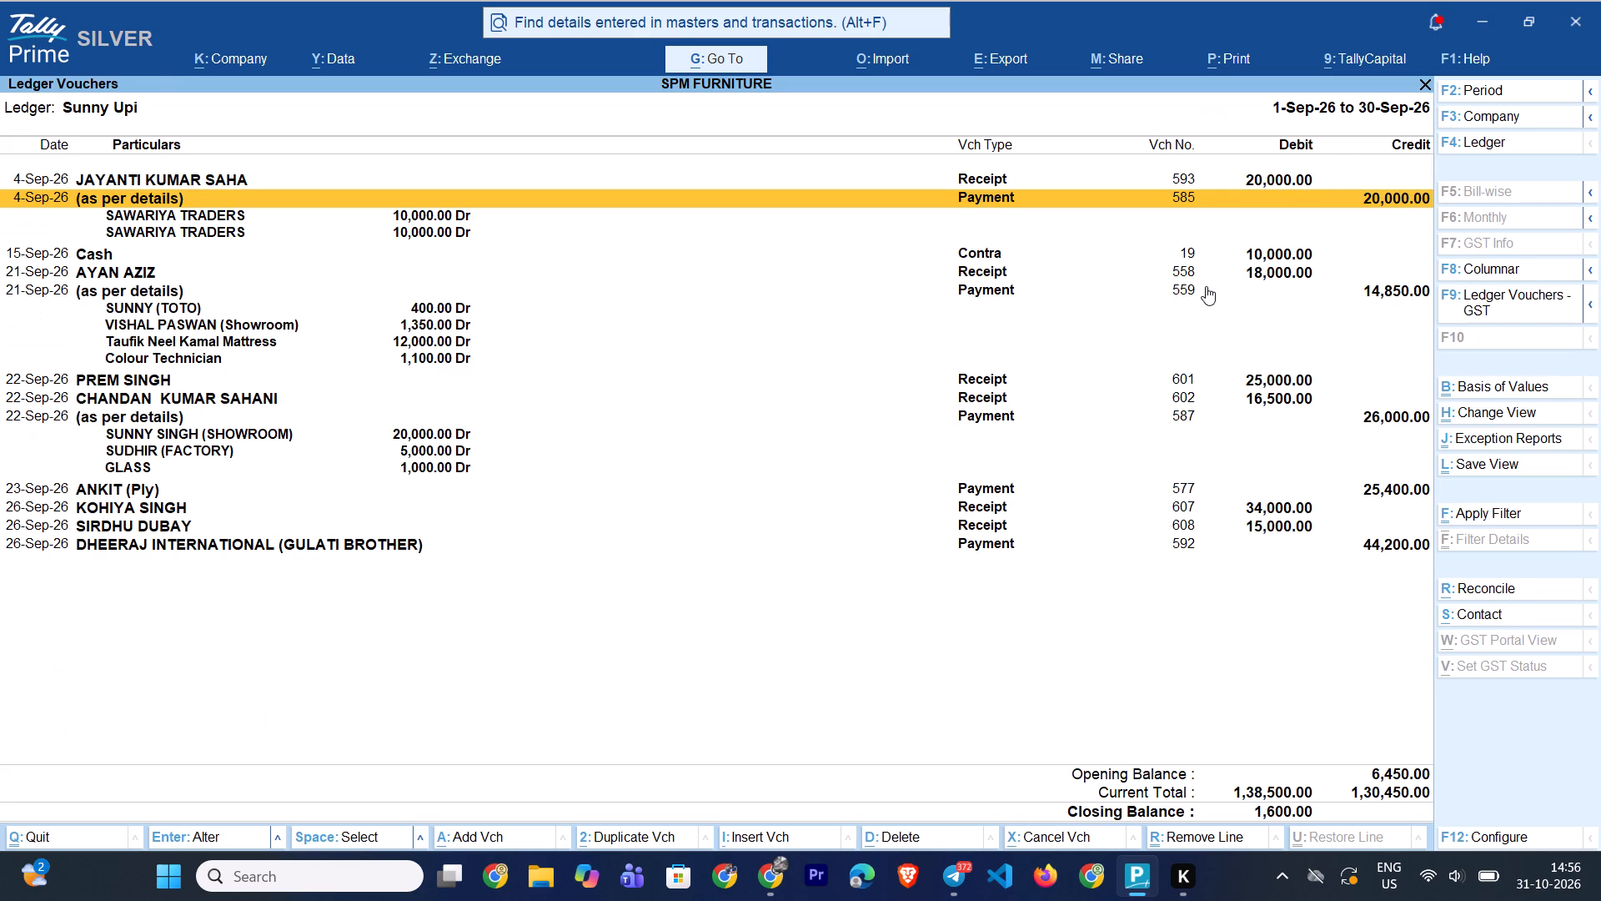
Configure the September voucher report to show the running balance, keeping the Detailed format, Name Only ledger names and Default sorting.
key("super+F12")
key("Down")
key("Down")
key("Down")
key("Down")
key("Down")
key("Down")
key("Down")
key("Down")
key("Down")
key("Down")
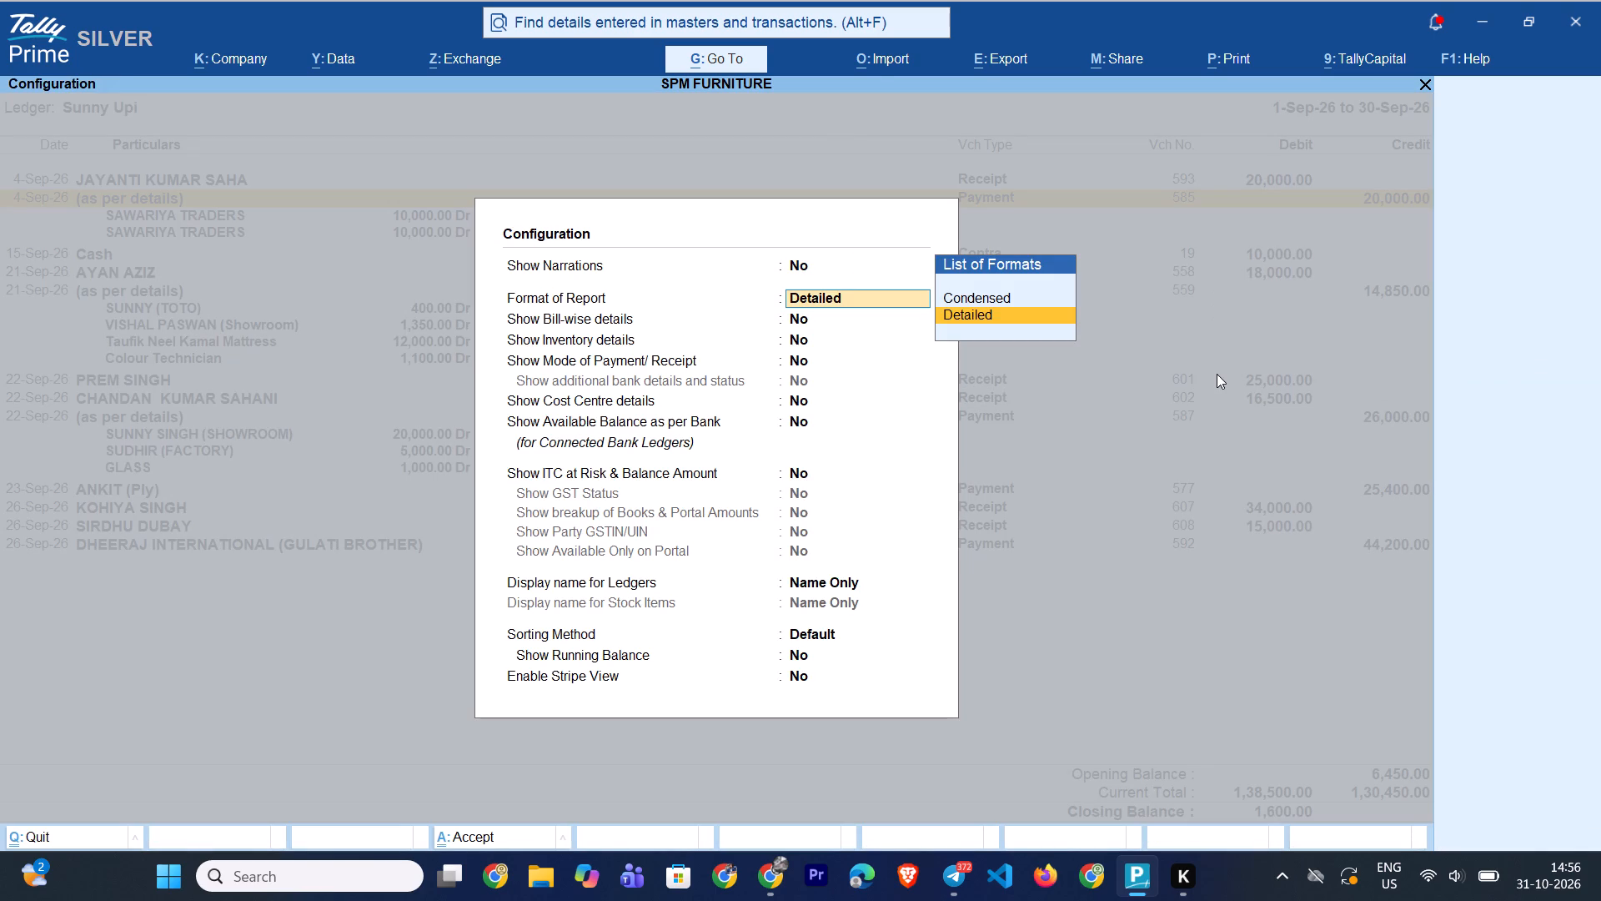
key("Return")
key("Down")
key("Down")
key("Down")
key("Down")
key("Down")
key("Down")
key("Down")
key("Down")
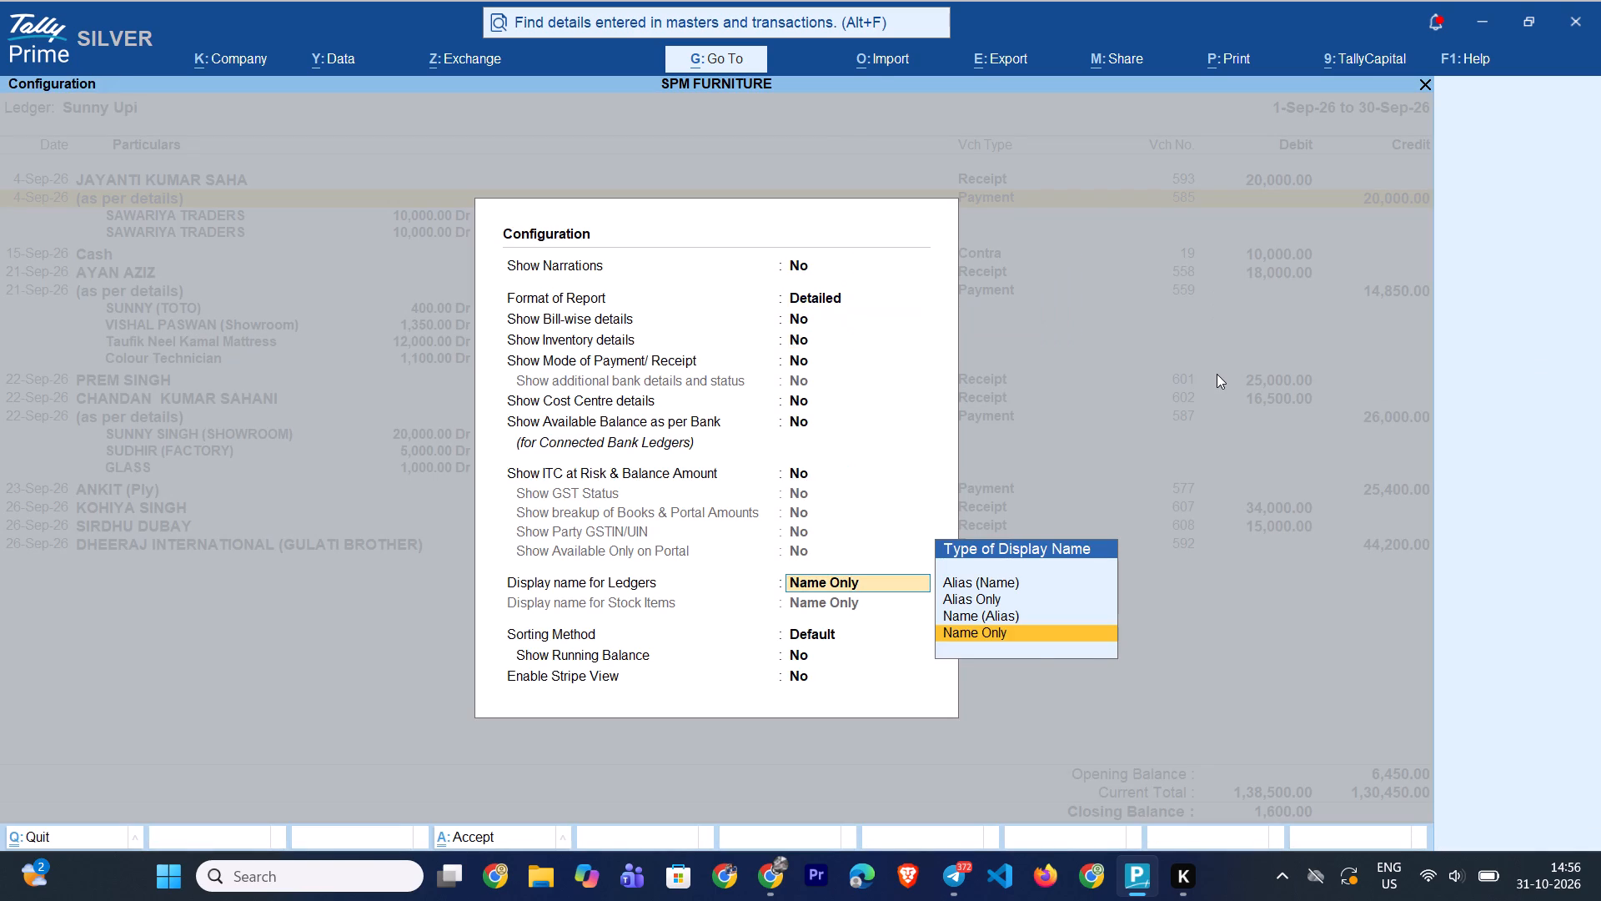
key("Return")
key("Return")
key("y")
key("Return")
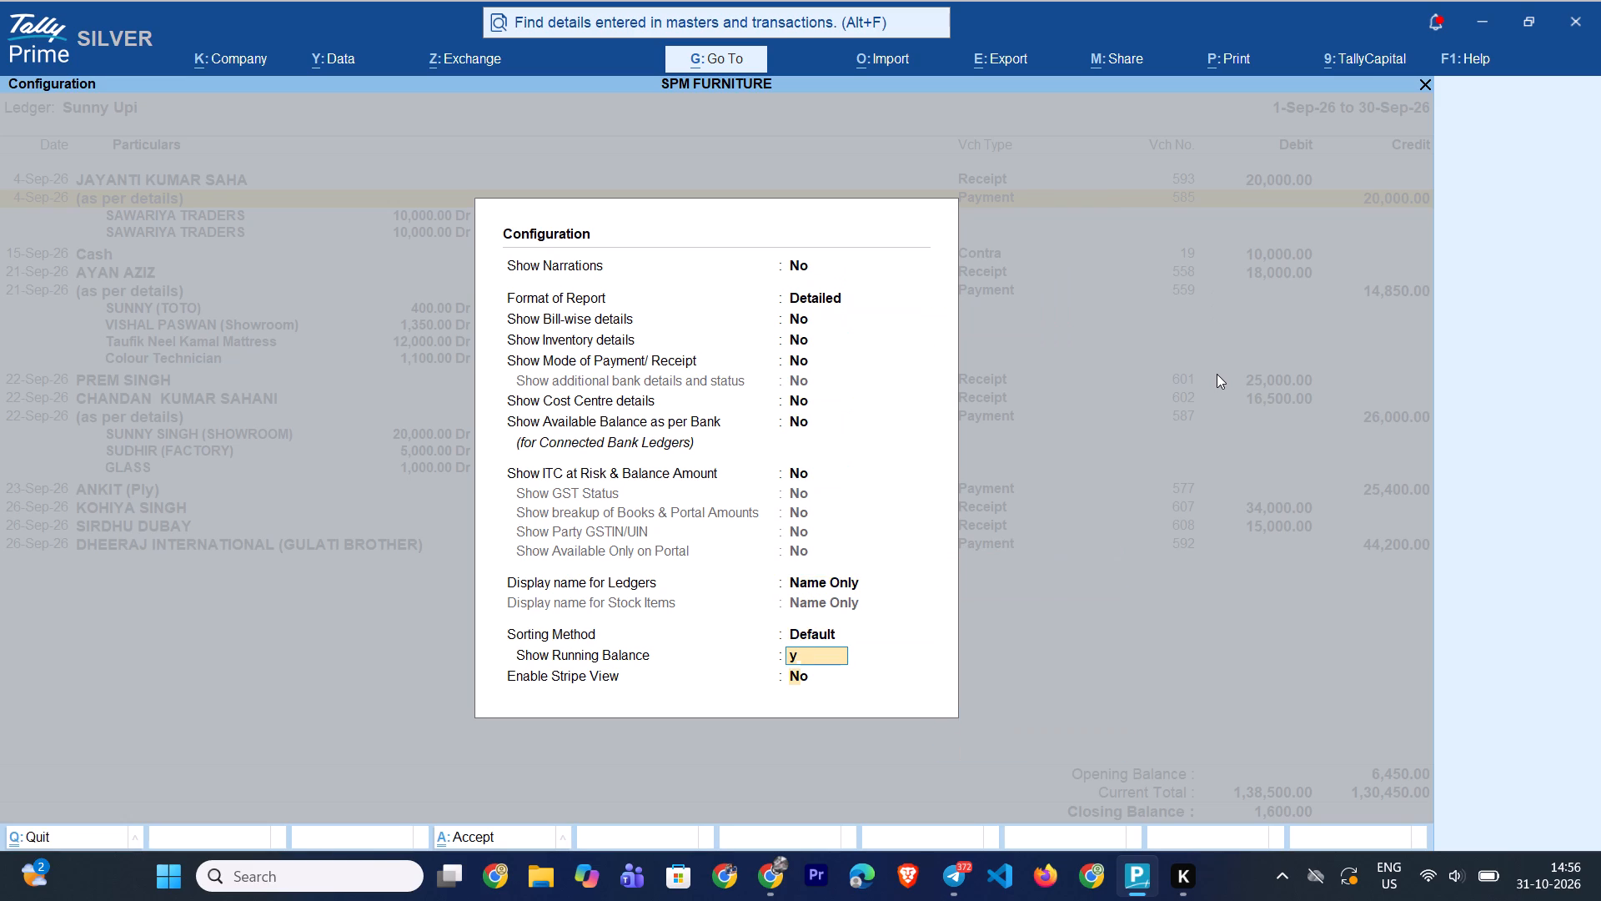
key("ctrl+a")
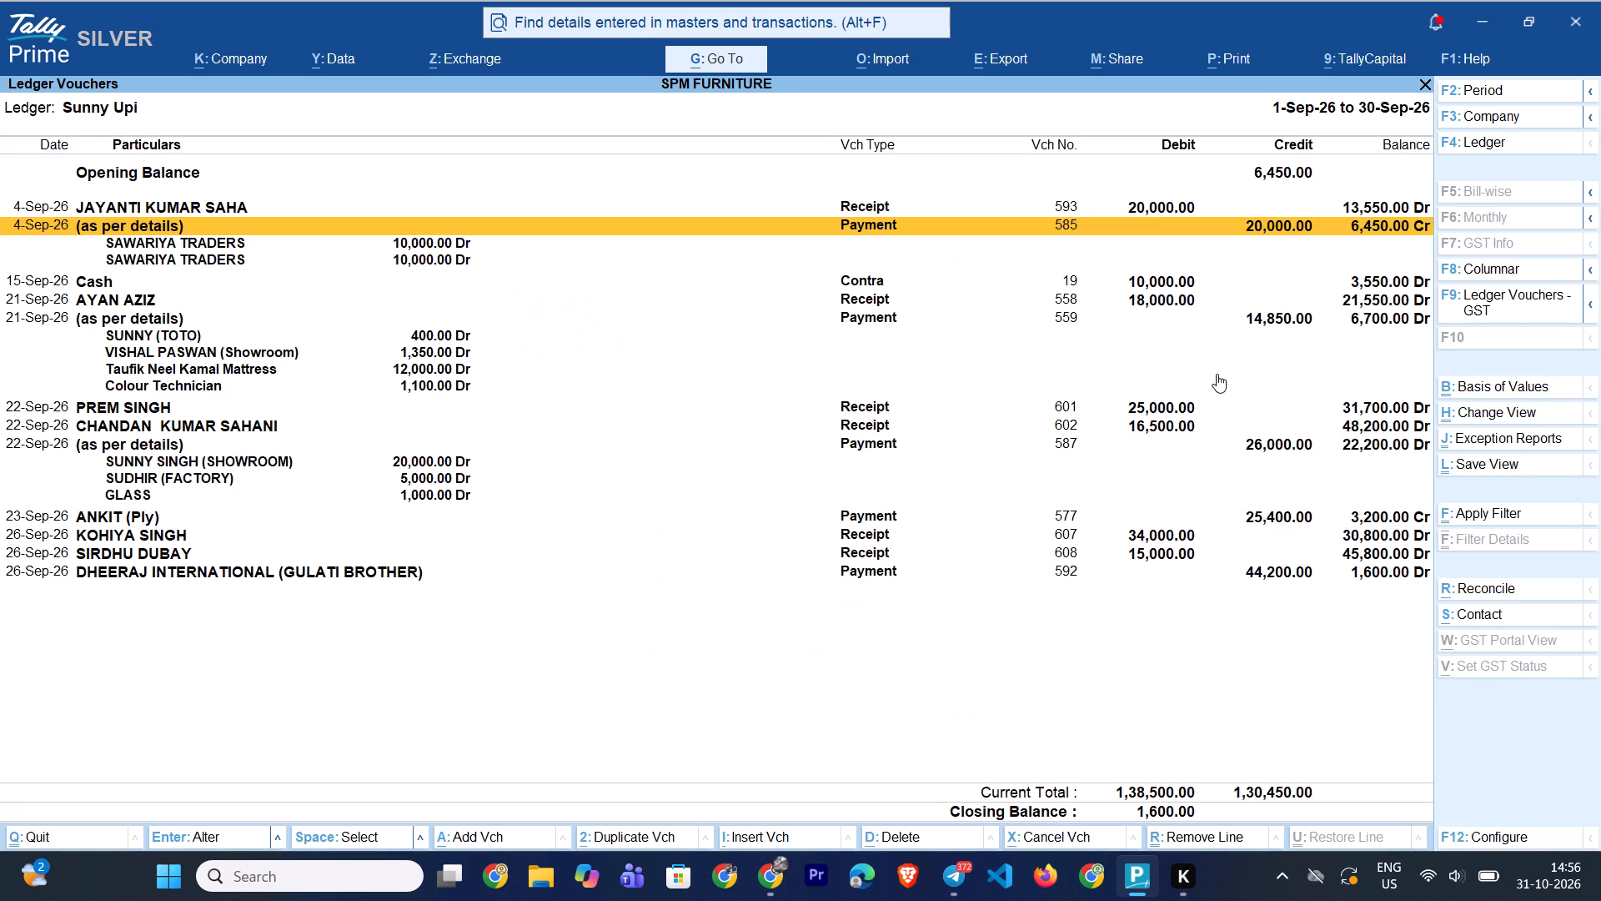
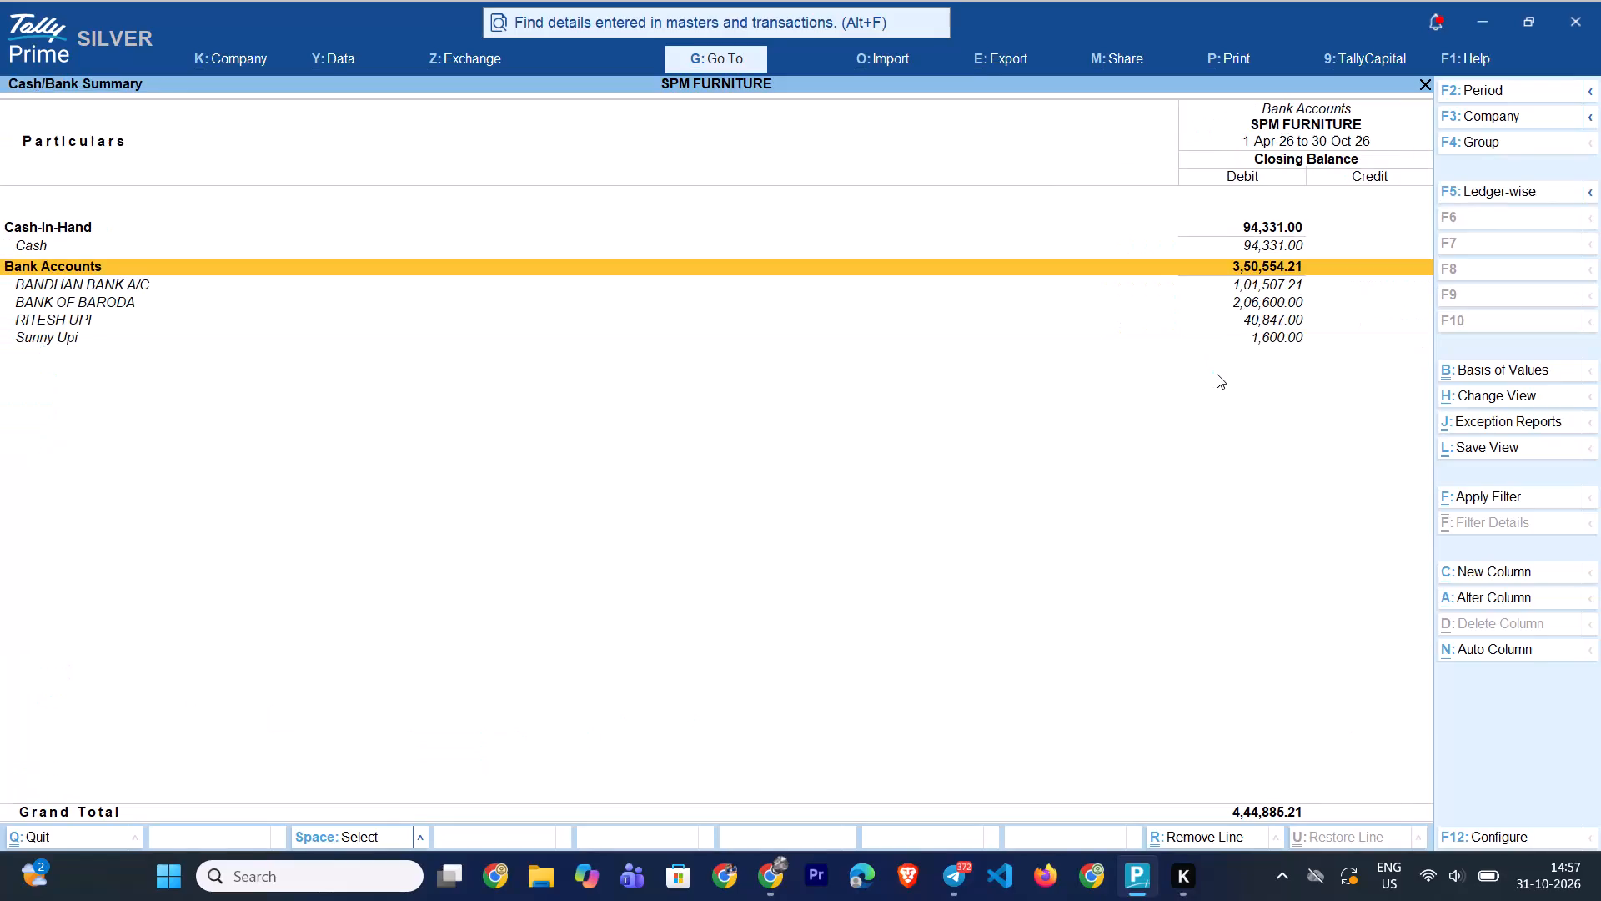
Leave the Cash/Bank Summary and open the SUSPENSE A/C ledger's monthly summary through the Suspense A/c group in the Balance Sheet.
key("Escape")
key("Escape")
key("Escape")
key("Escape")
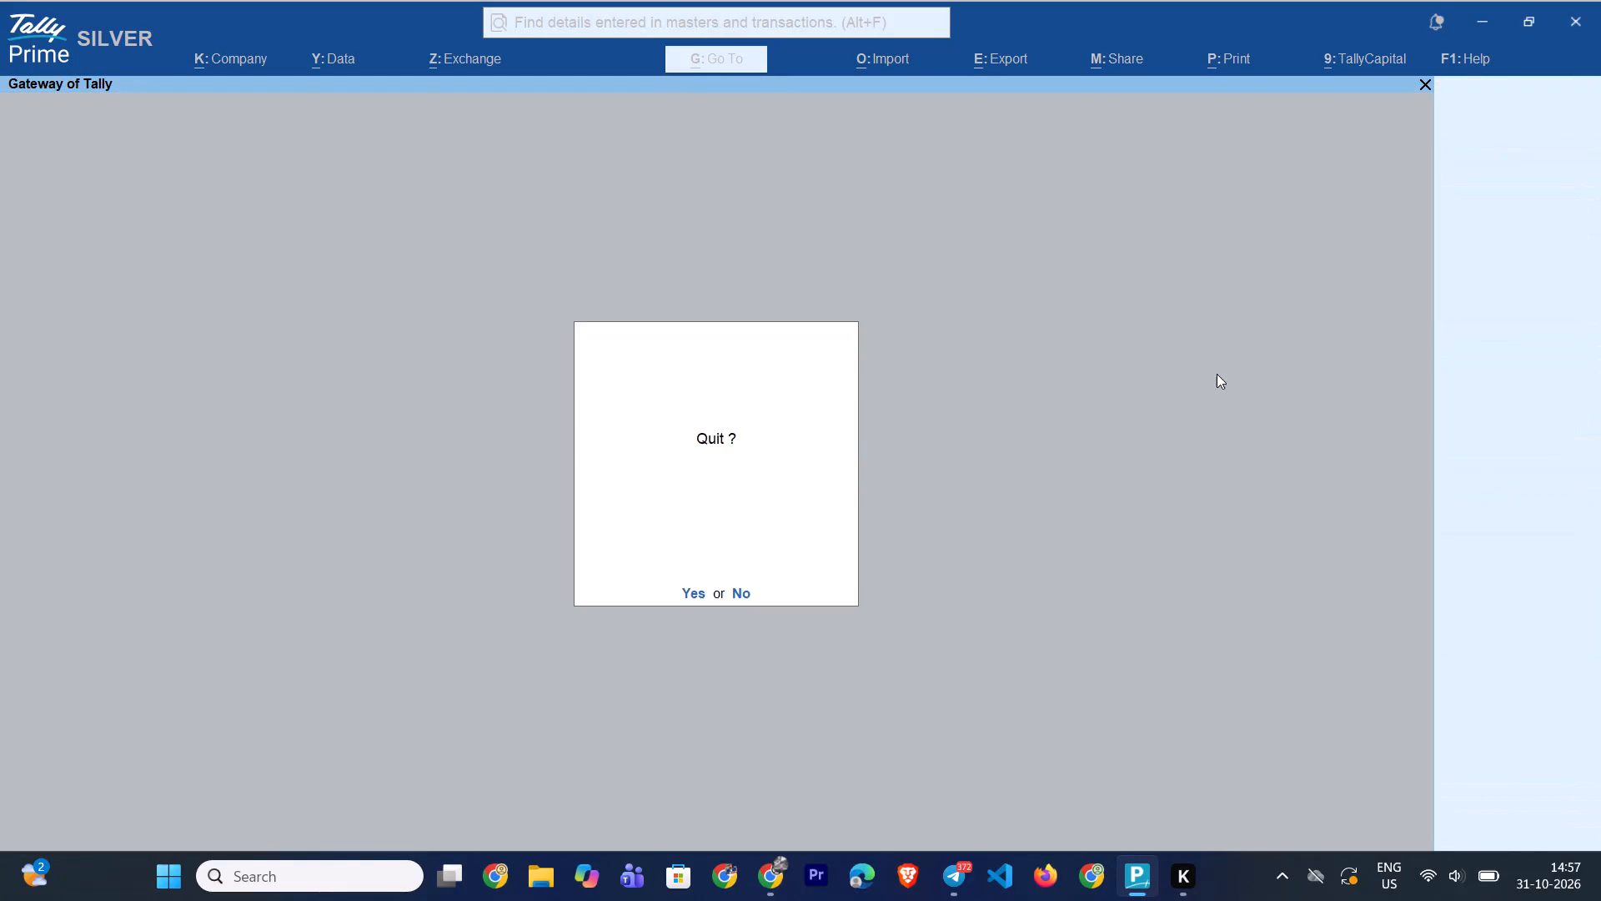
key("Escape")
key("b")
key("Down")
key("Down")
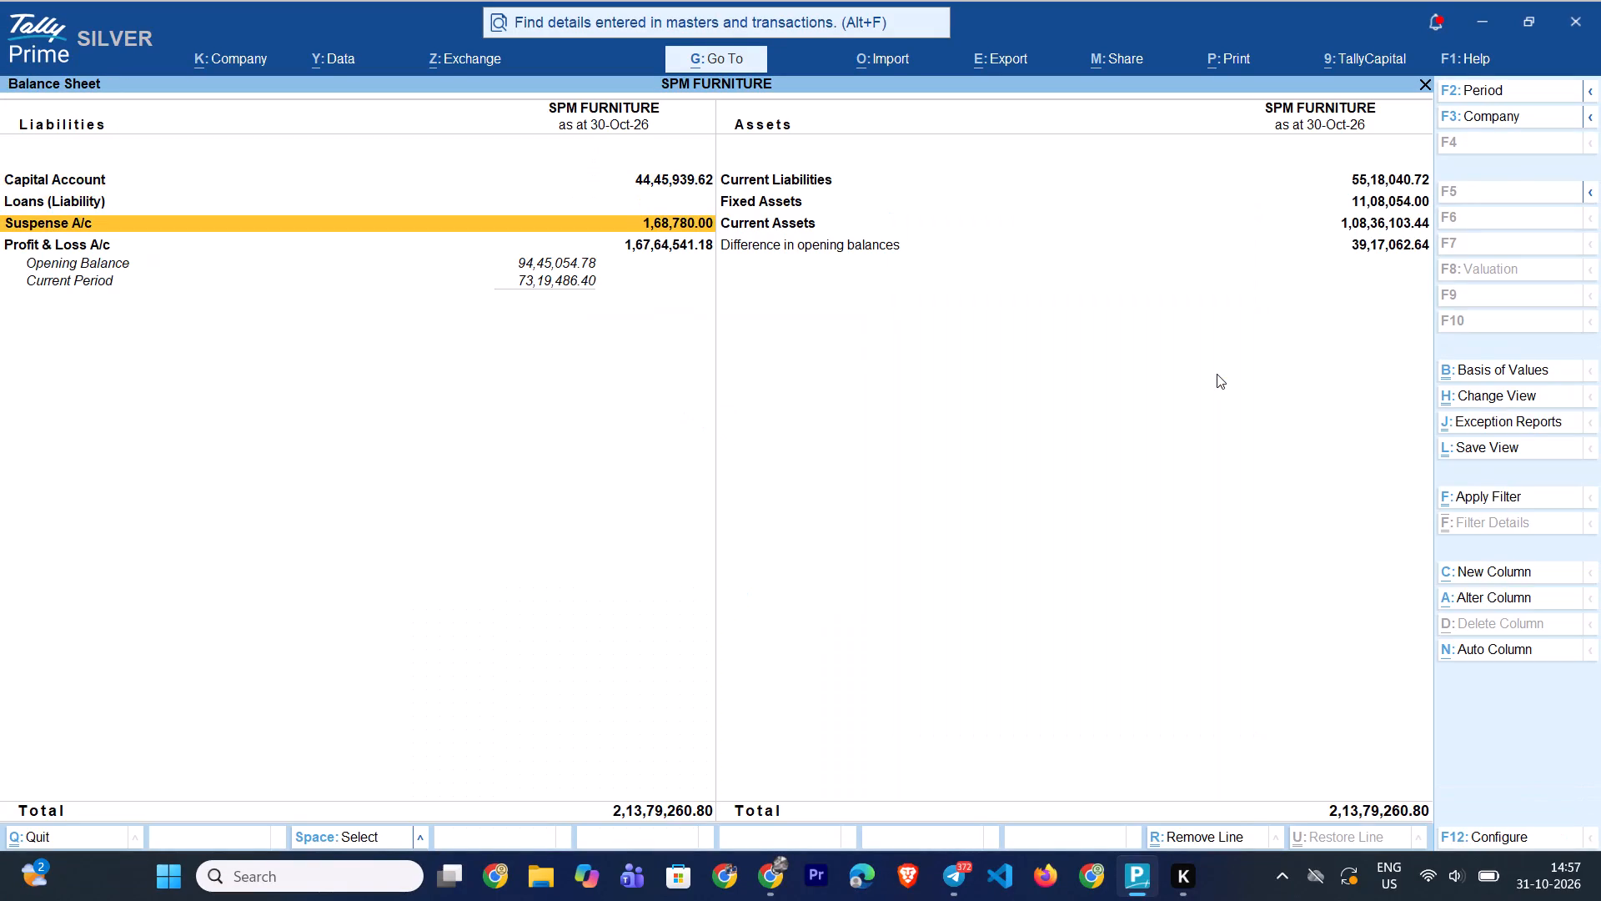
key("Return")
key("Down")
key("Return")
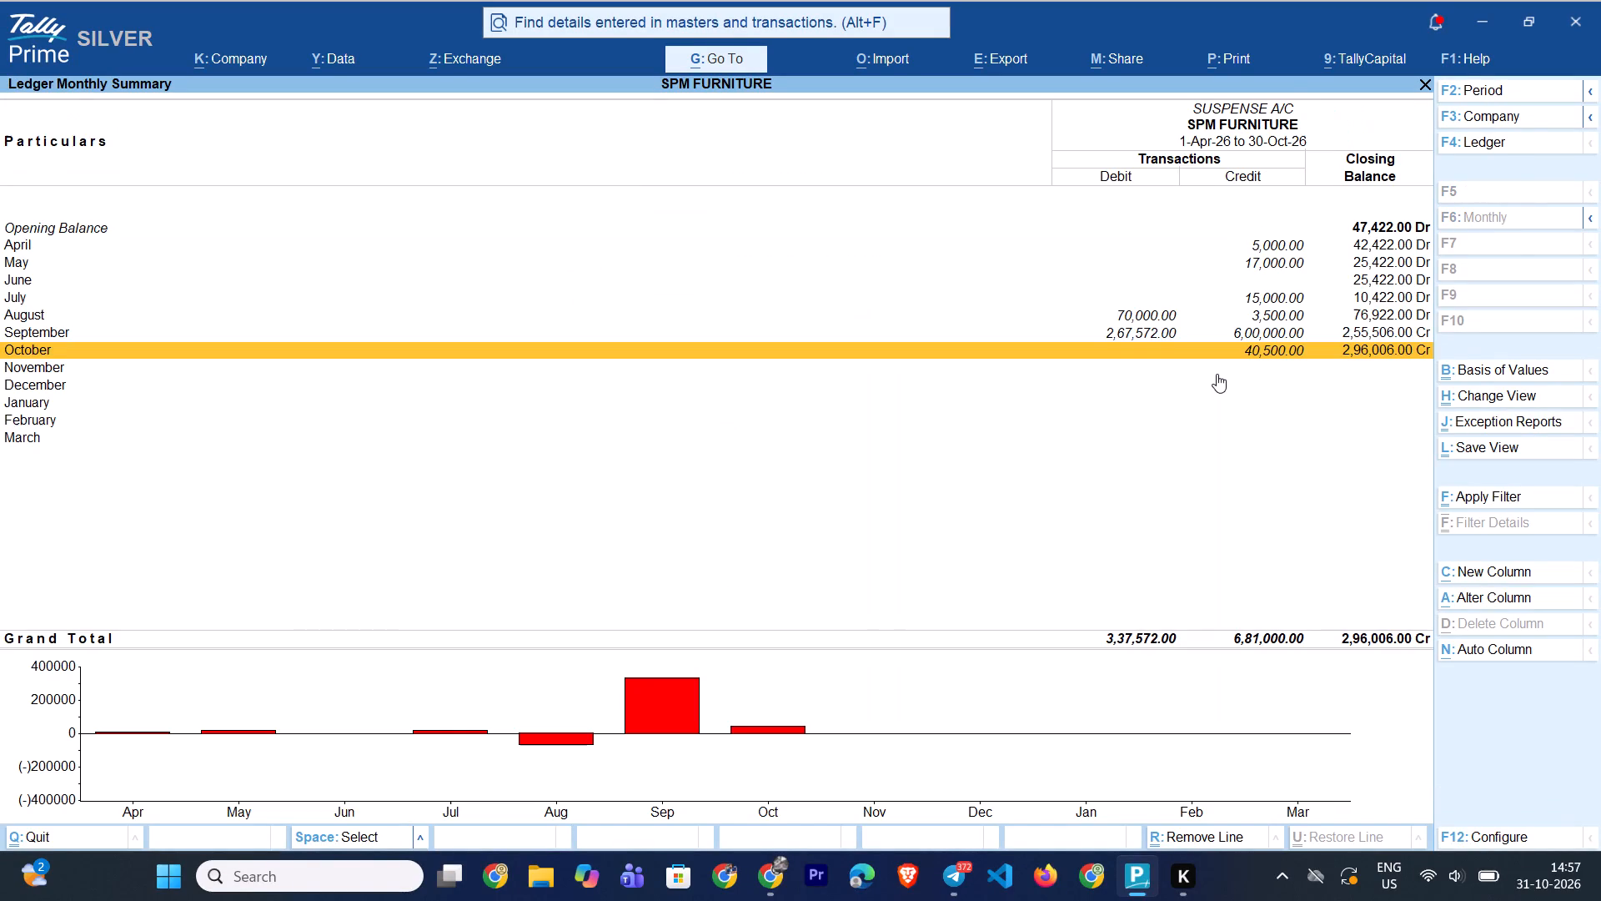
Review the SUSPENSE A/C vouchers for September, October, August and July in turn, returning to the monthly summary after each.
key("Up")
key("Return")
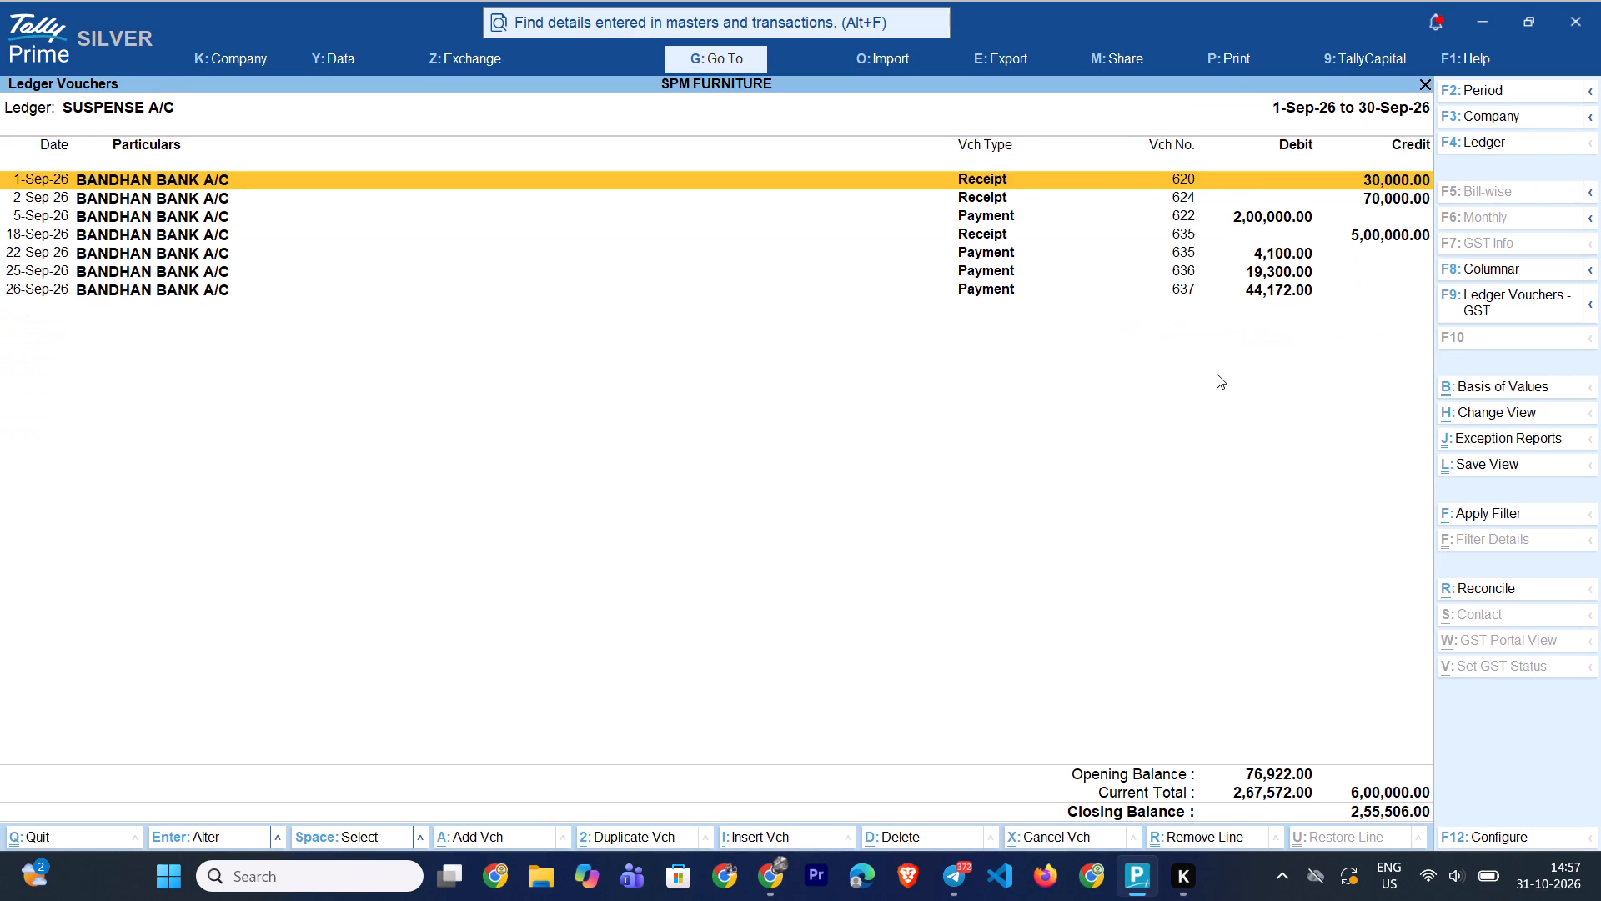
key("Escape")
key("Down")
key("Return")
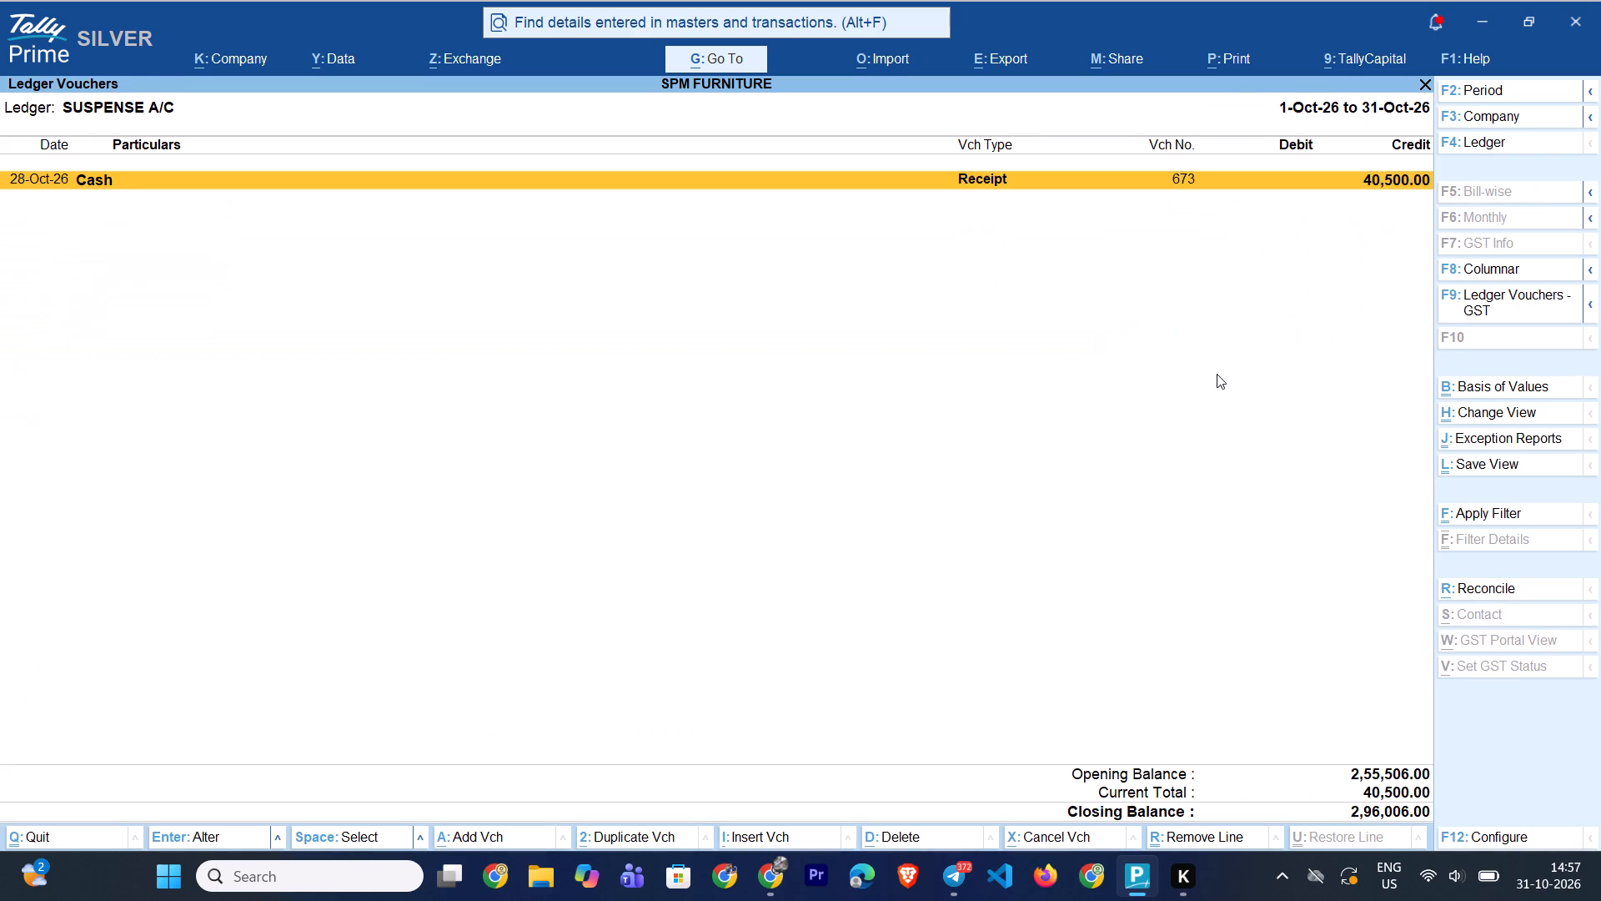
key("Escape")
key("Up")
key("Up")
key("Return")
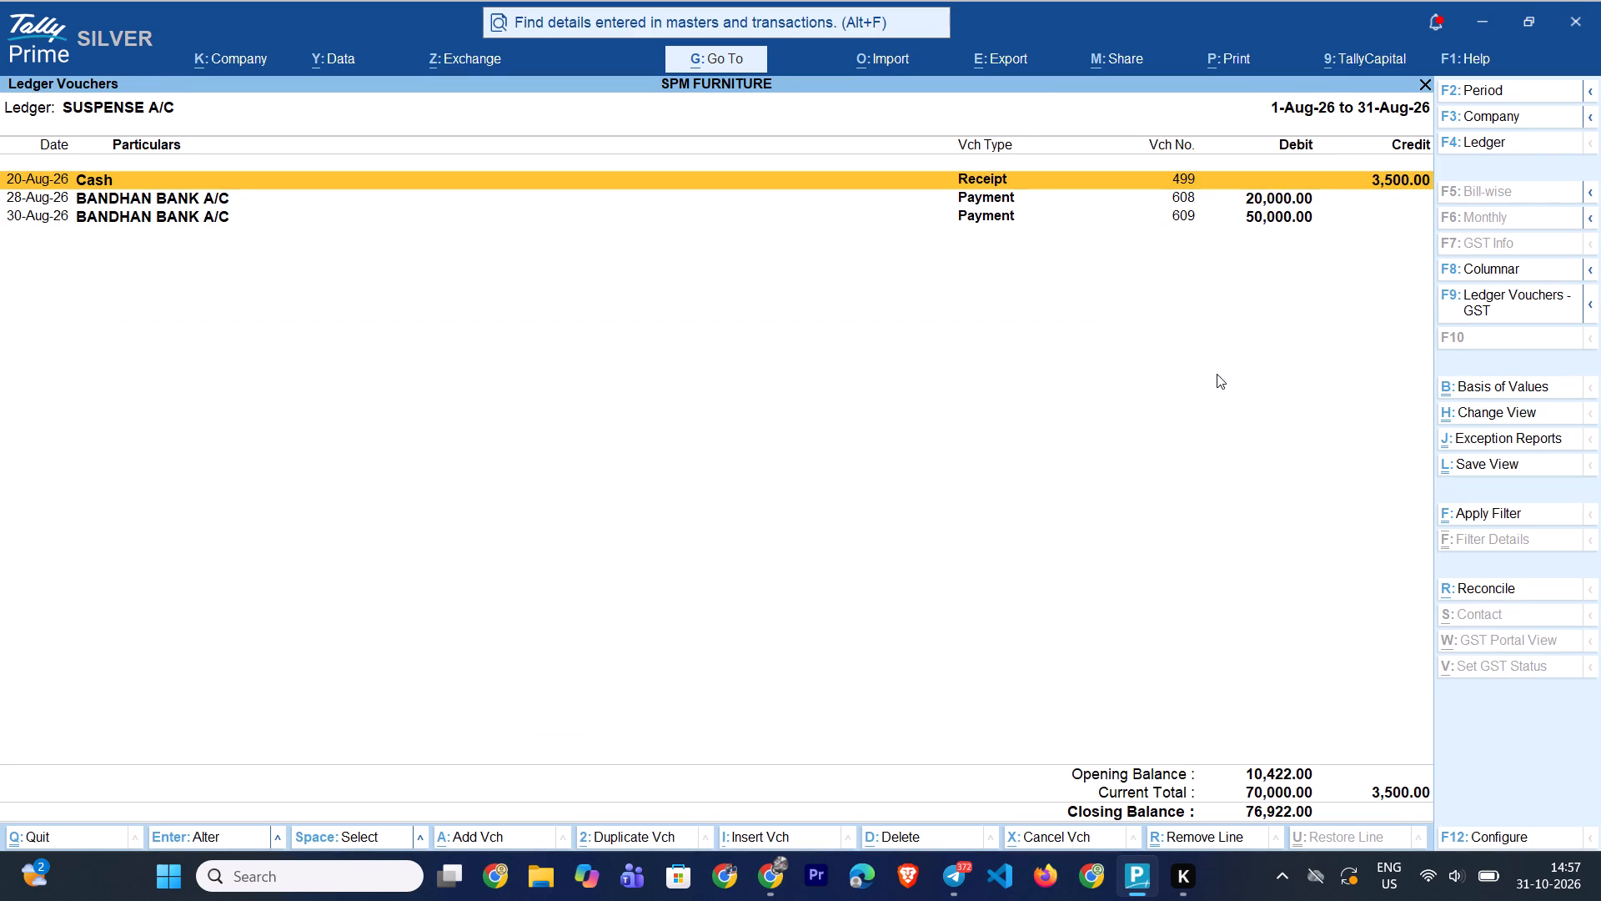
key("Escape")
key("Up")
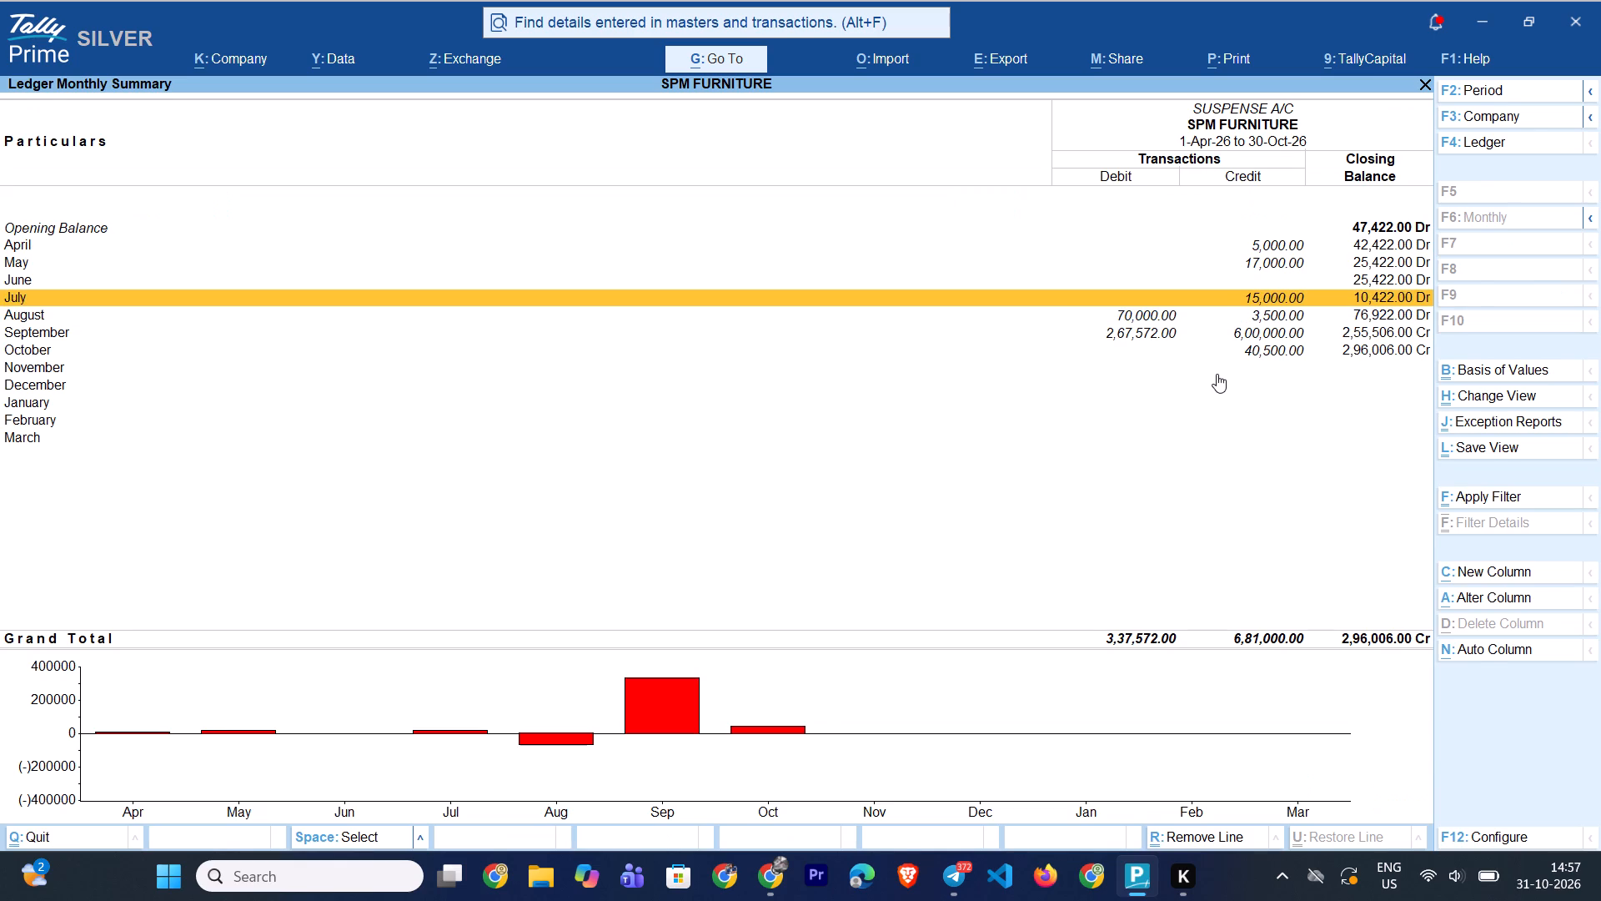
key("Return")
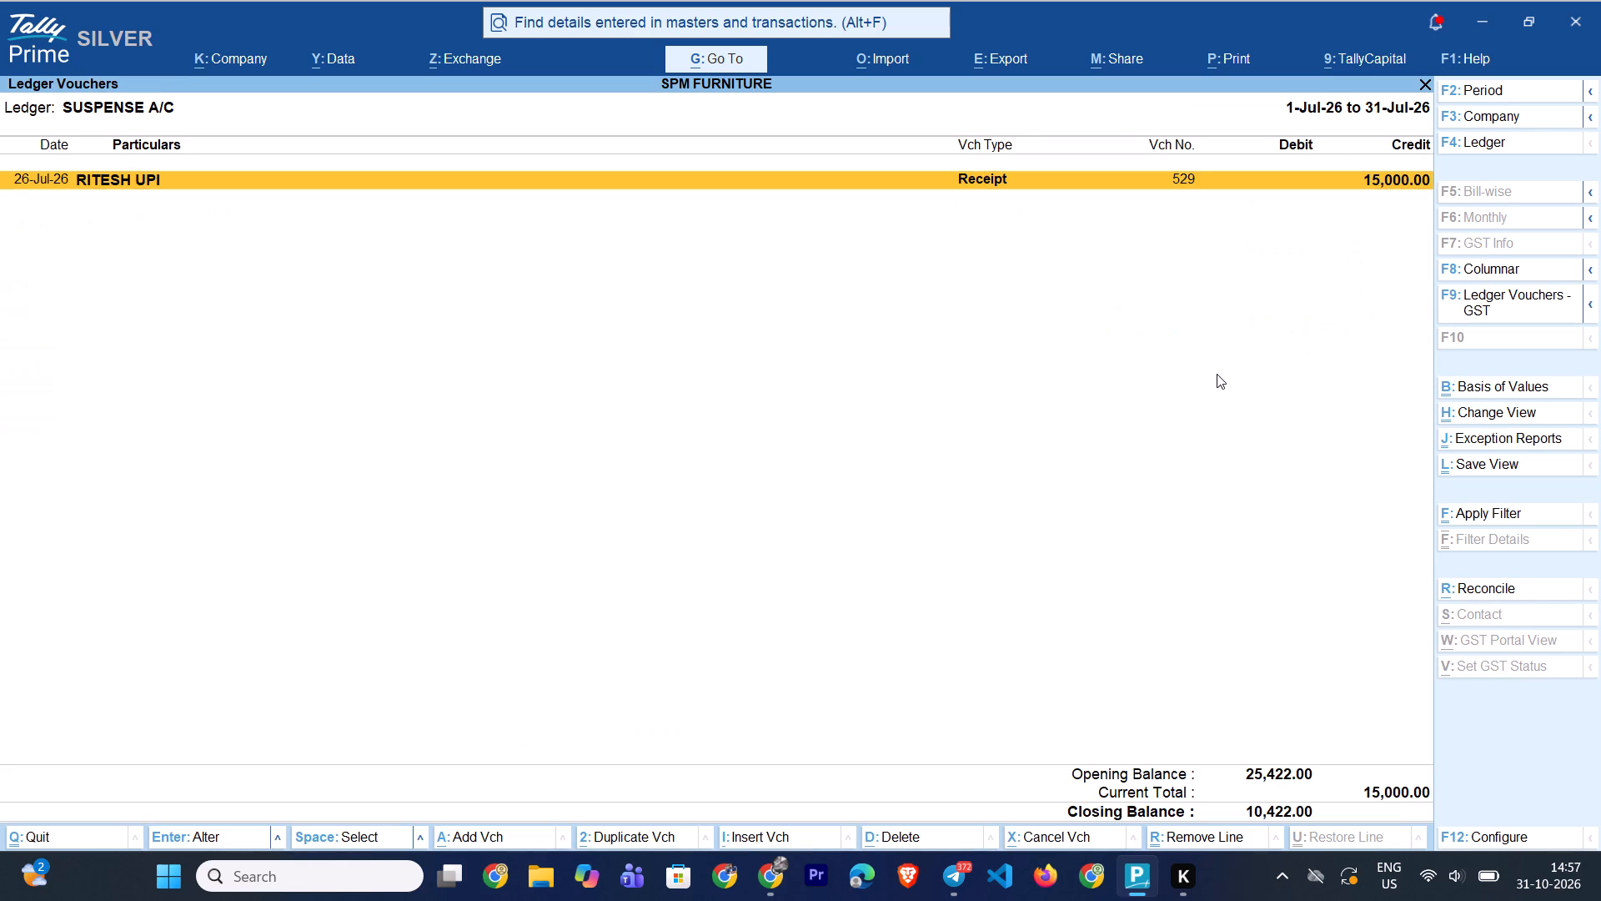
key("Escape")
Recheck the SUSPENSE A/C vouchers for July and August against each other, finishing with the July voucher list open.
key("Down")
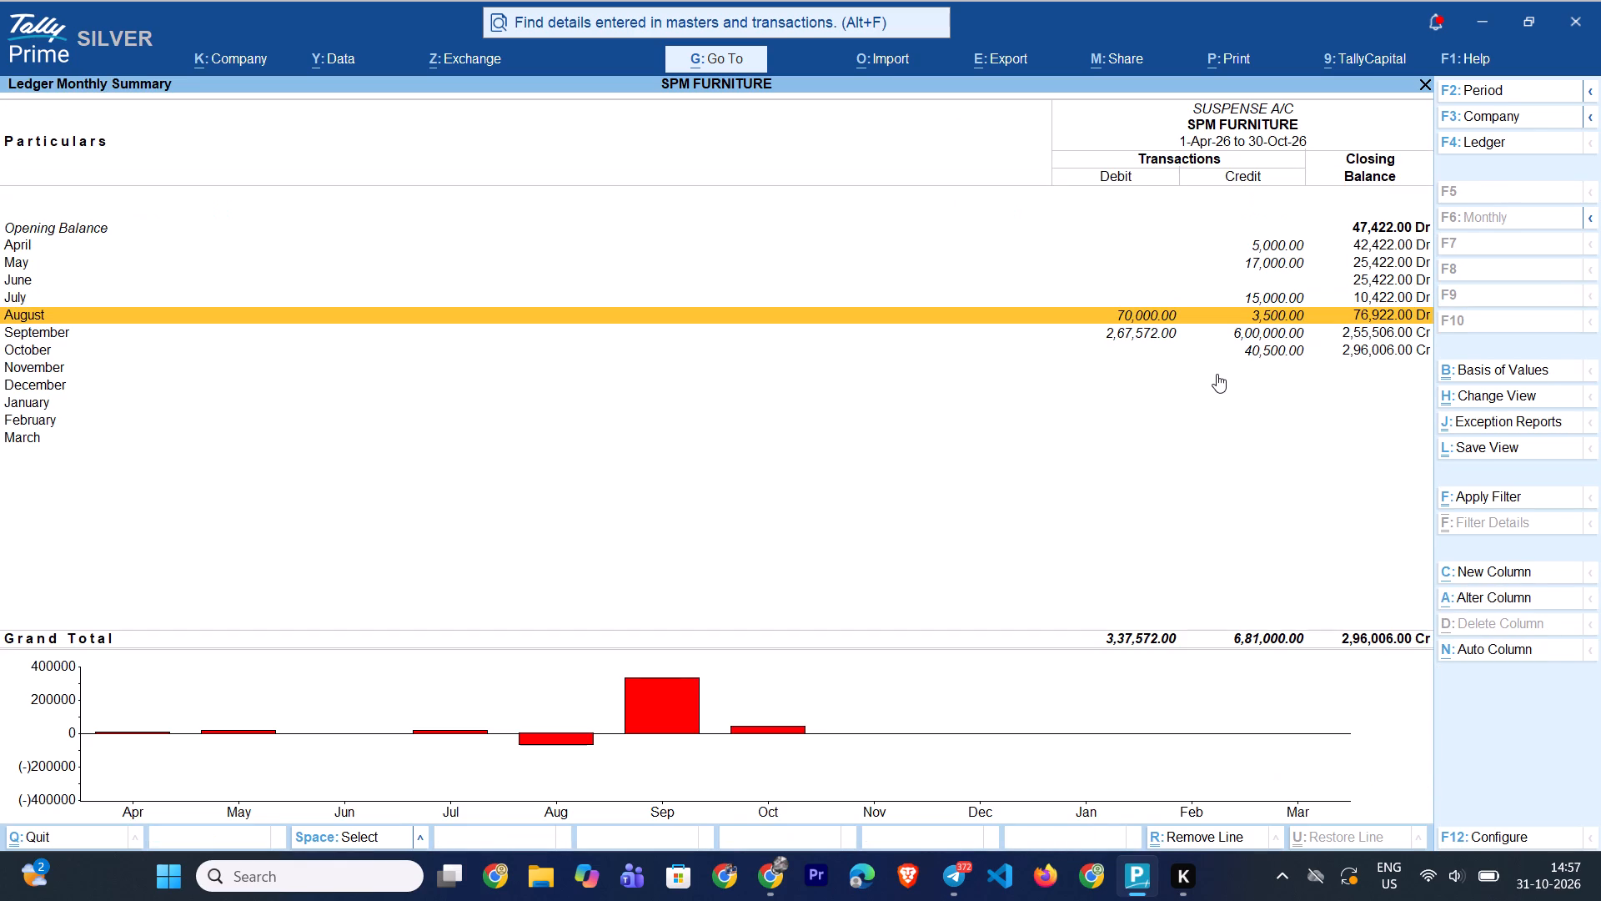
key("Up")
key("Return")
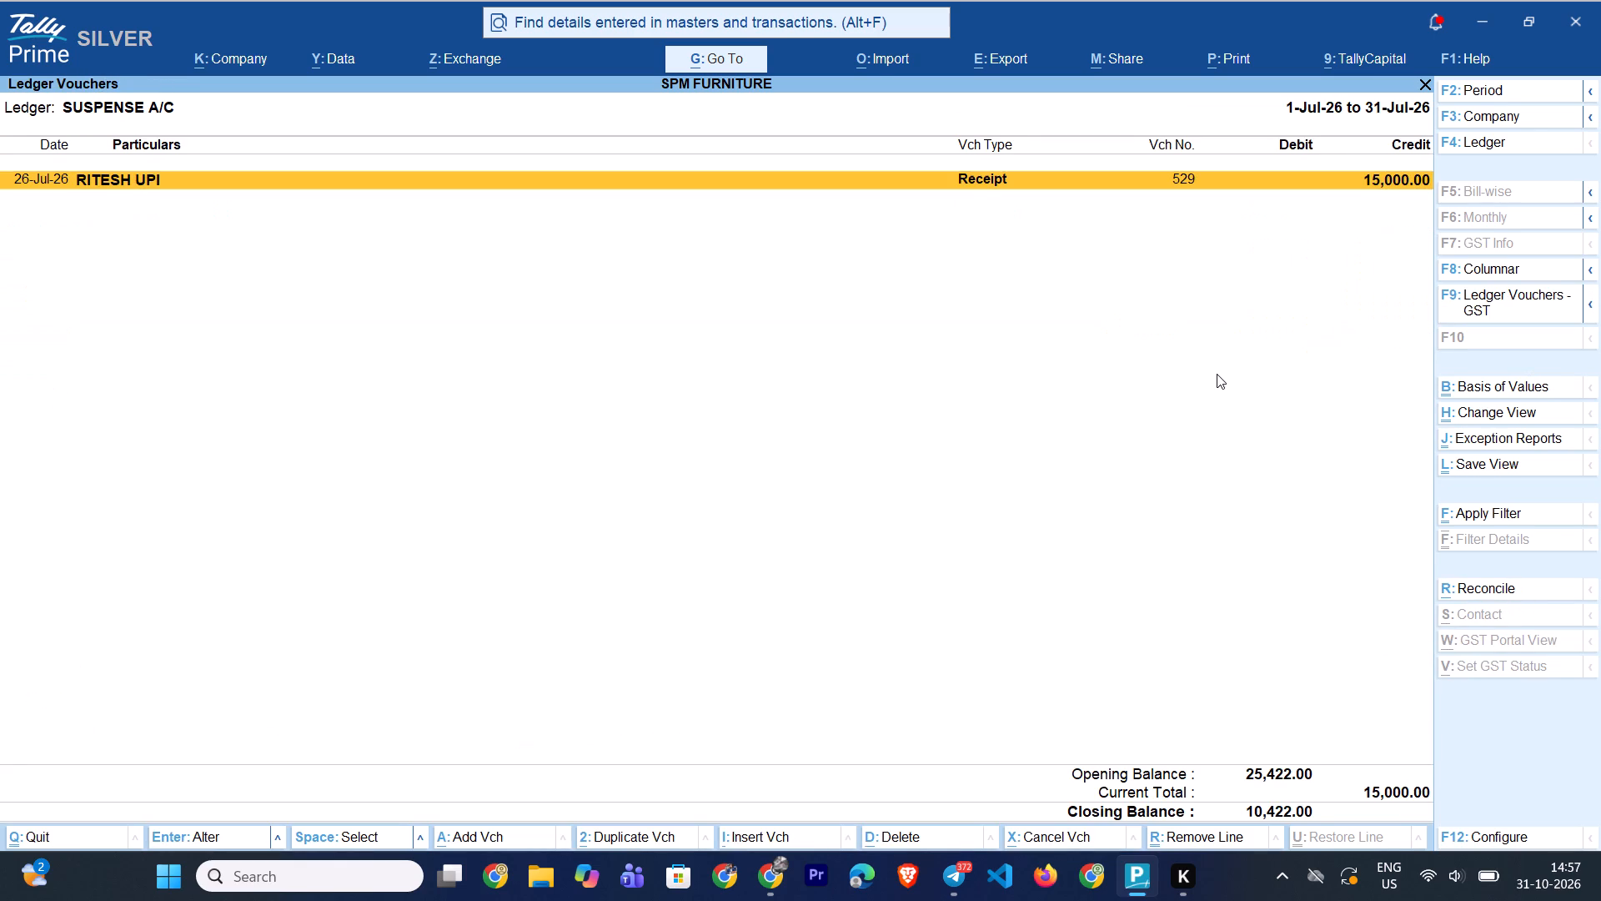
key("Escape")
key("Down")
key("Return")
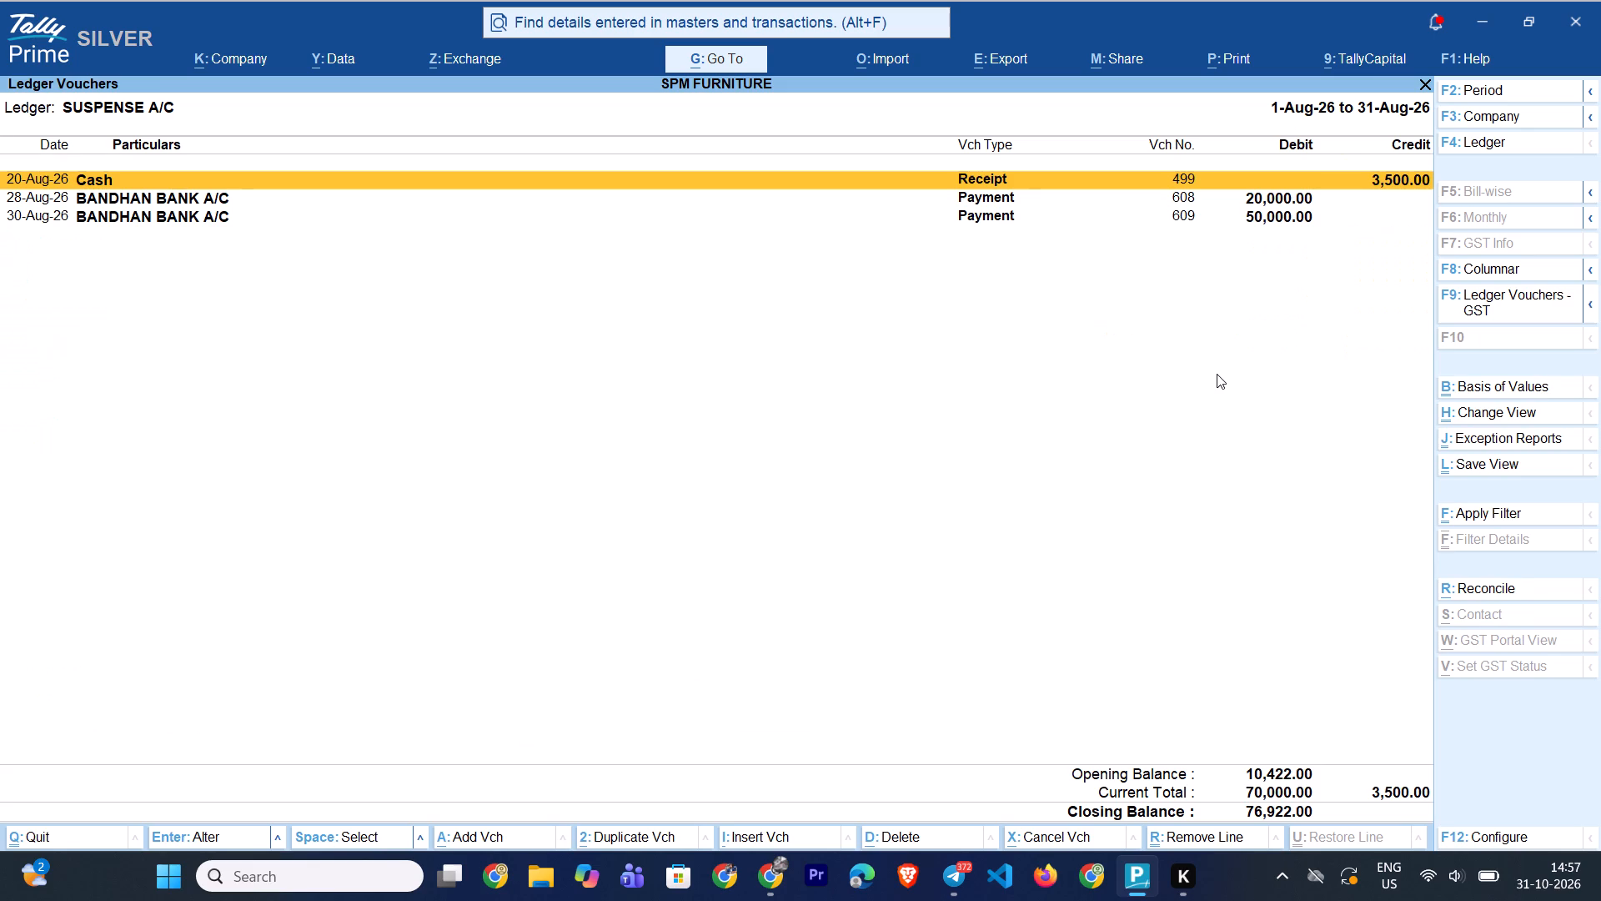
key("Escape")
key("Up")
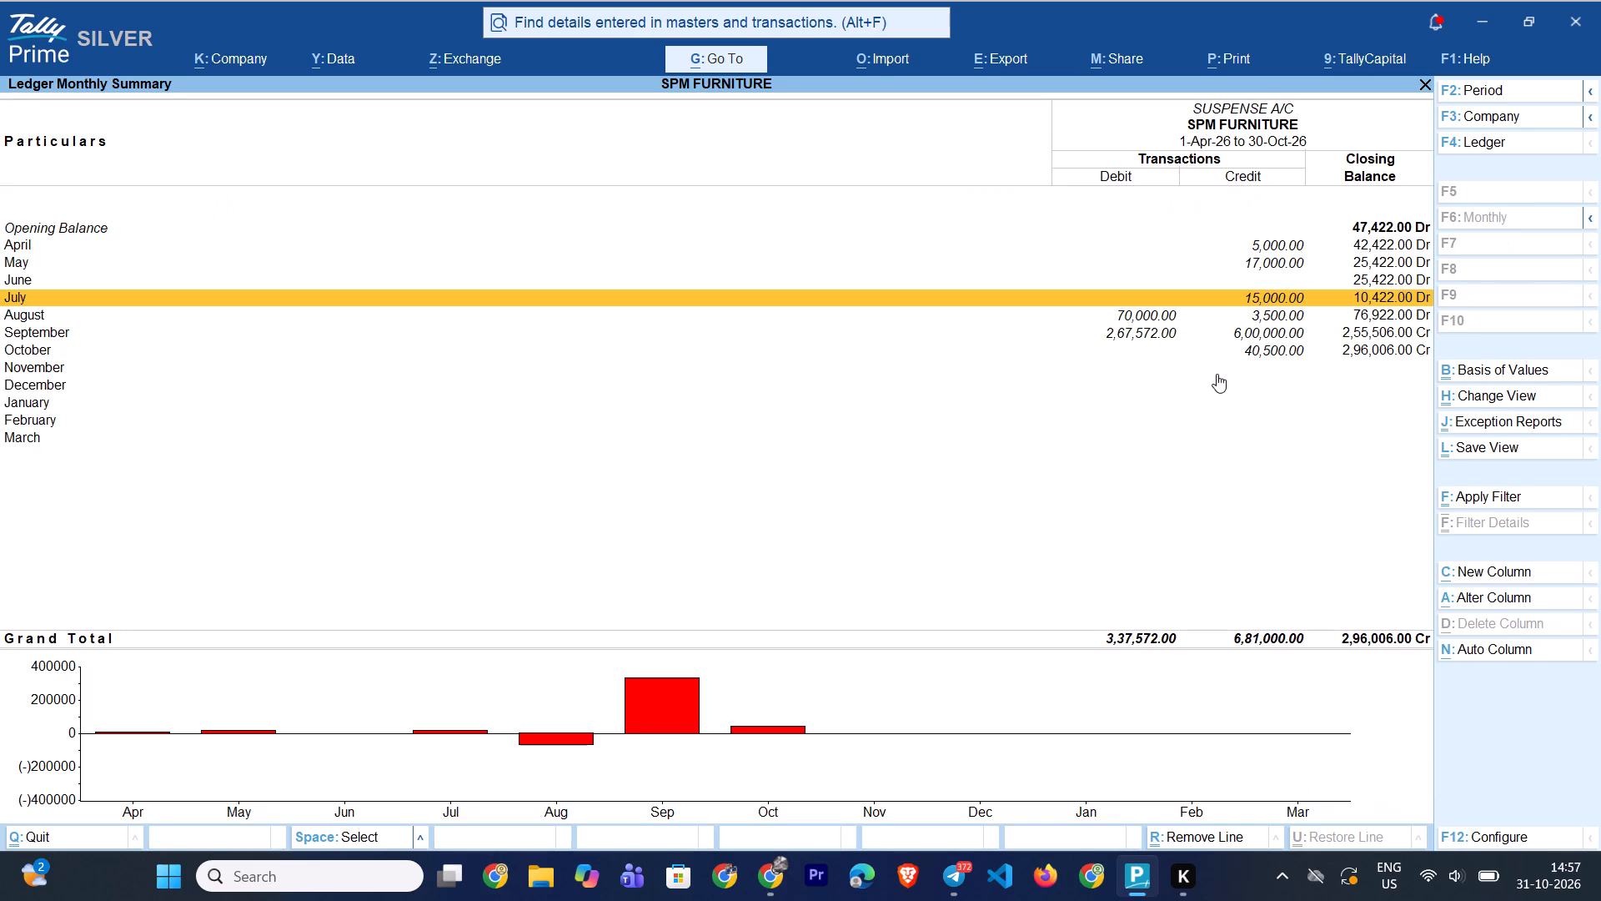
key("Return")
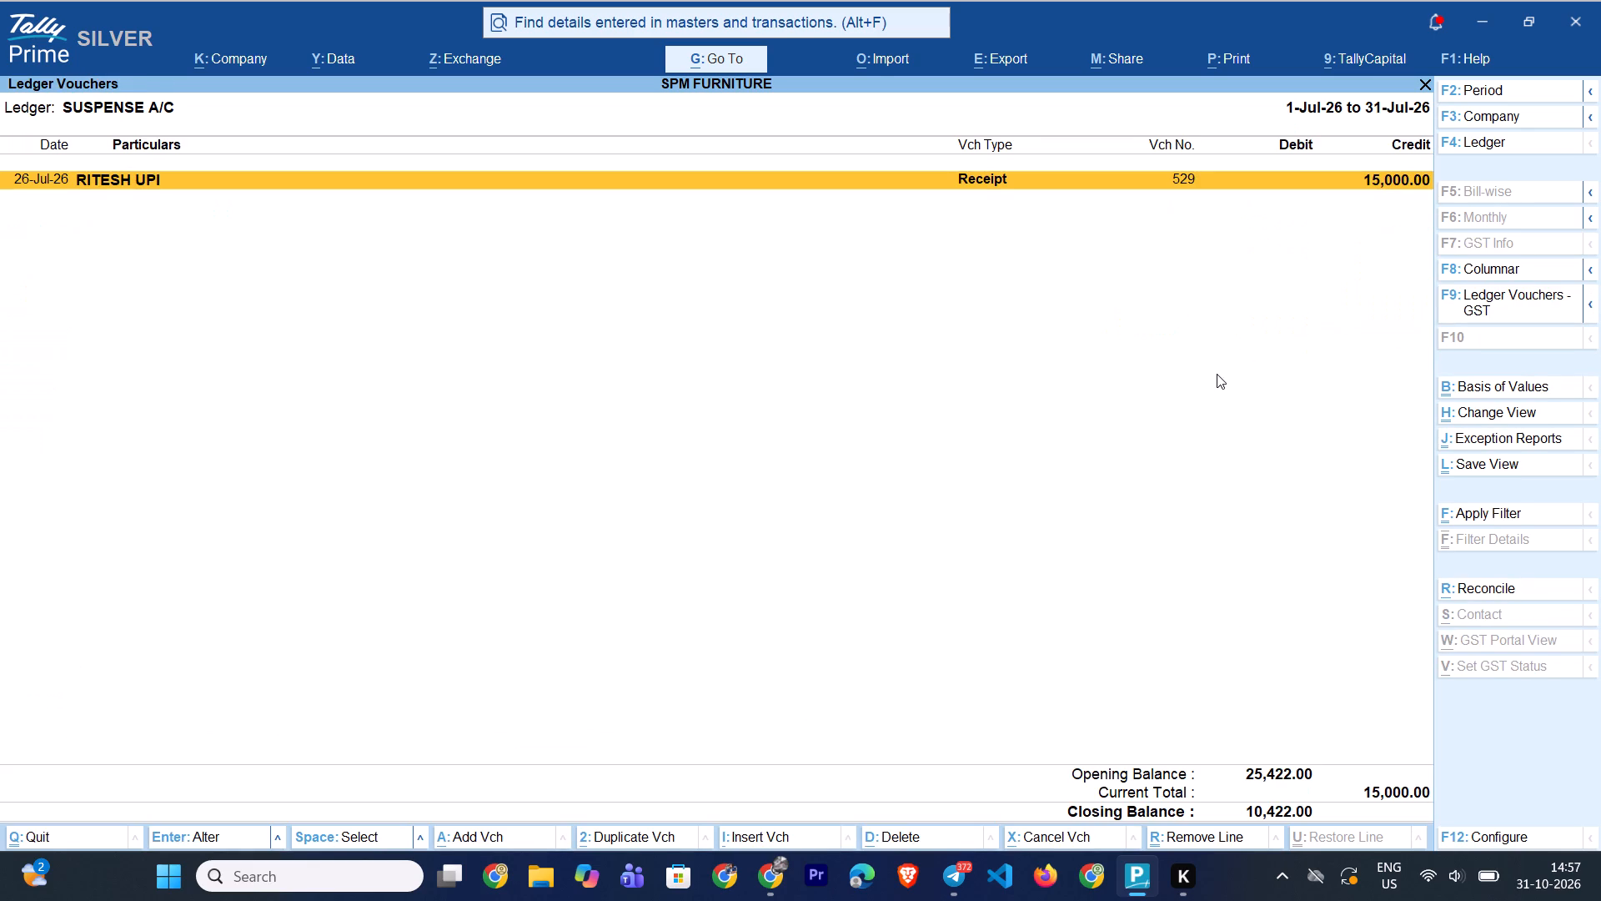
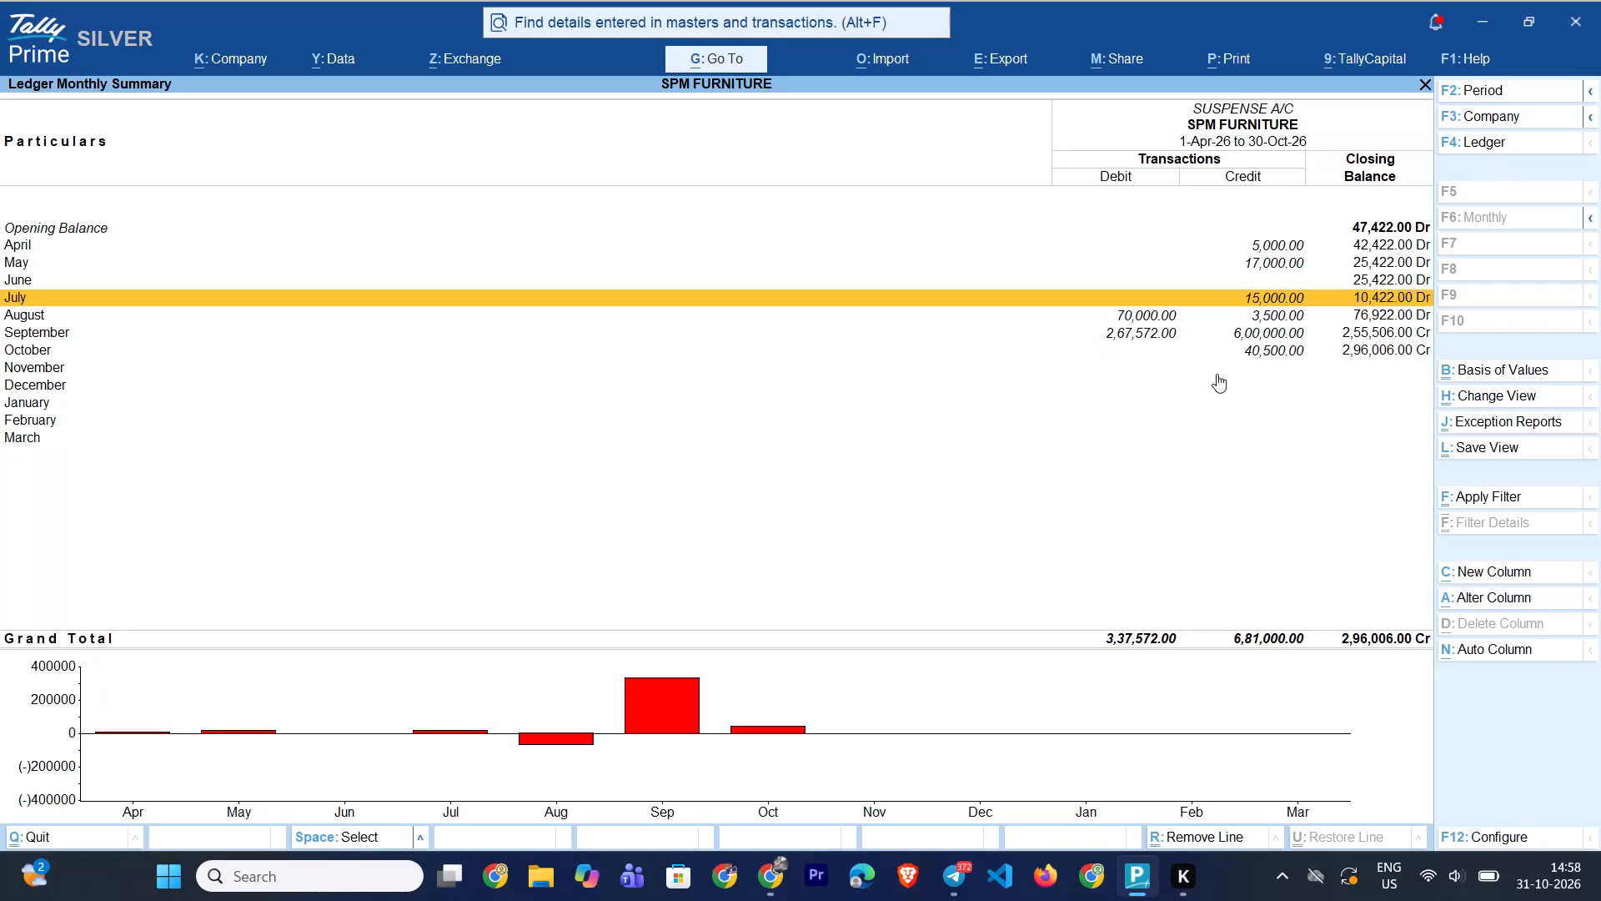
Open the August voucher list of the SUSPENSE A/C ledger from the monthly summary.
key("Down")
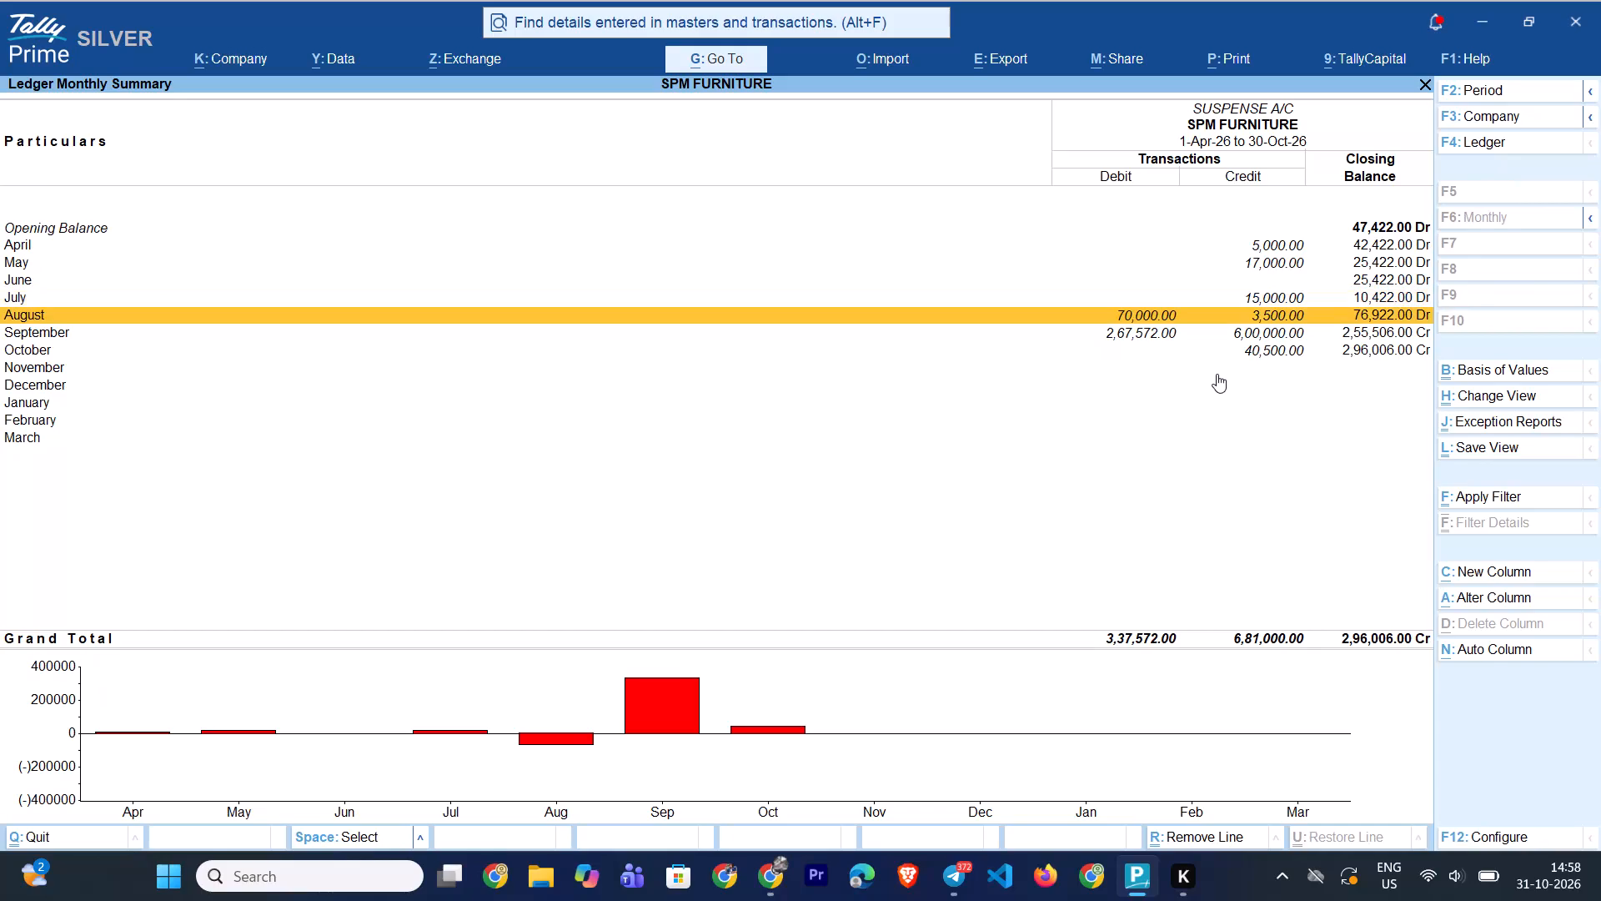
key("Return")
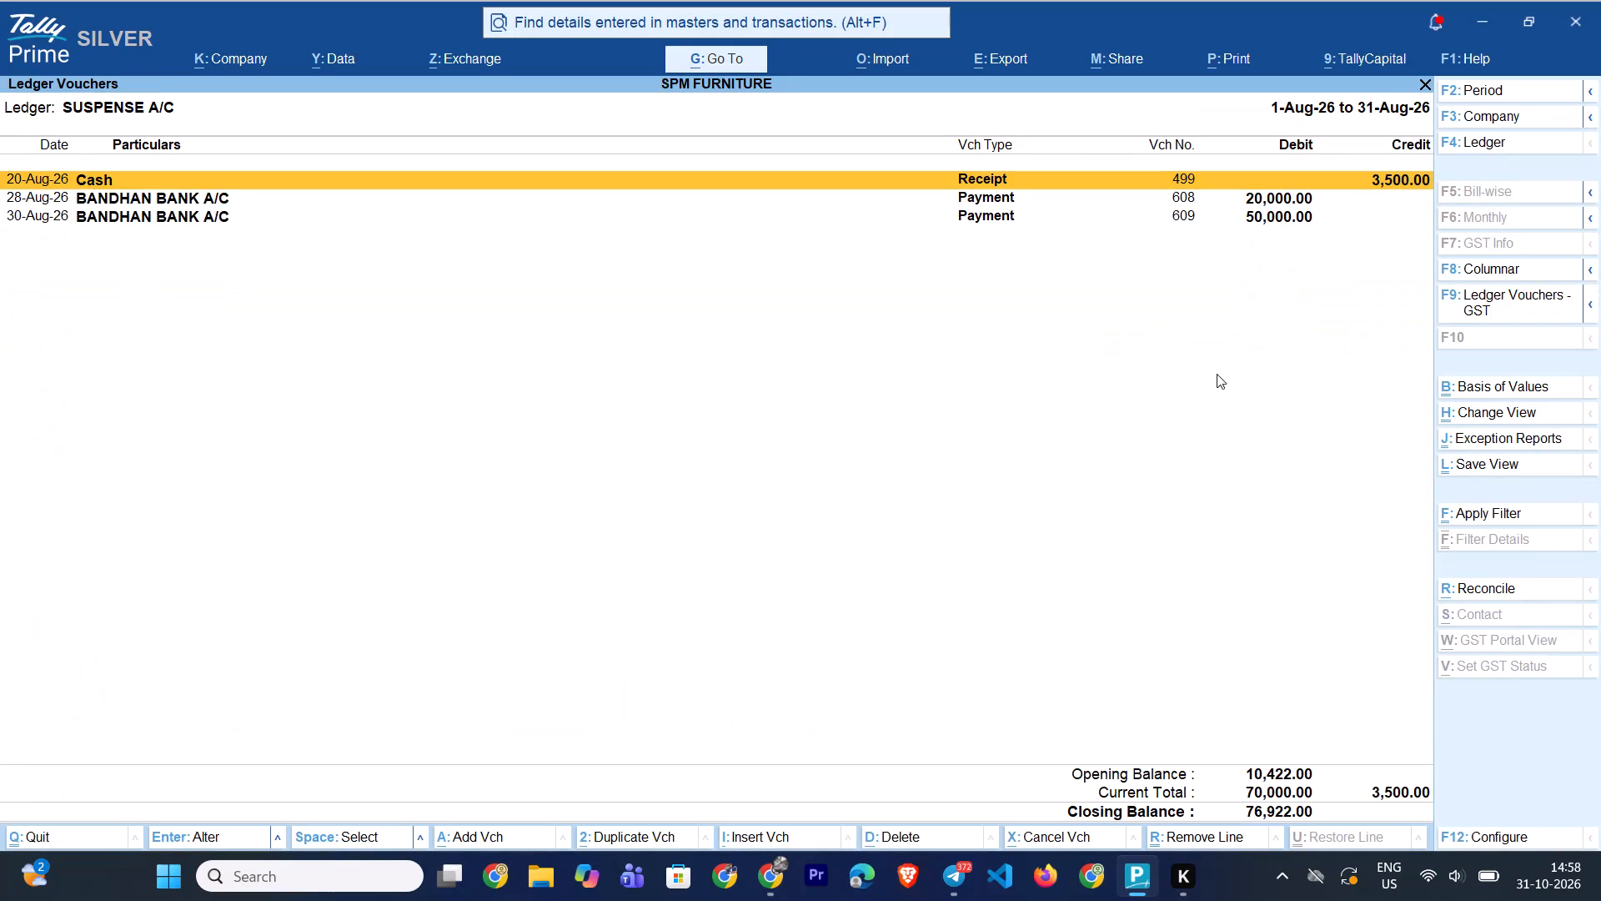
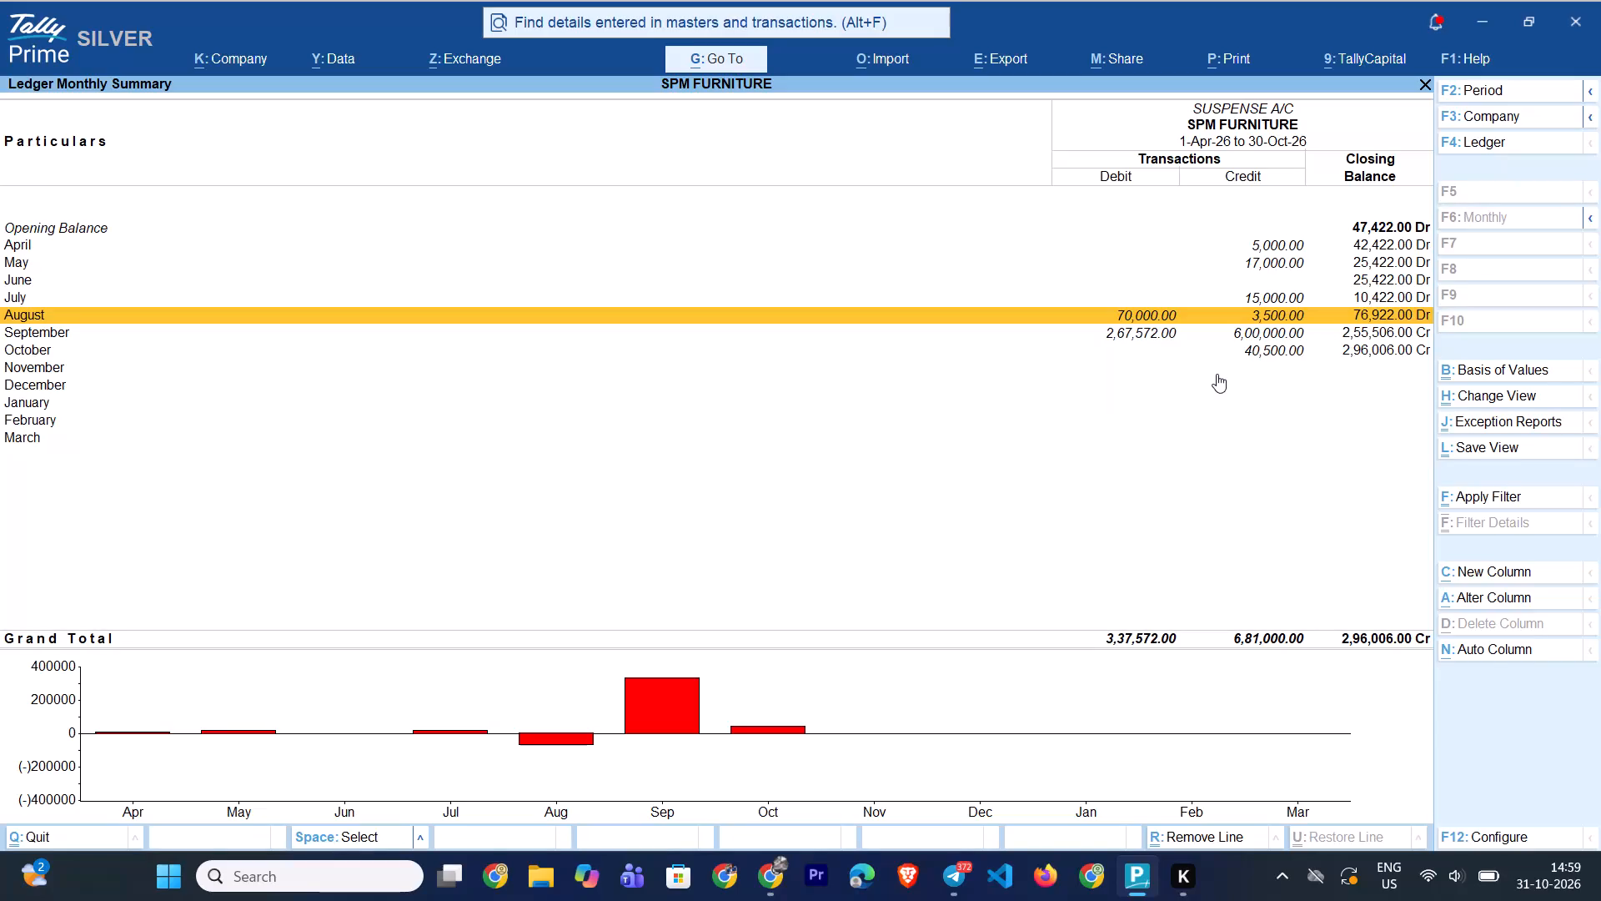
Check the September voucher list of the SUSPENSE A/C ledger and return to the monthly summary.
key("Down")
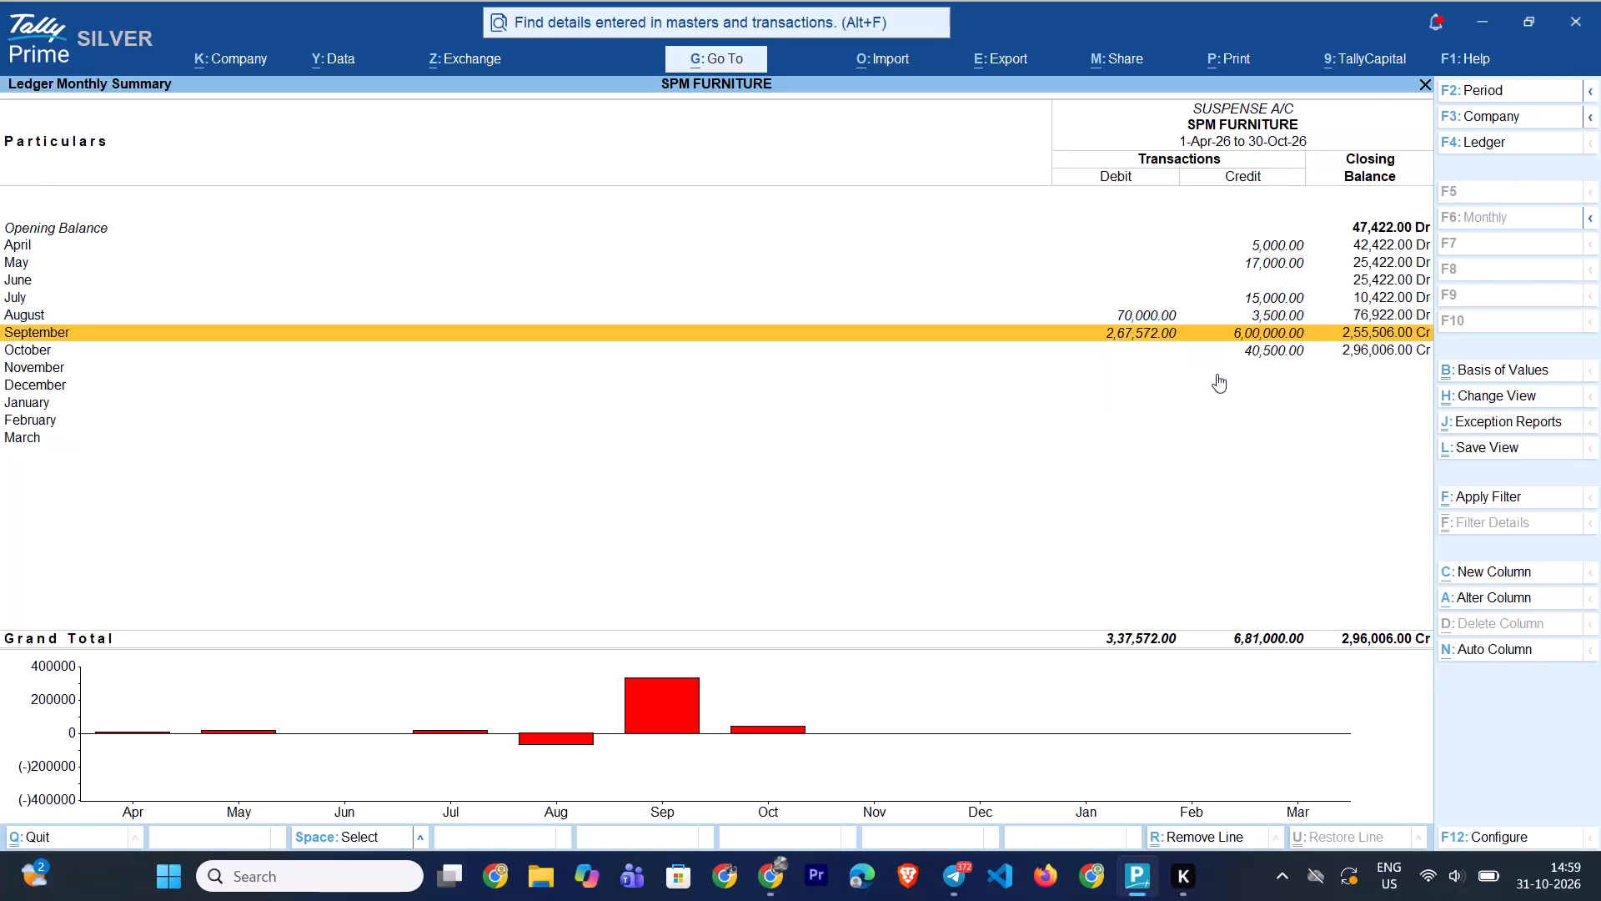
key("Return")
key("Escape")
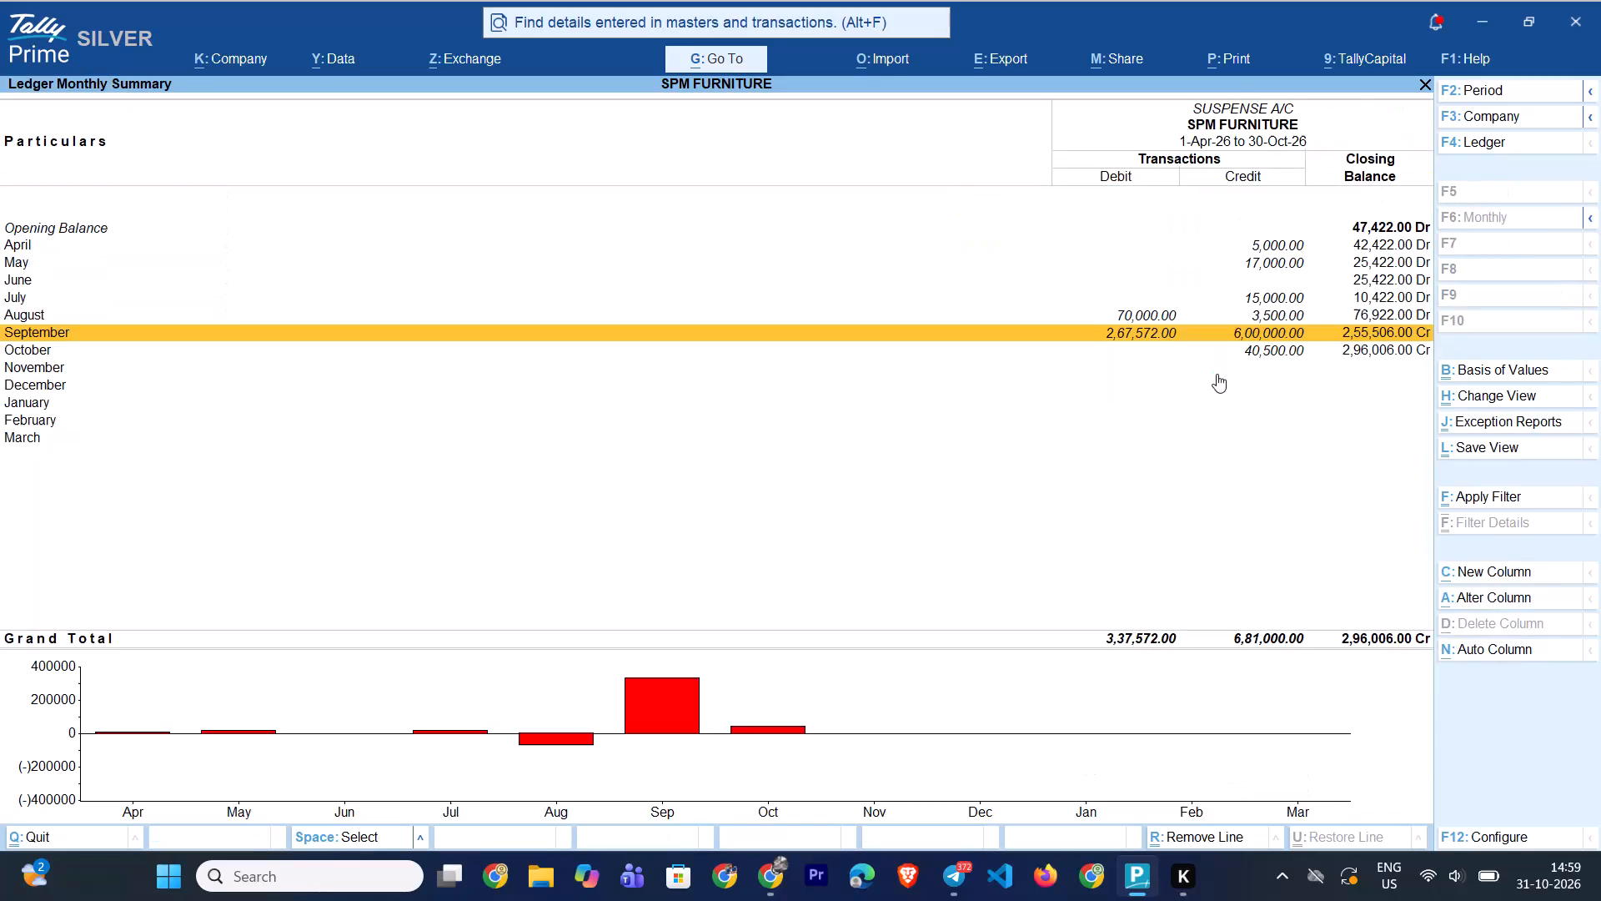
Inspect the October cash receipt voucher in SUSPENSE A/C and return to the ledger's monthly summary.
key("Up")
key("Down")
key("Down")
key("Return")
key("Return")
key("Escape")
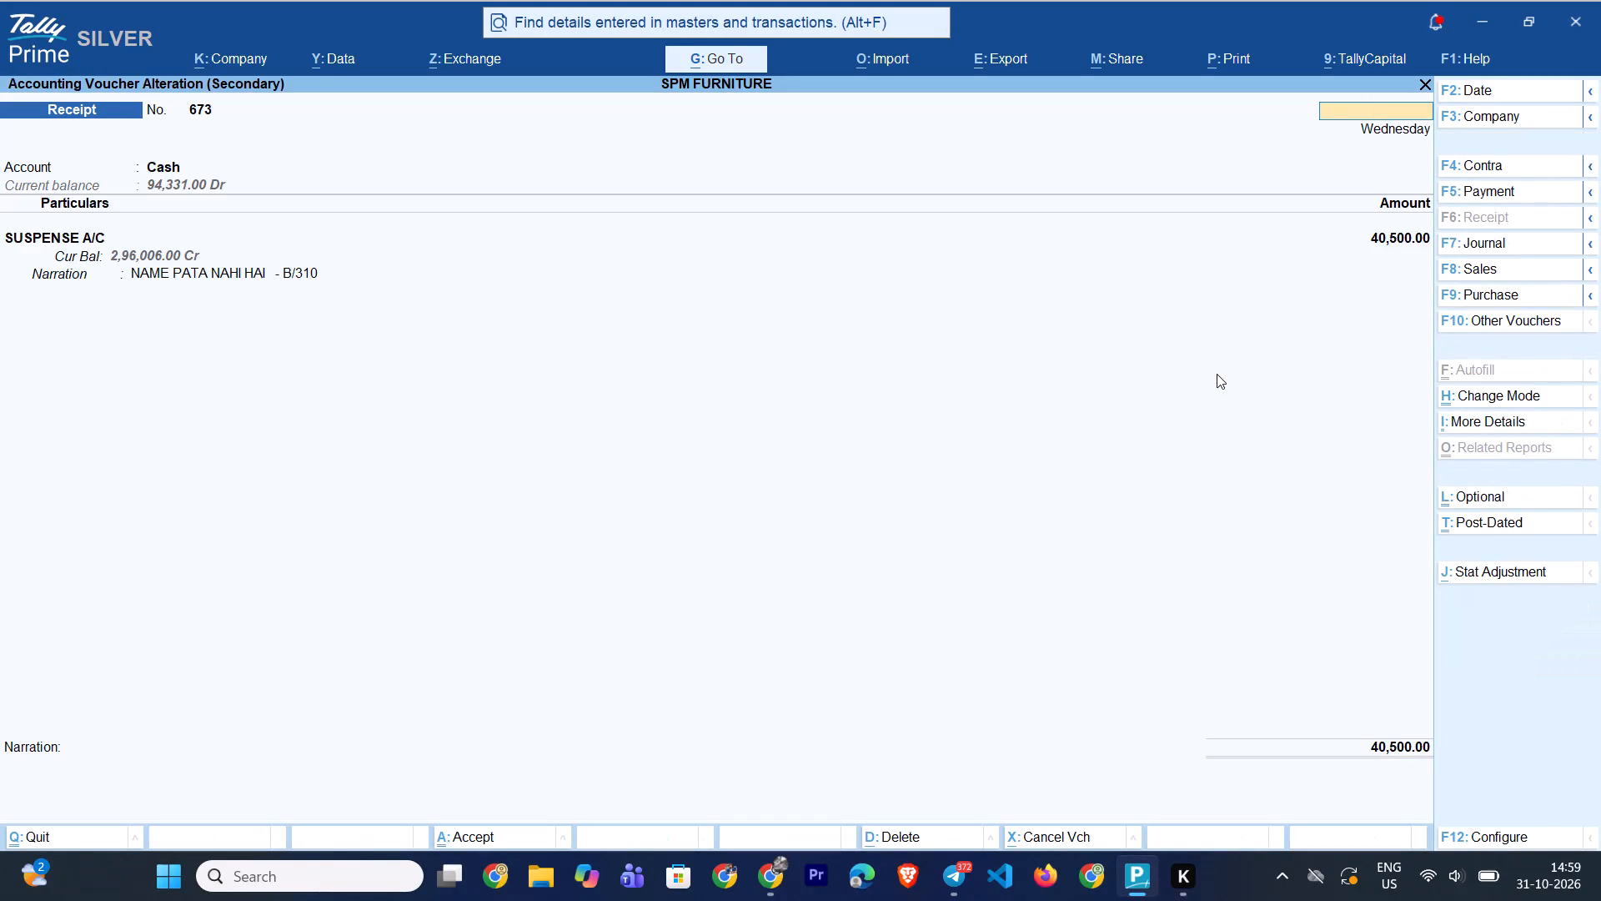
key("Escape")
key("Escape")
Review the May voucher list of the SUSPENSE A/C ledger and return to the monthly summary.
key("Up")
key("Up")
key("Escape")
key("Up")
key("Up")
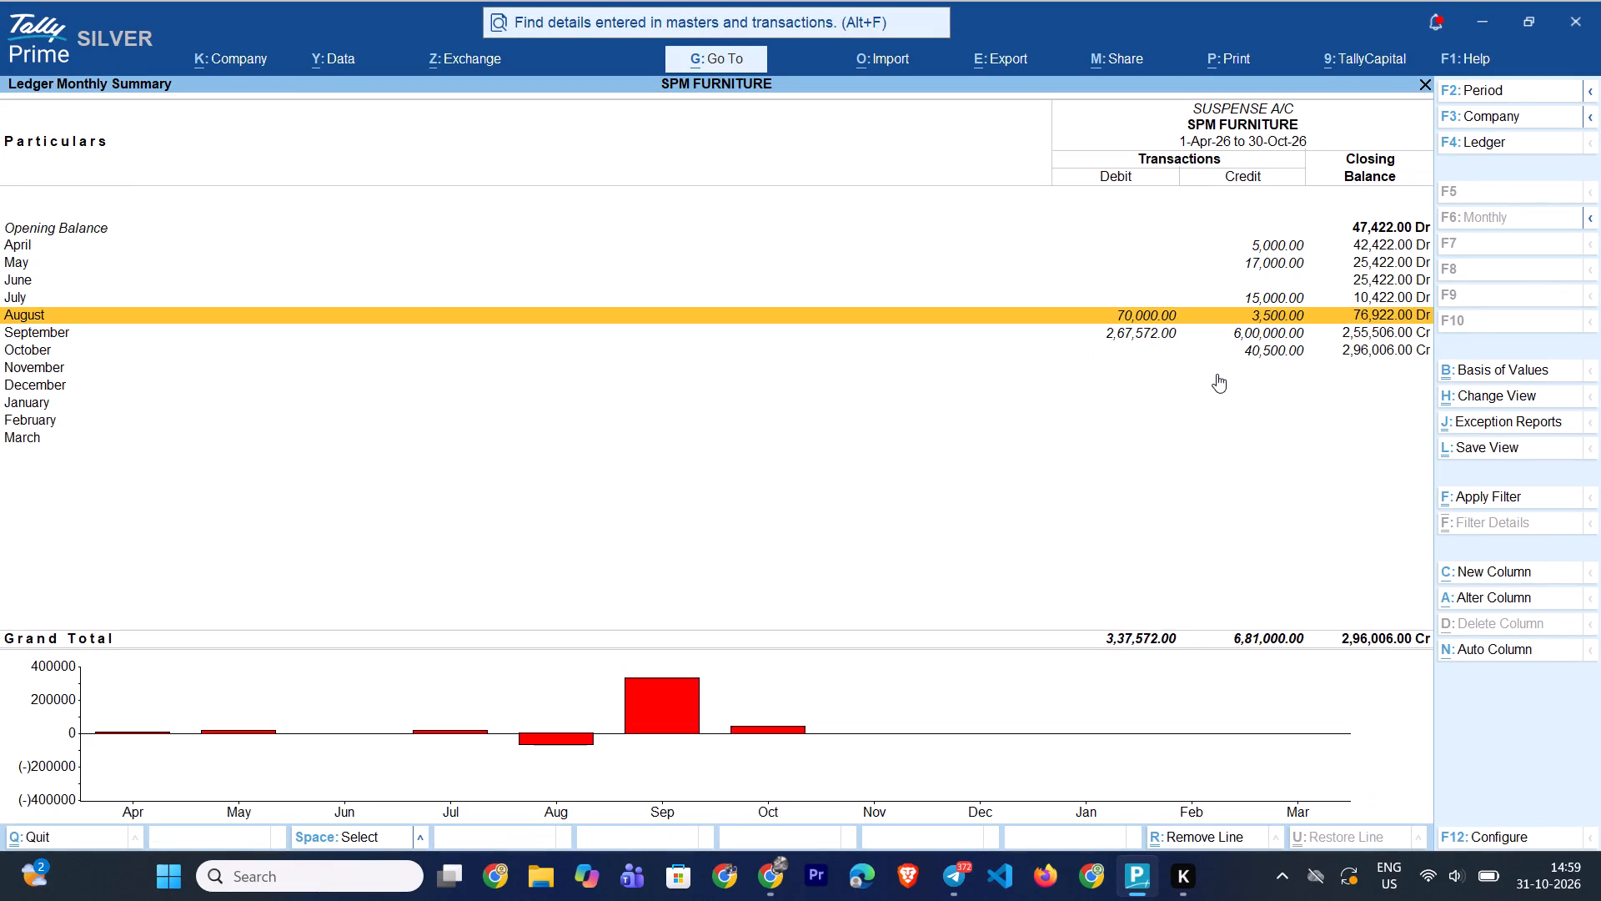
key("Up")
key("Up")
key("Up")
key("Return")
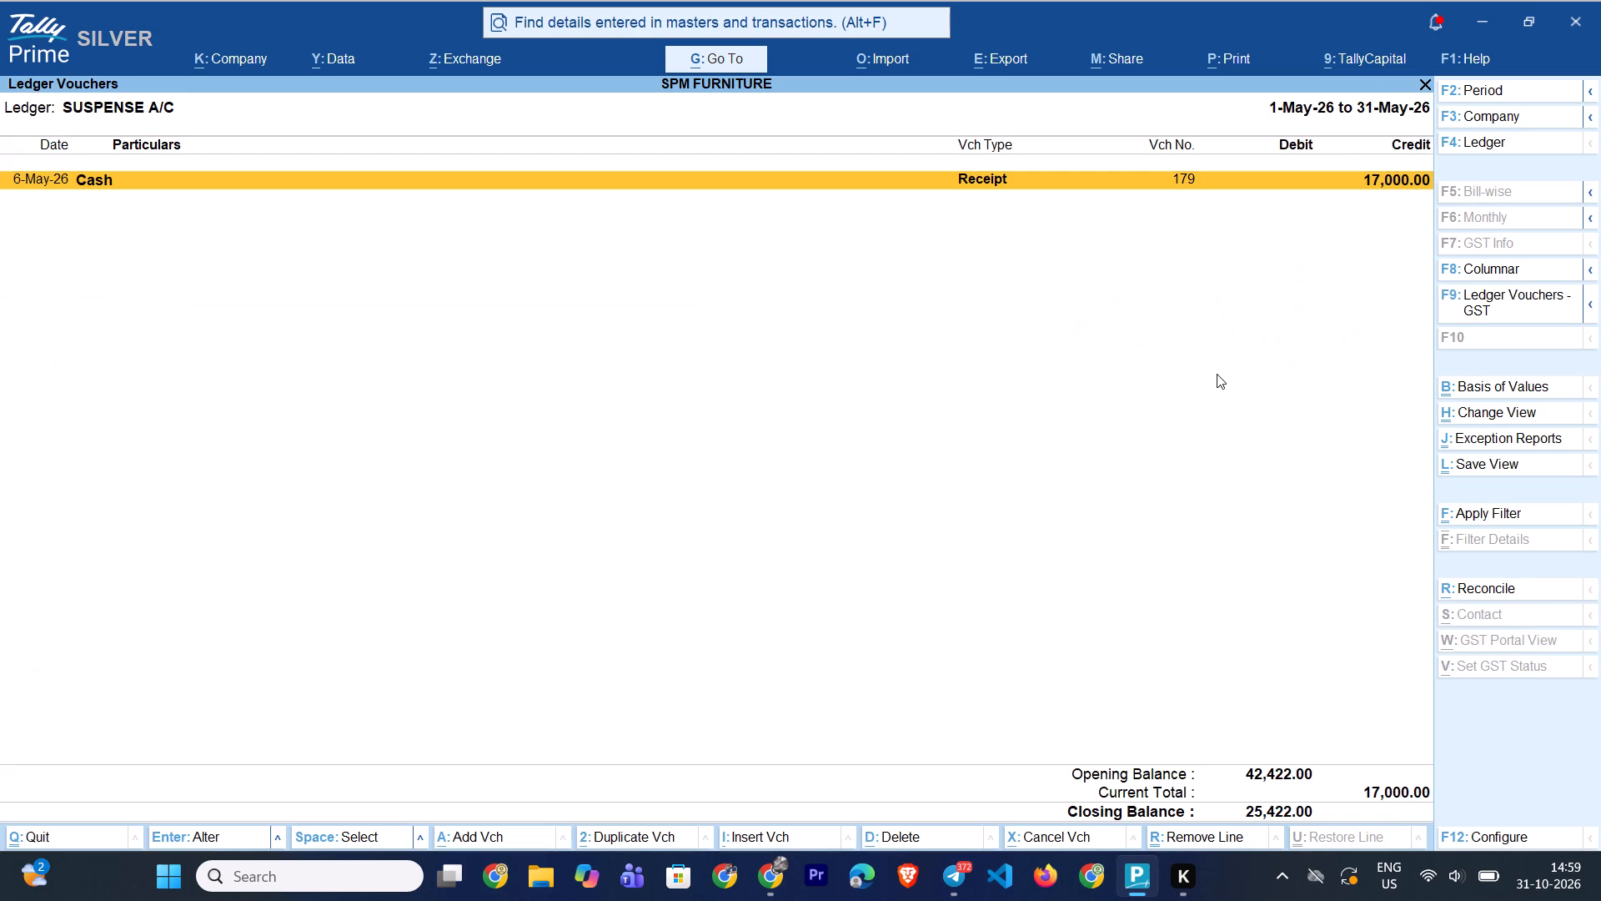
key("Escape")
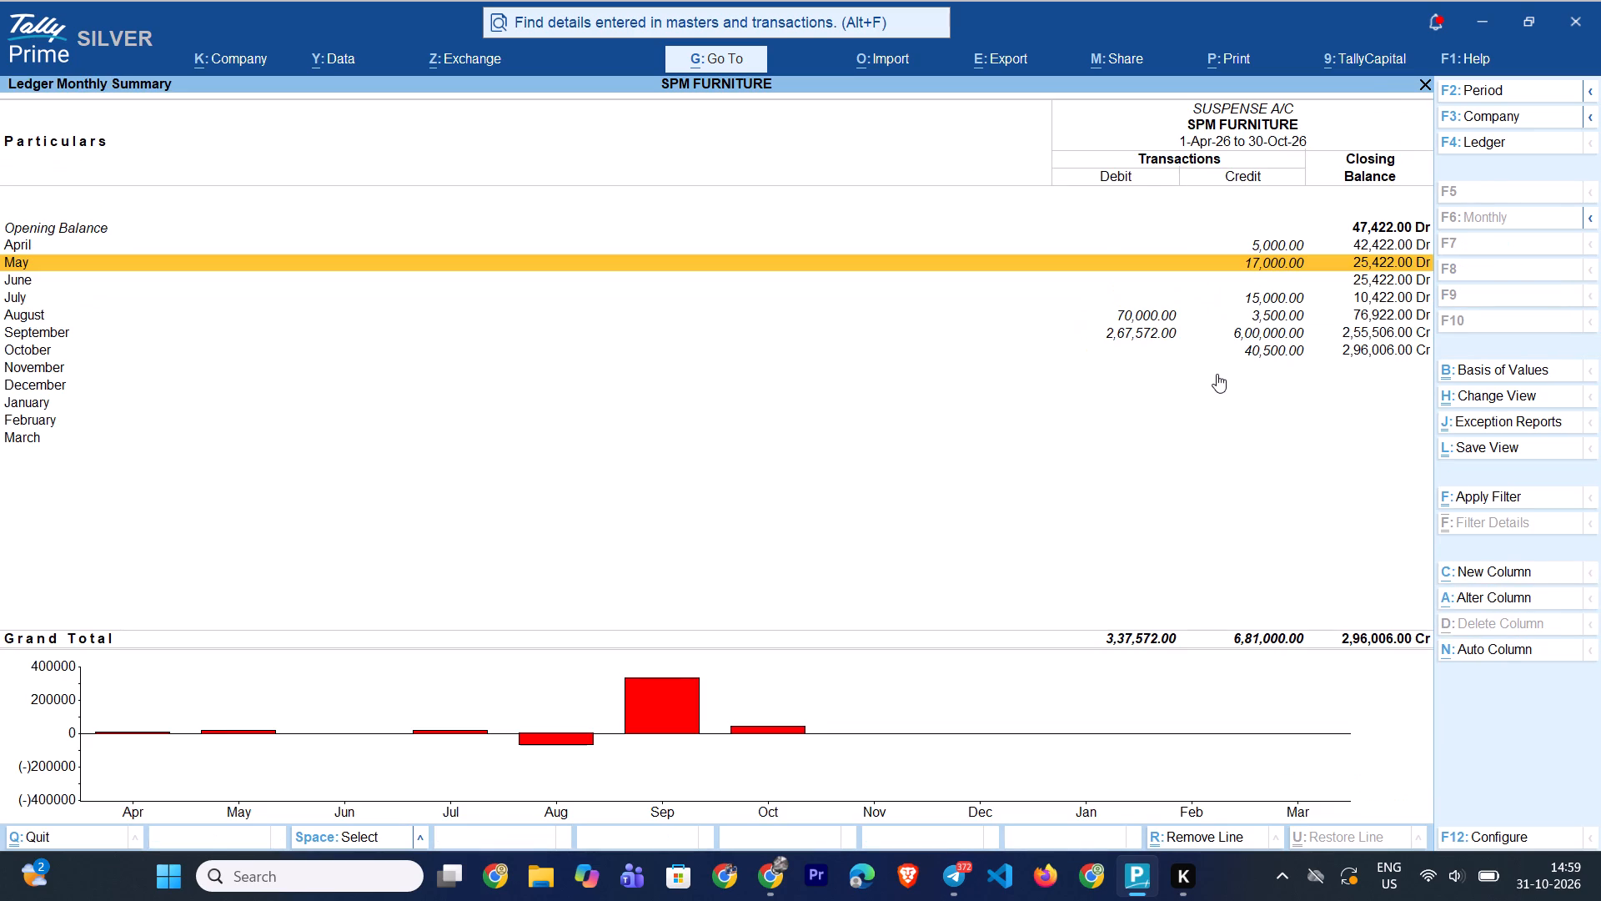
key("Return")
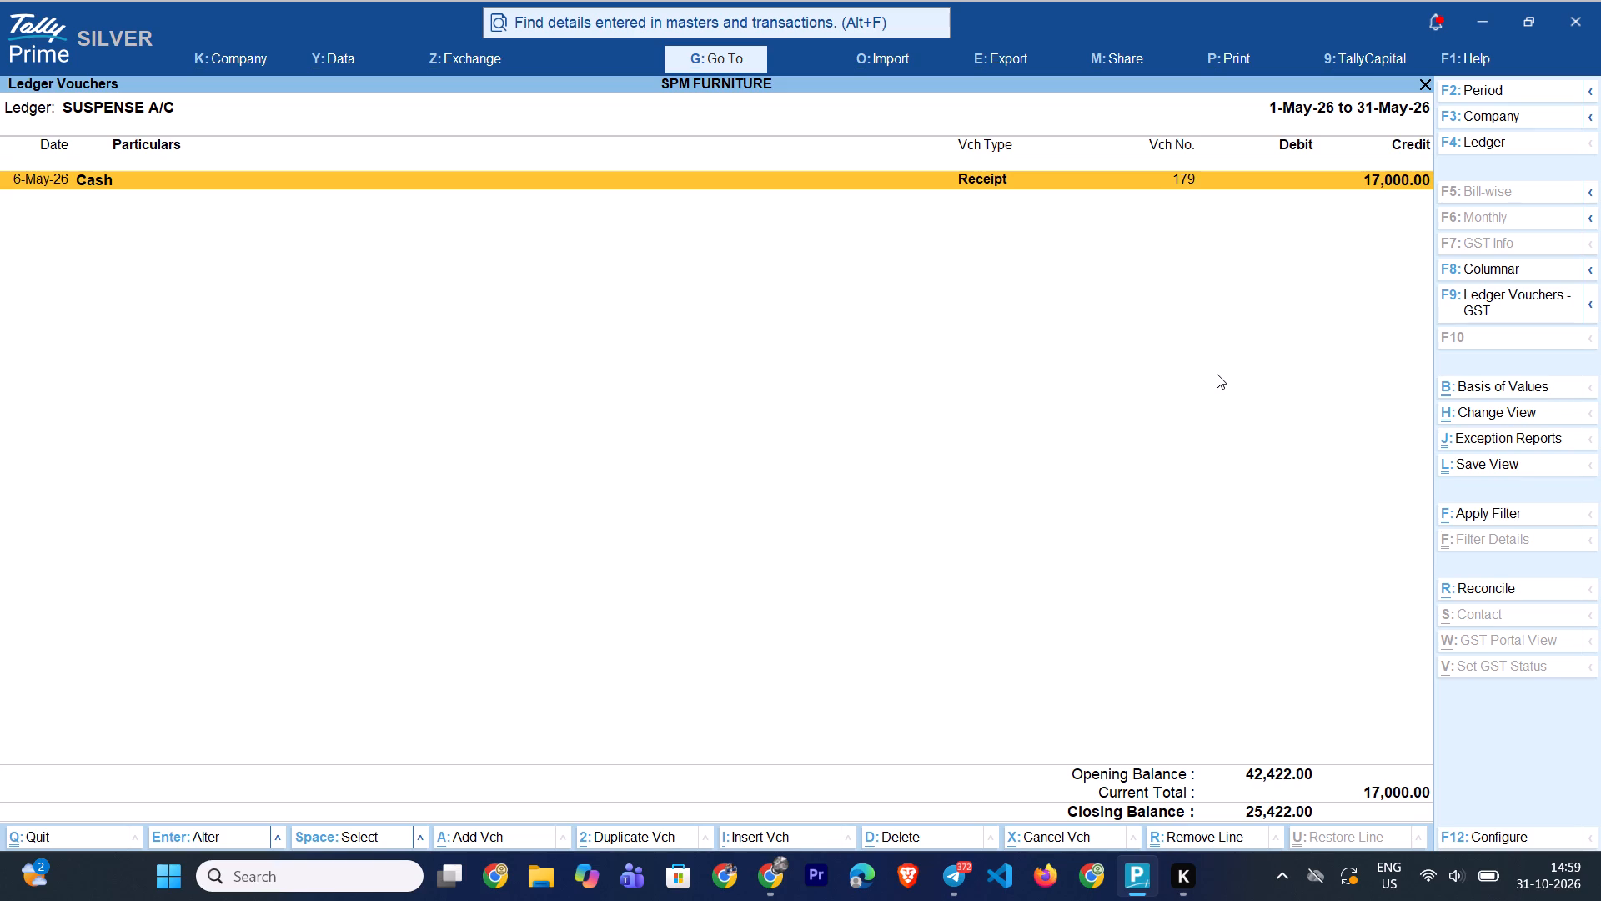
key("Escape")
Open the April voucher list of the SUSPENSE A/C ledger from the monthly summary.
key("Up")
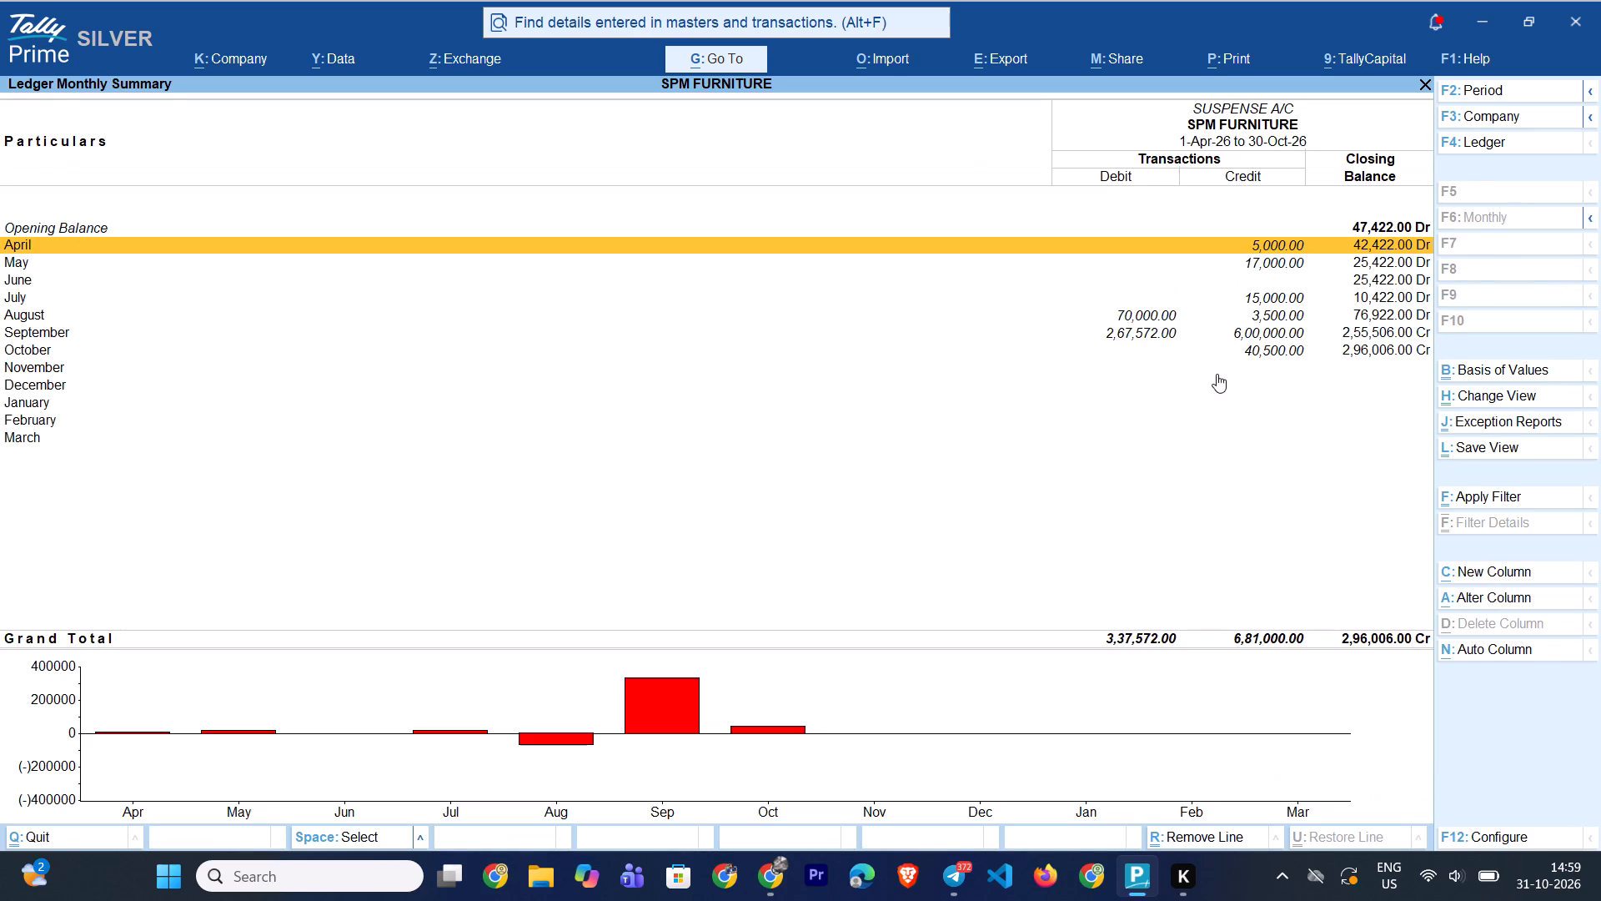
key("Return")
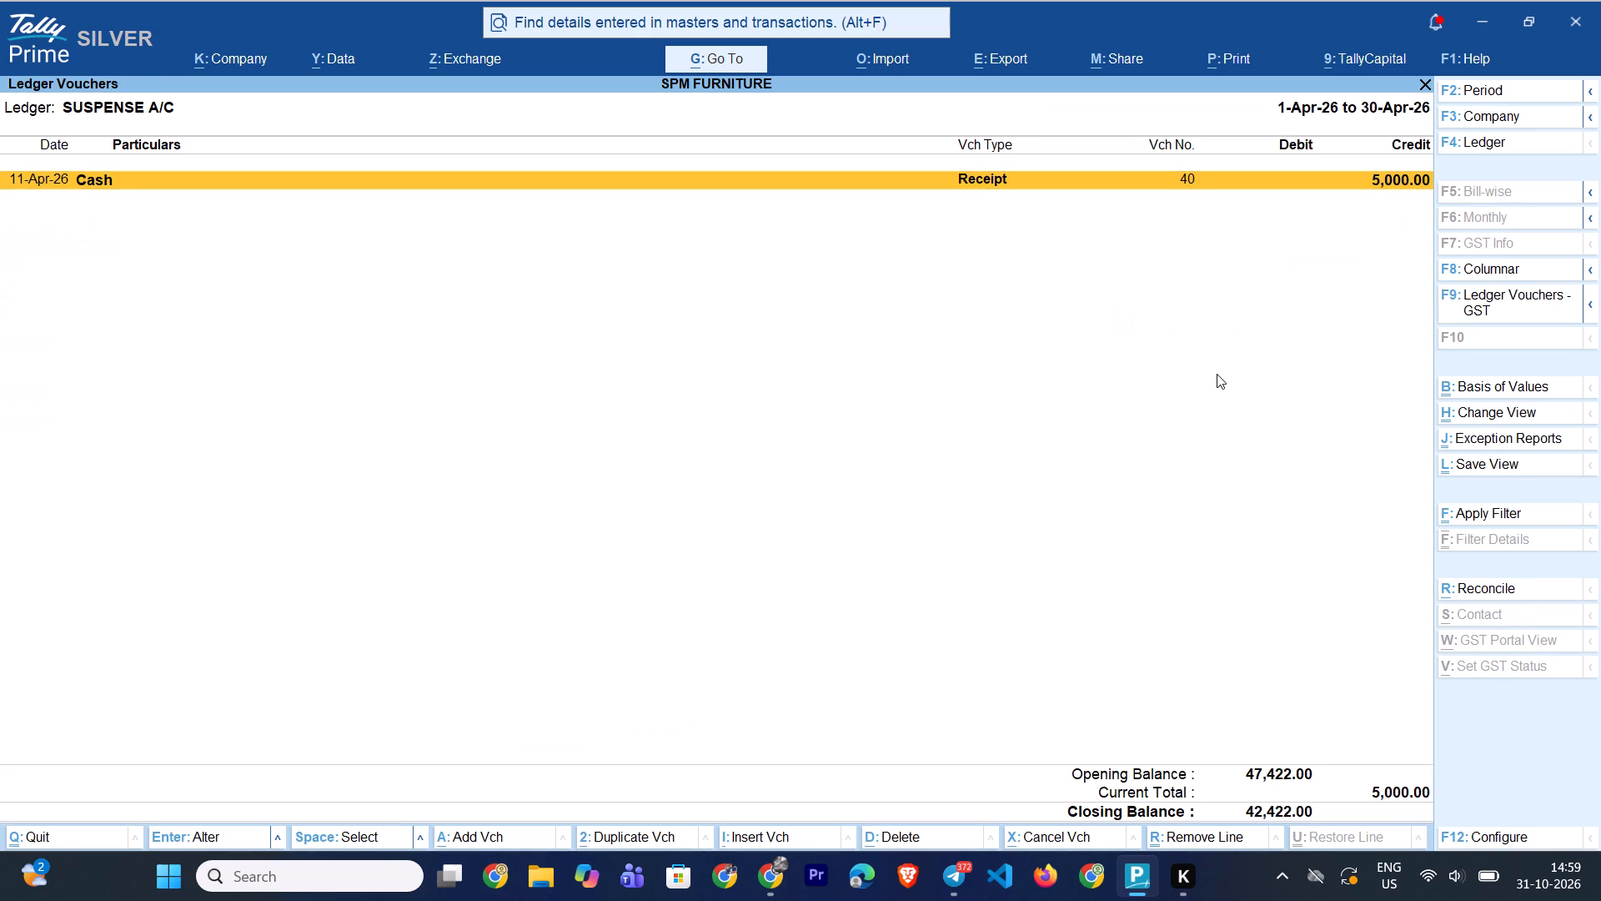
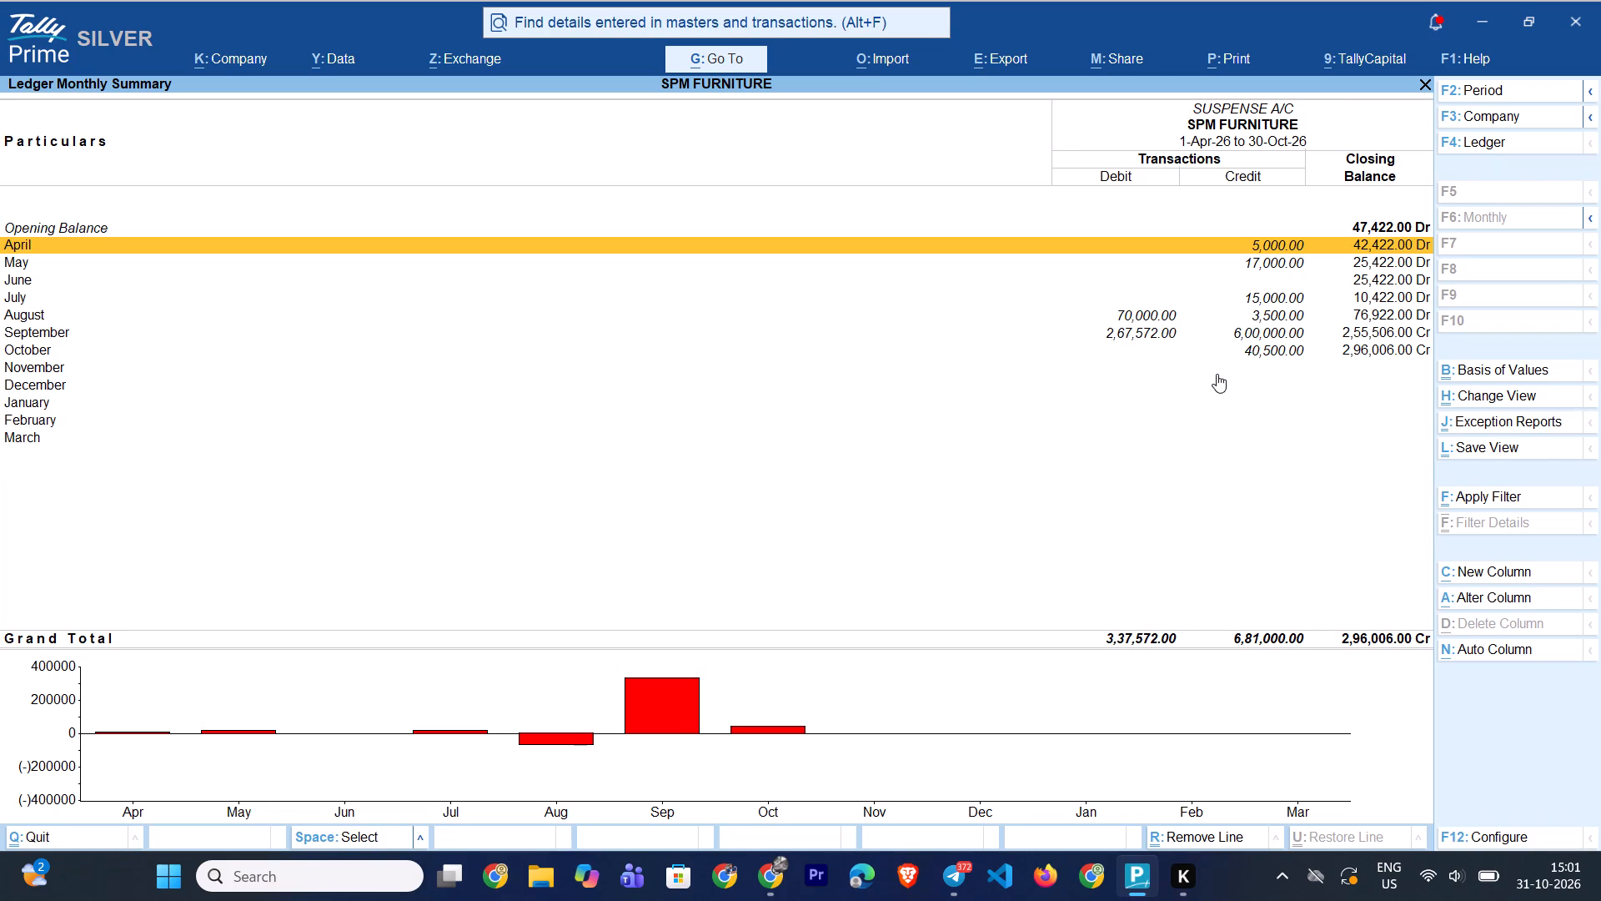
Leave the SUSPENSE A/C ledger and open the August voucher list of the DIFFERENCE ledger.
key("Escape")
key("Up")
key("Return")
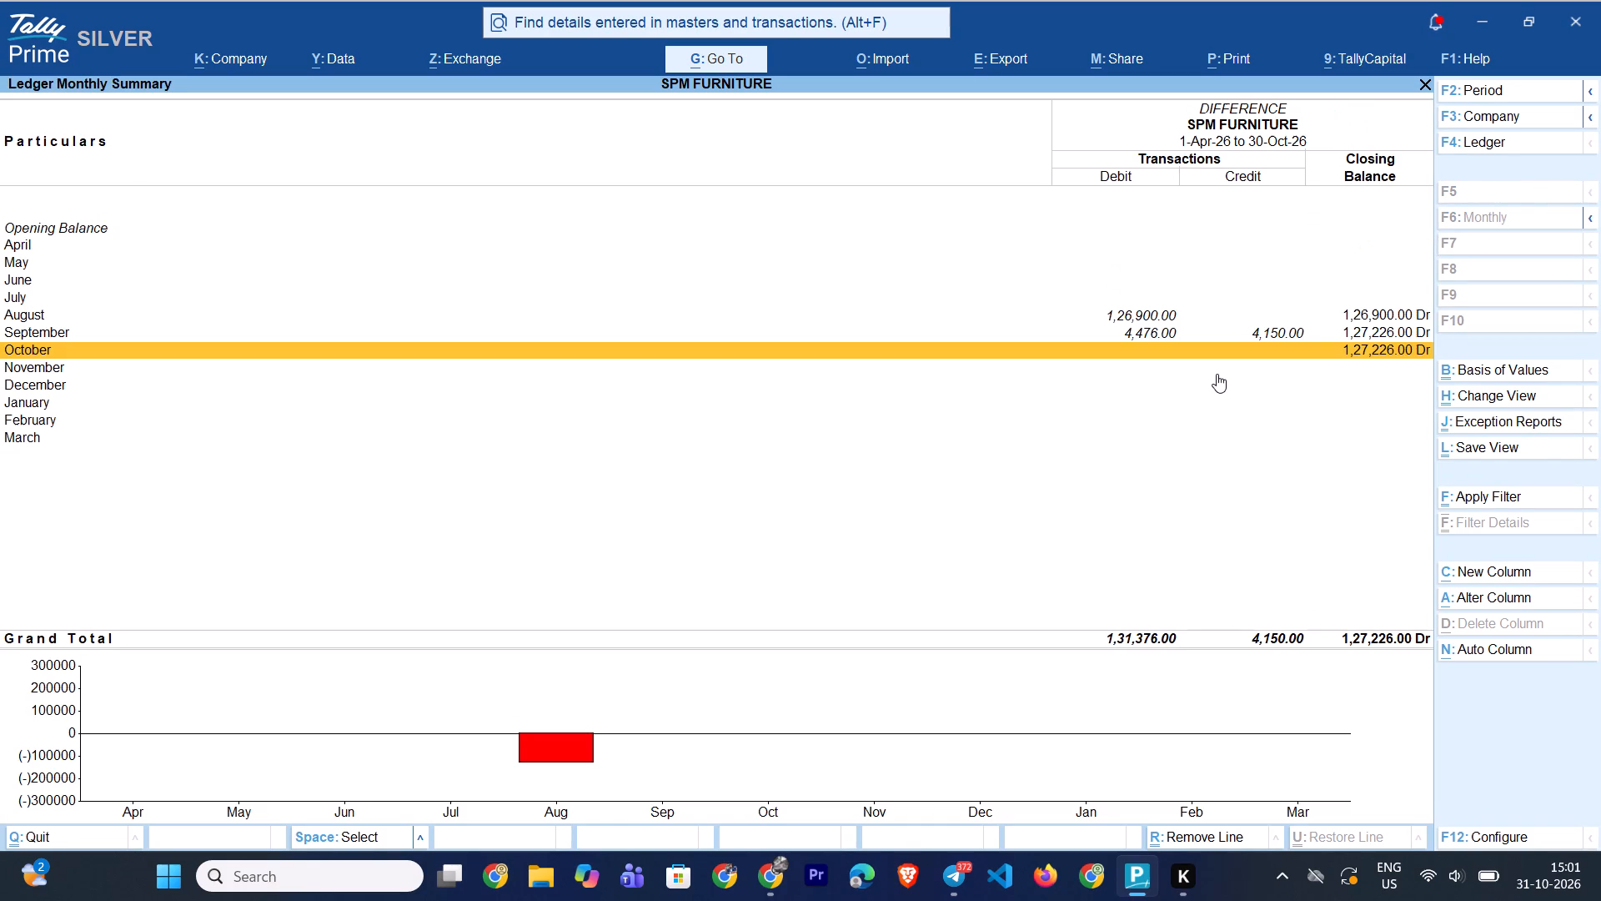
key("Up")
key("Up")
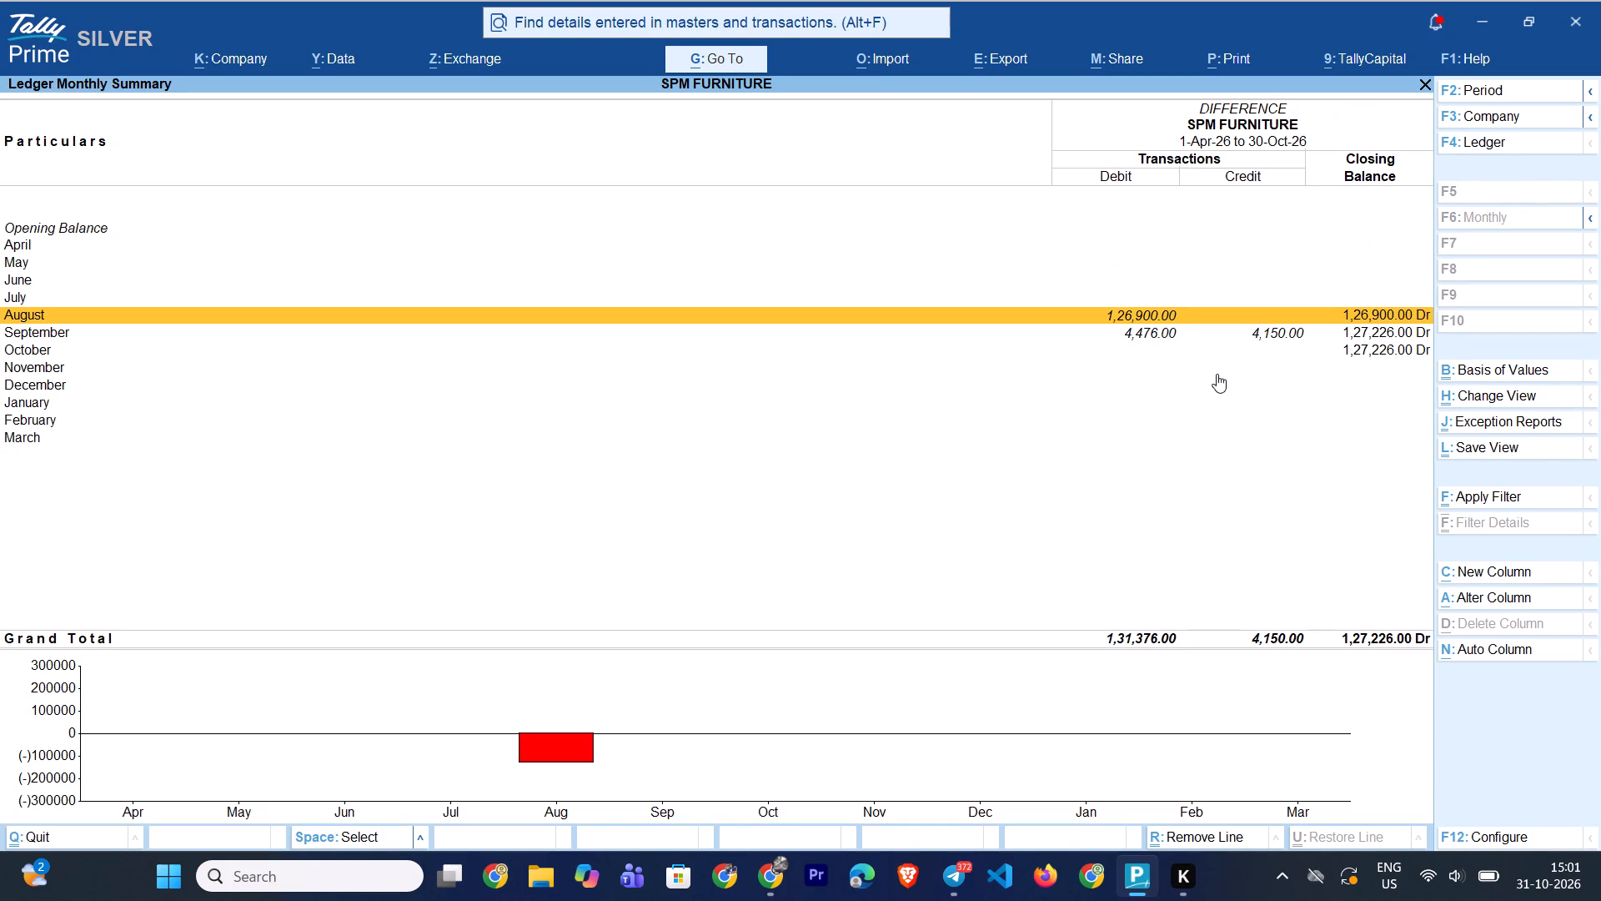
key("Return")
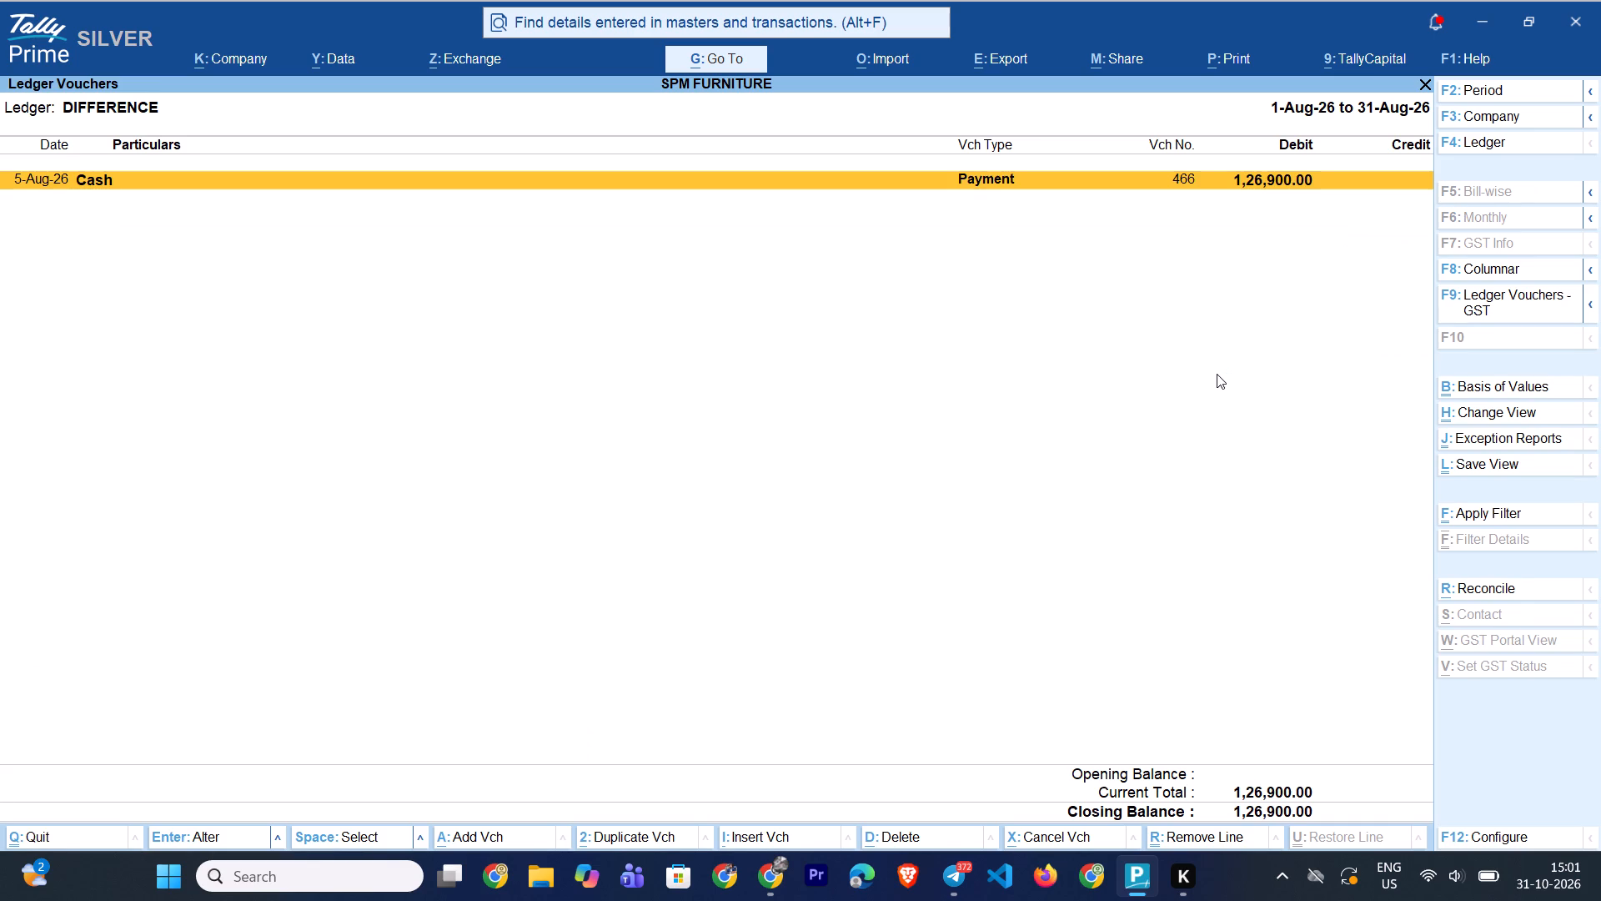
Calculate 93344+60000+141000 in the built-in calculator while viewing the August DIFFERENCE voucher list.
key("ctrl+n")
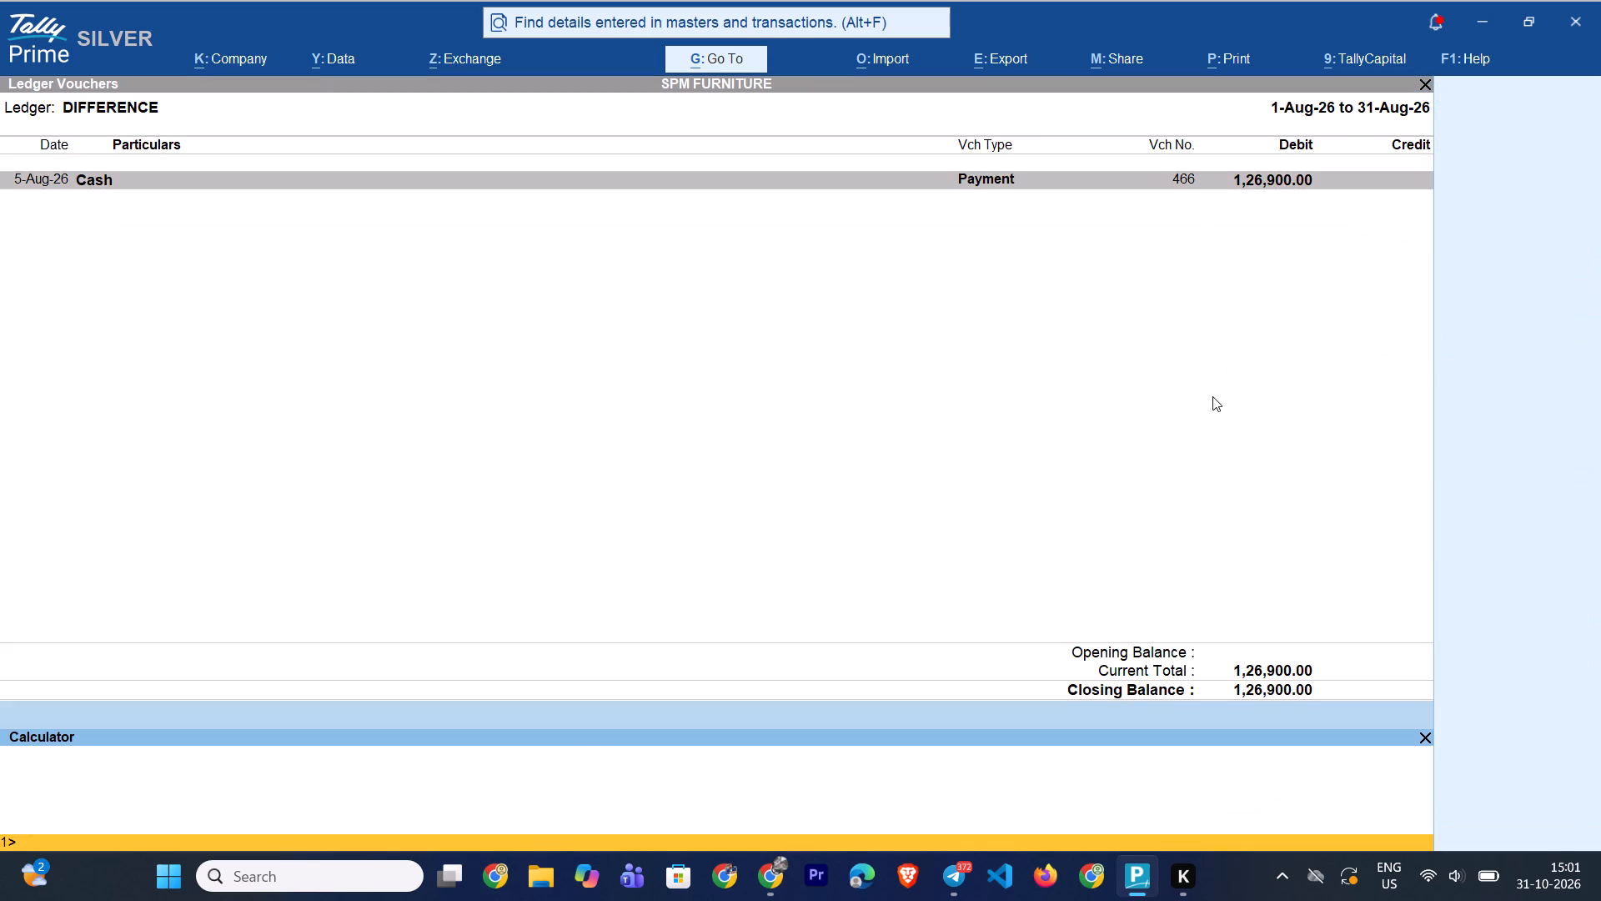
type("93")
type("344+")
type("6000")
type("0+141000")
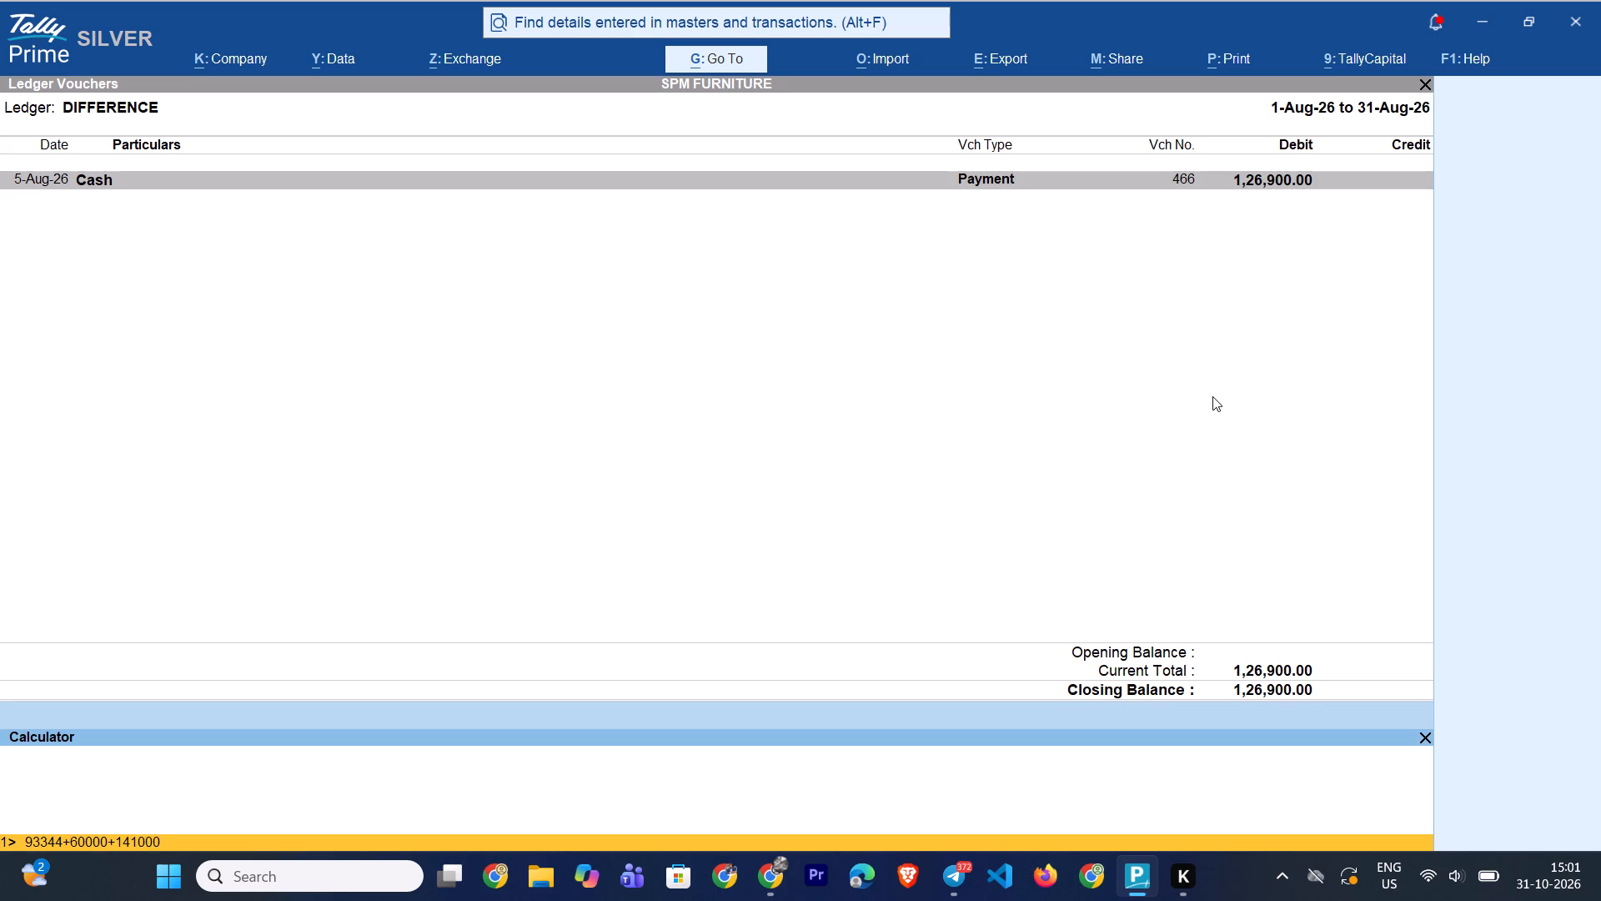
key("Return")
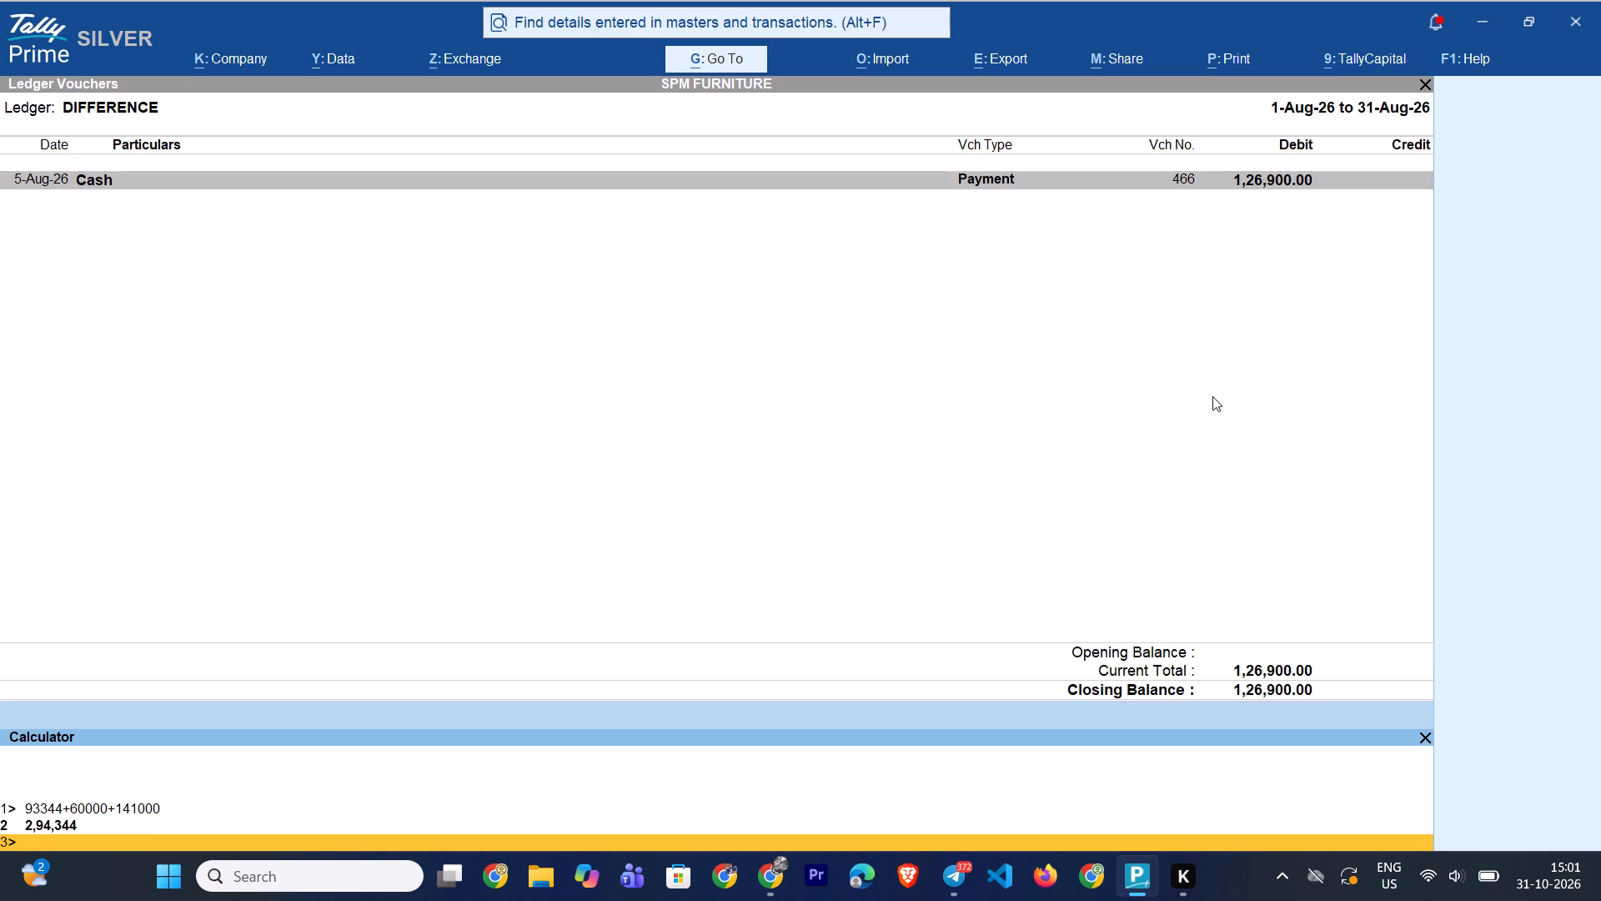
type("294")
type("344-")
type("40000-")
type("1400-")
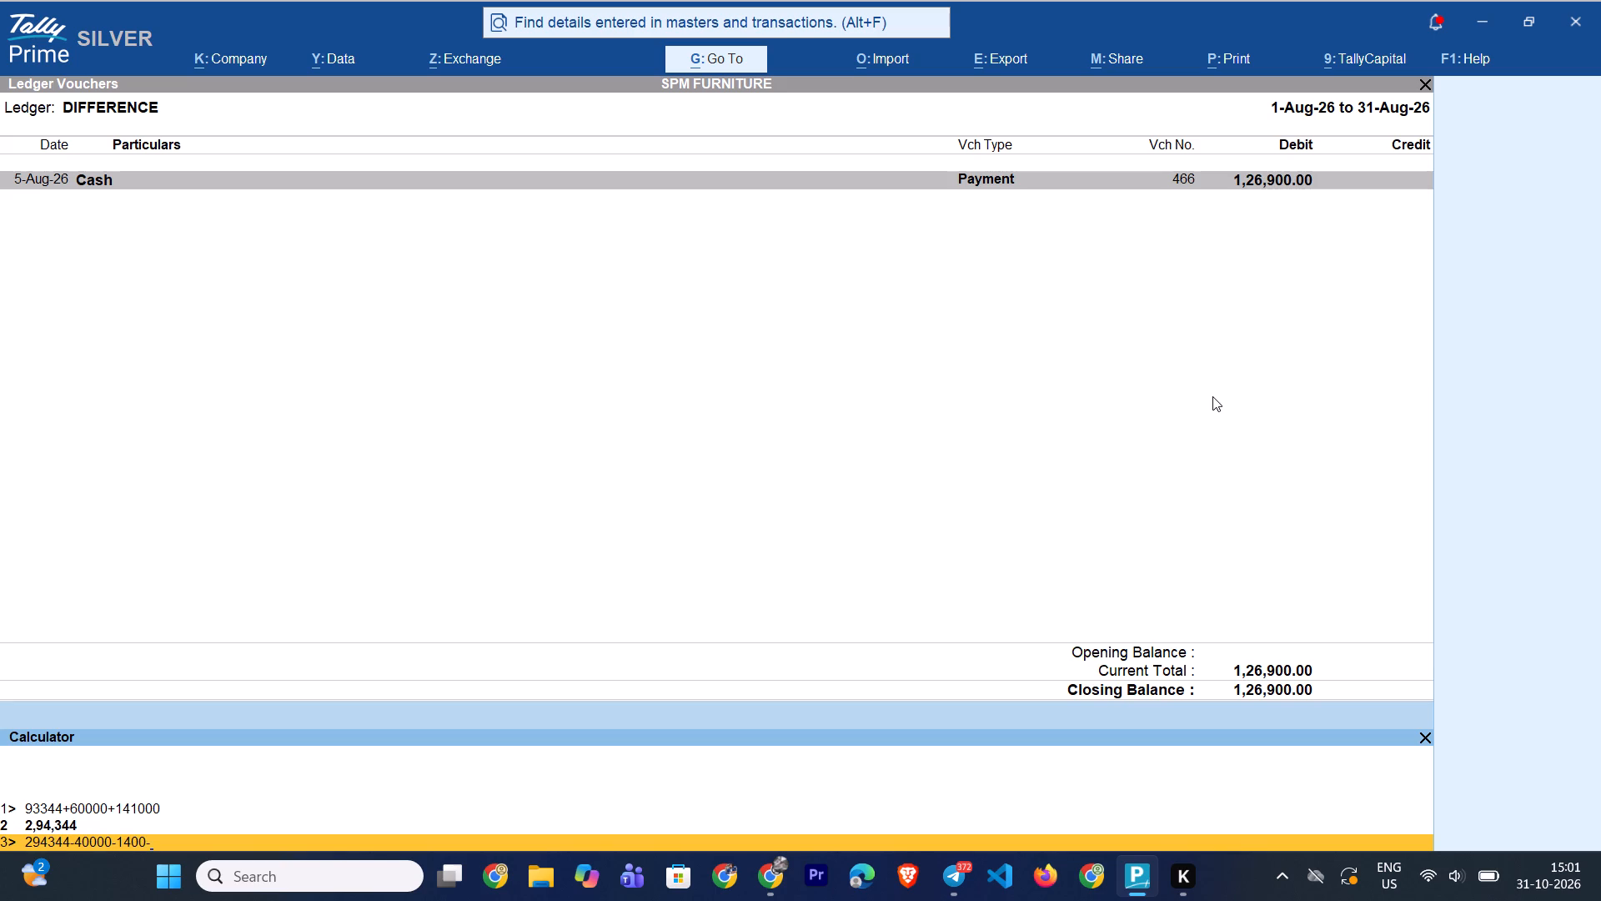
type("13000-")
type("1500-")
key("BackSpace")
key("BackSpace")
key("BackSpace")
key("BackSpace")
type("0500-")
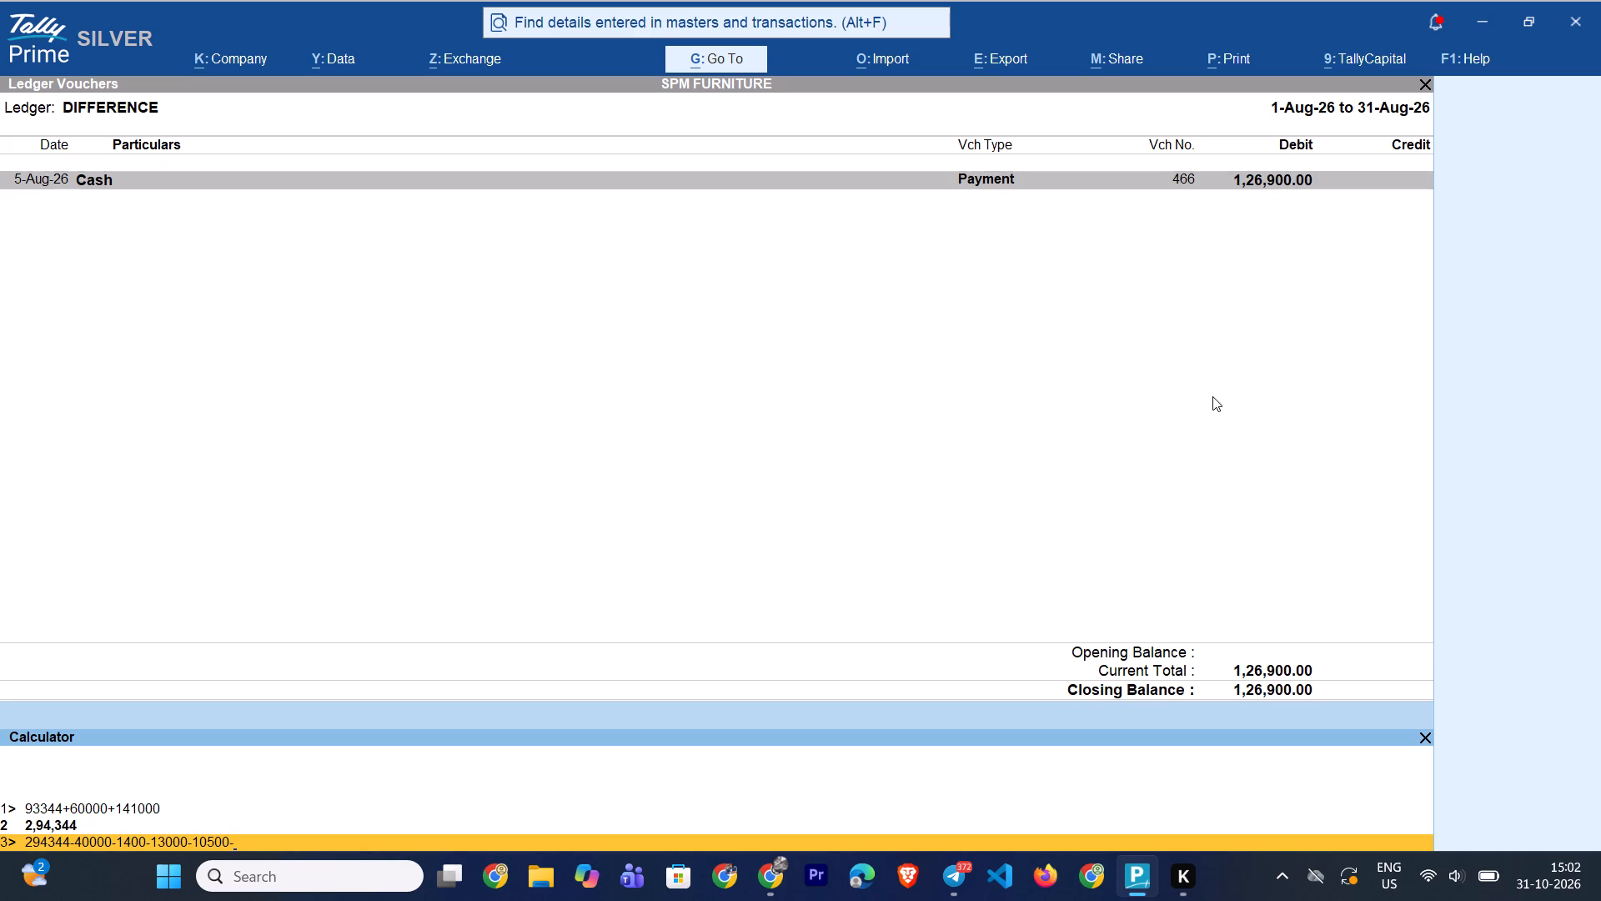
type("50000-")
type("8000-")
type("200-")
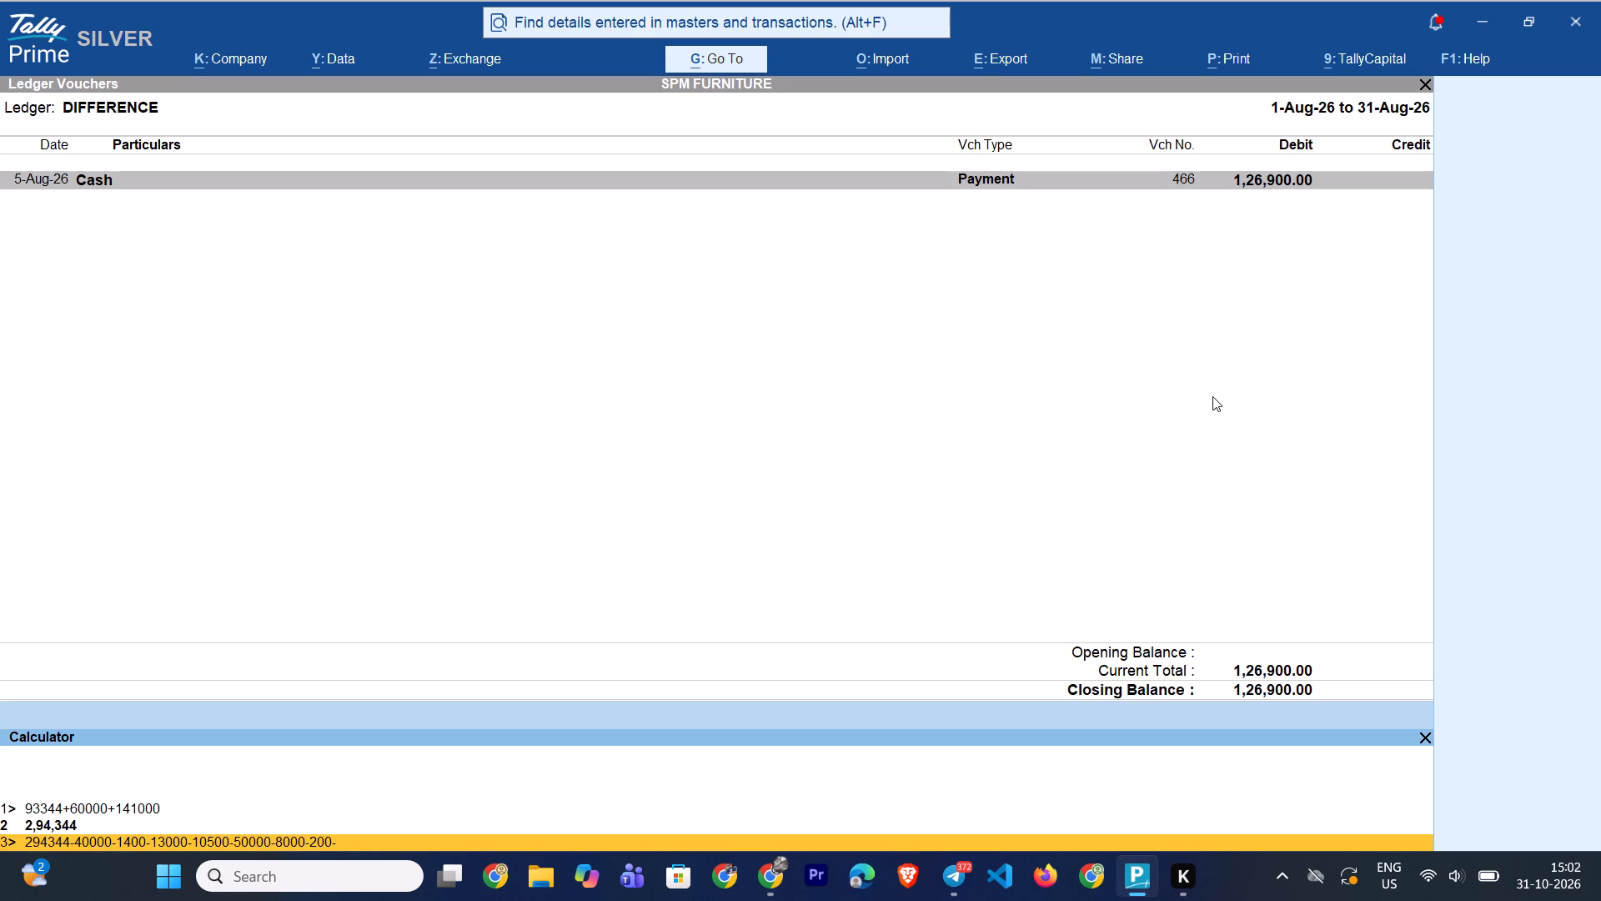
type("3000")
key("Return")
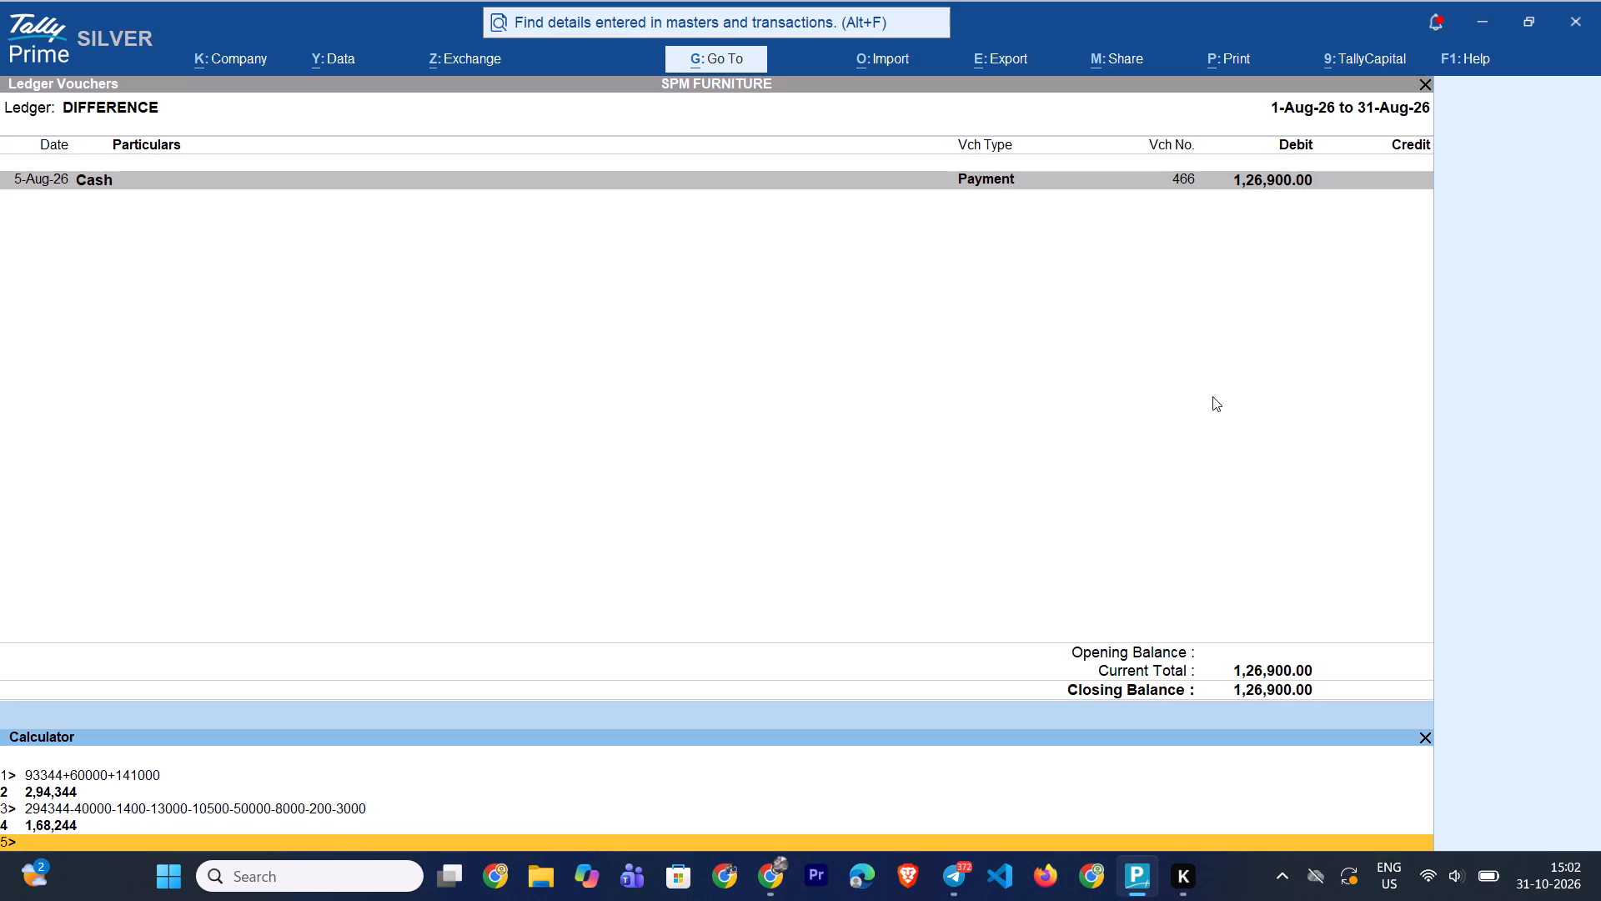
Subtract 41344 from the last calculated result and return to the August voucher list of the DIFFERENCE ledger.
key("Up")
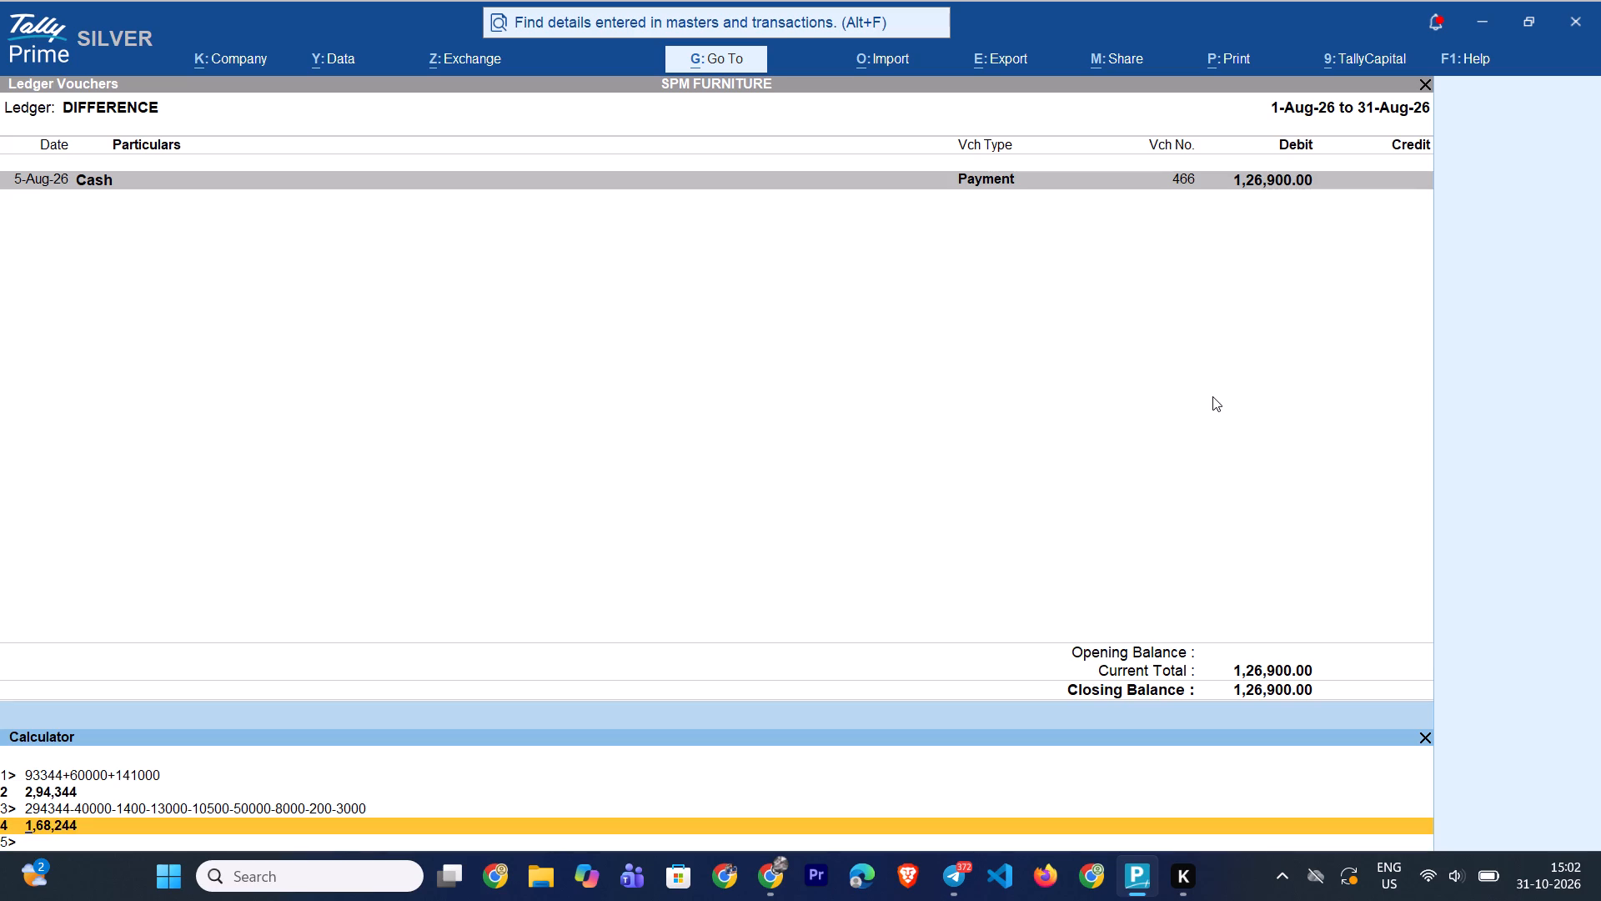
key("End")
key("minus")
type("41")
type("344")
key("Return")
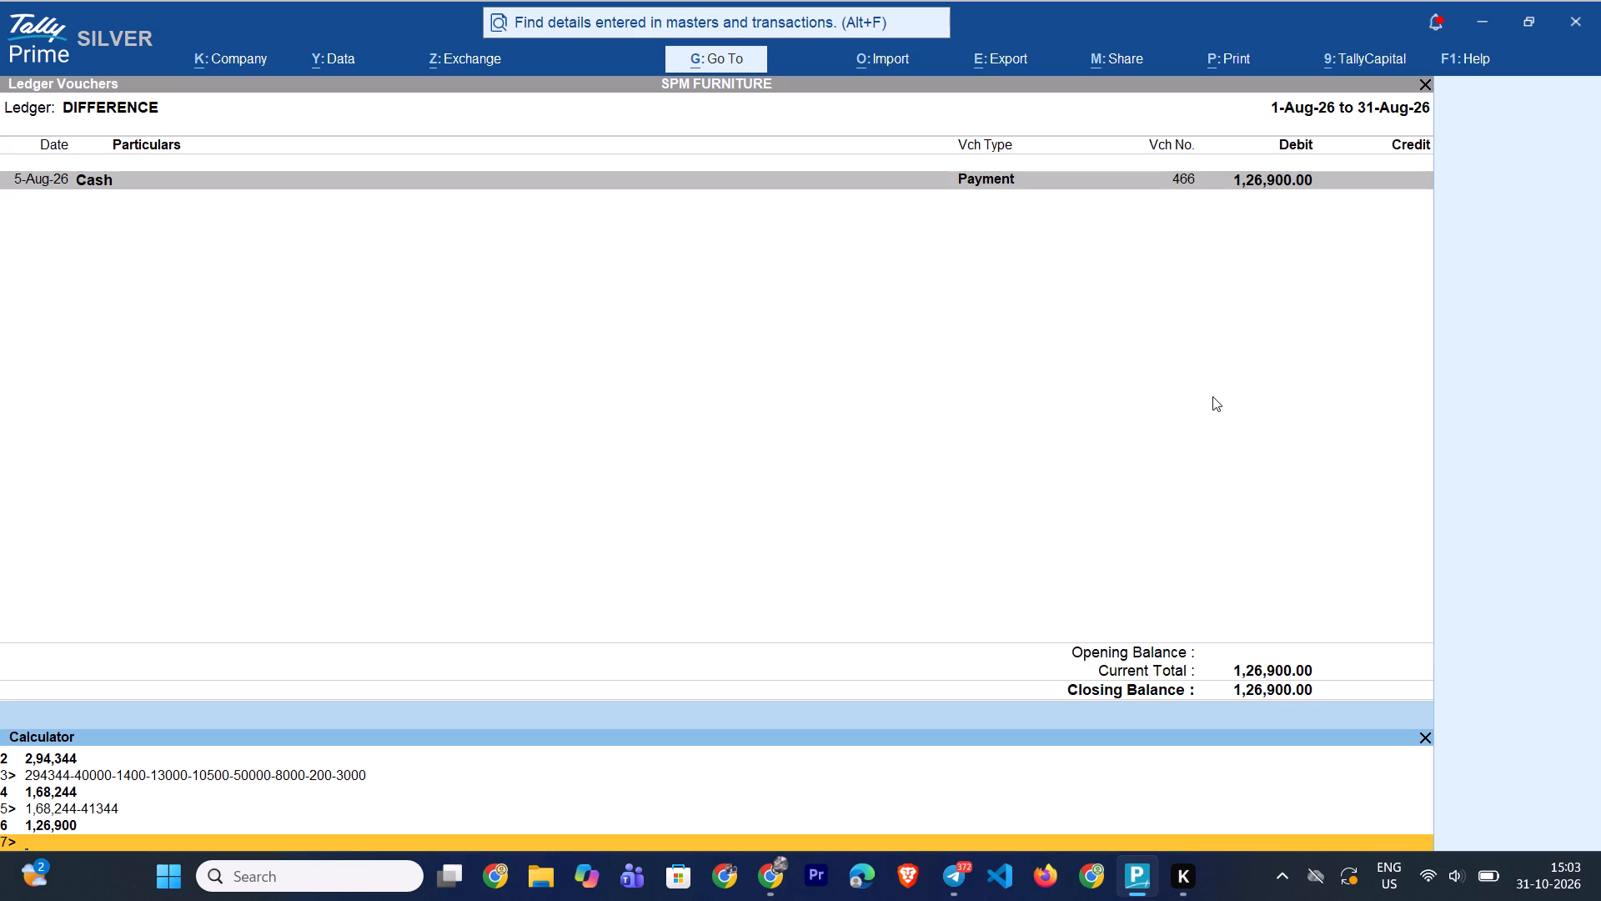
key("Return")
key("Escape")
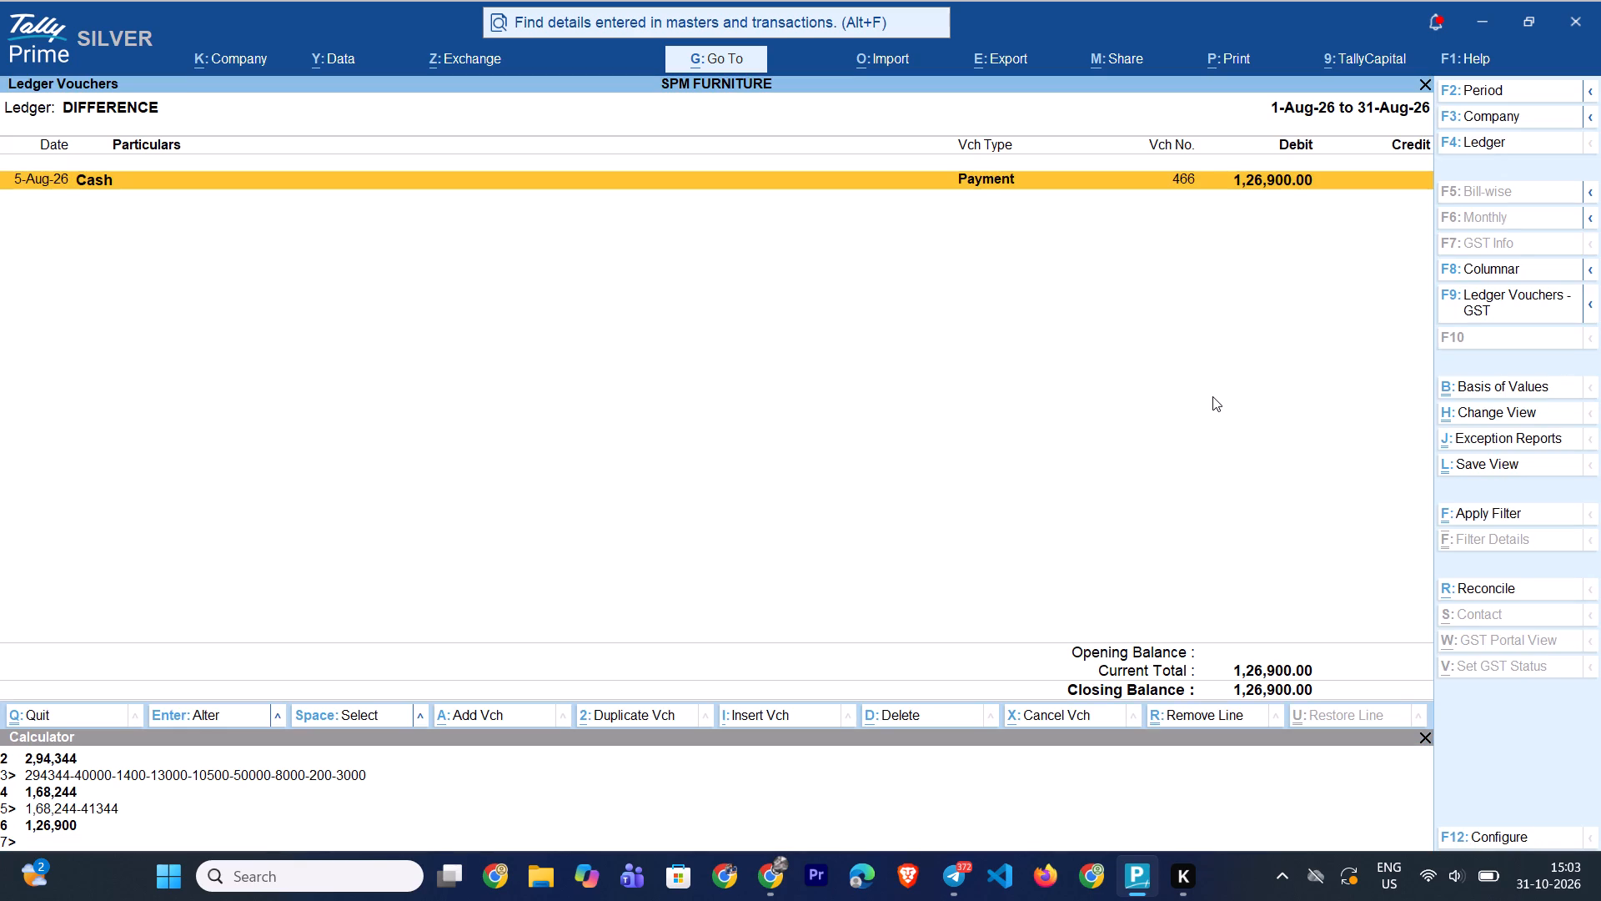
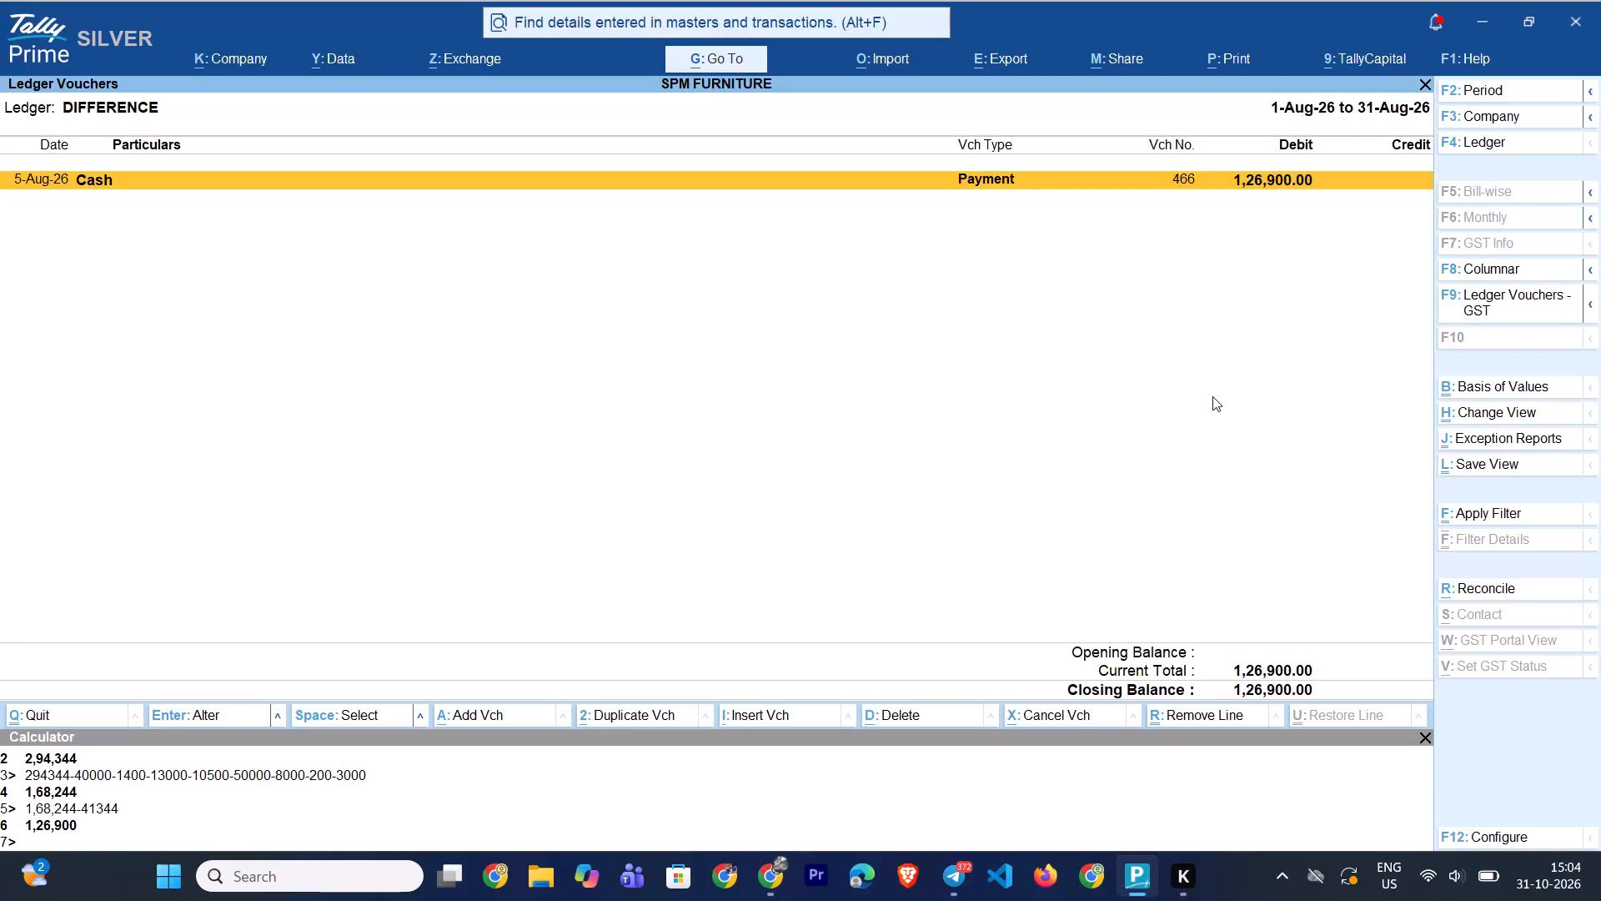
Calculate 93344+60000 in the built-in calculator while viewing the August vouchers of the DIFFERENCE ledger.
key("ctrl+n")
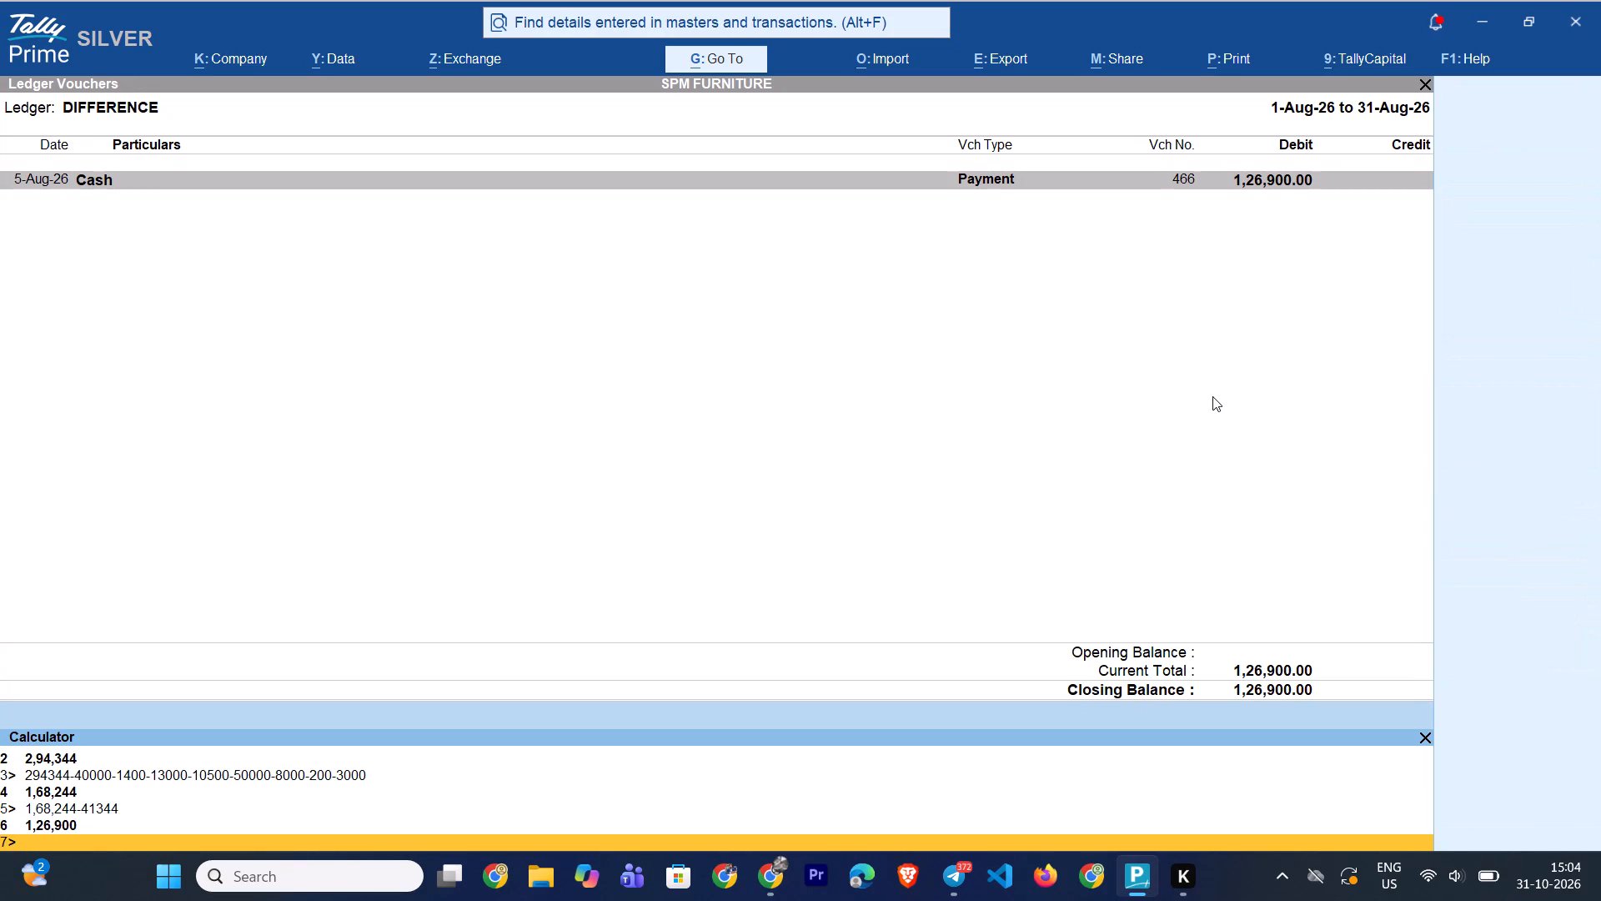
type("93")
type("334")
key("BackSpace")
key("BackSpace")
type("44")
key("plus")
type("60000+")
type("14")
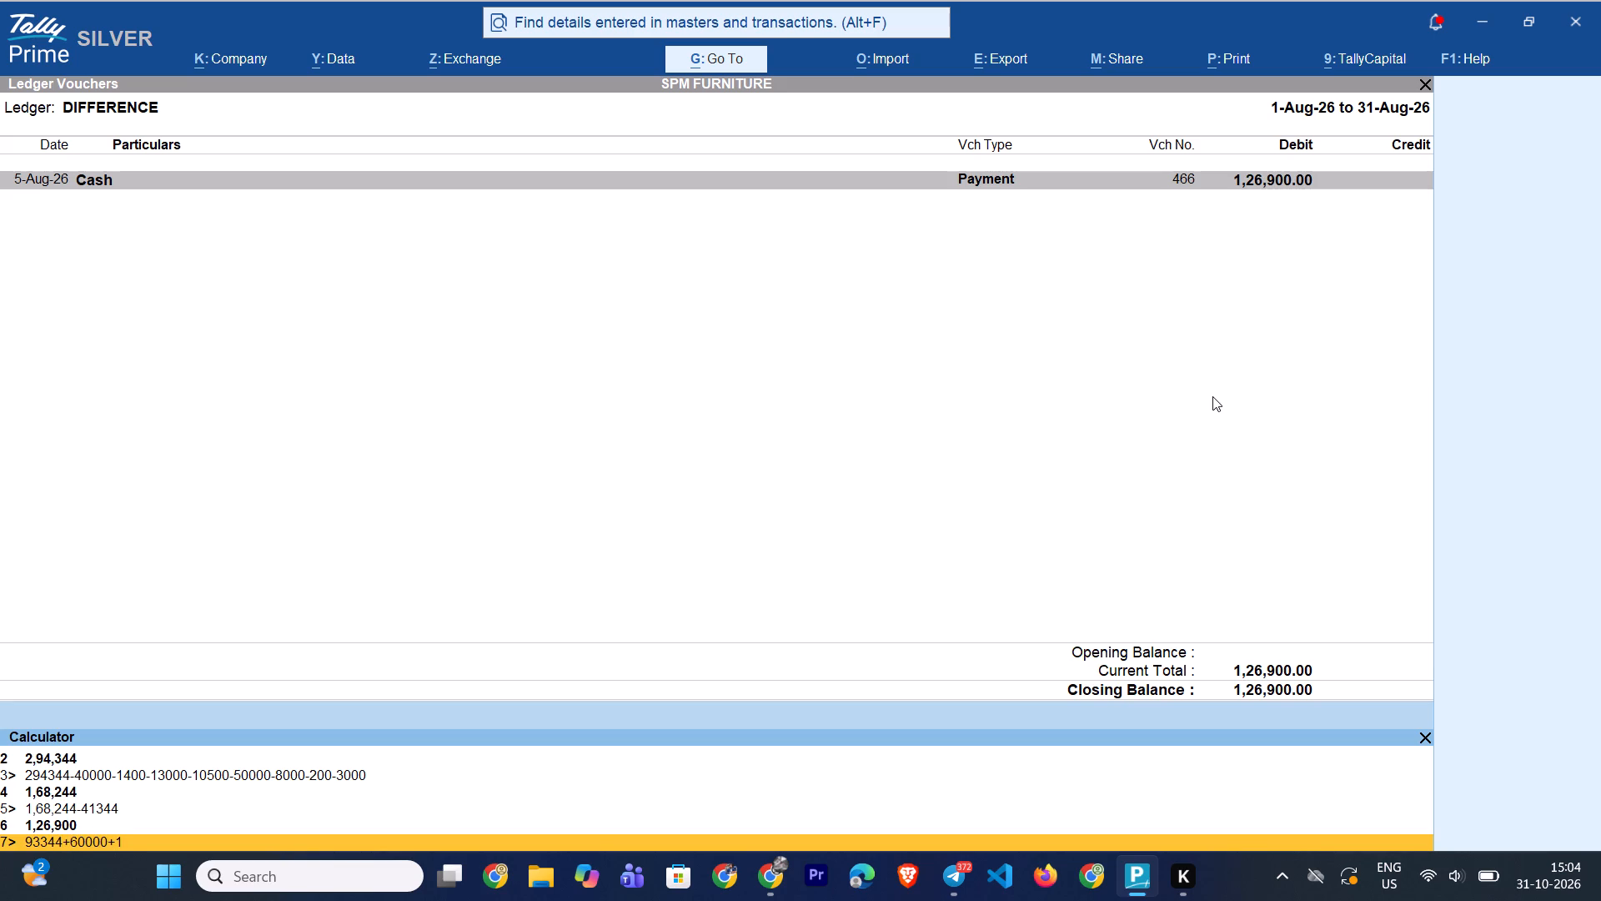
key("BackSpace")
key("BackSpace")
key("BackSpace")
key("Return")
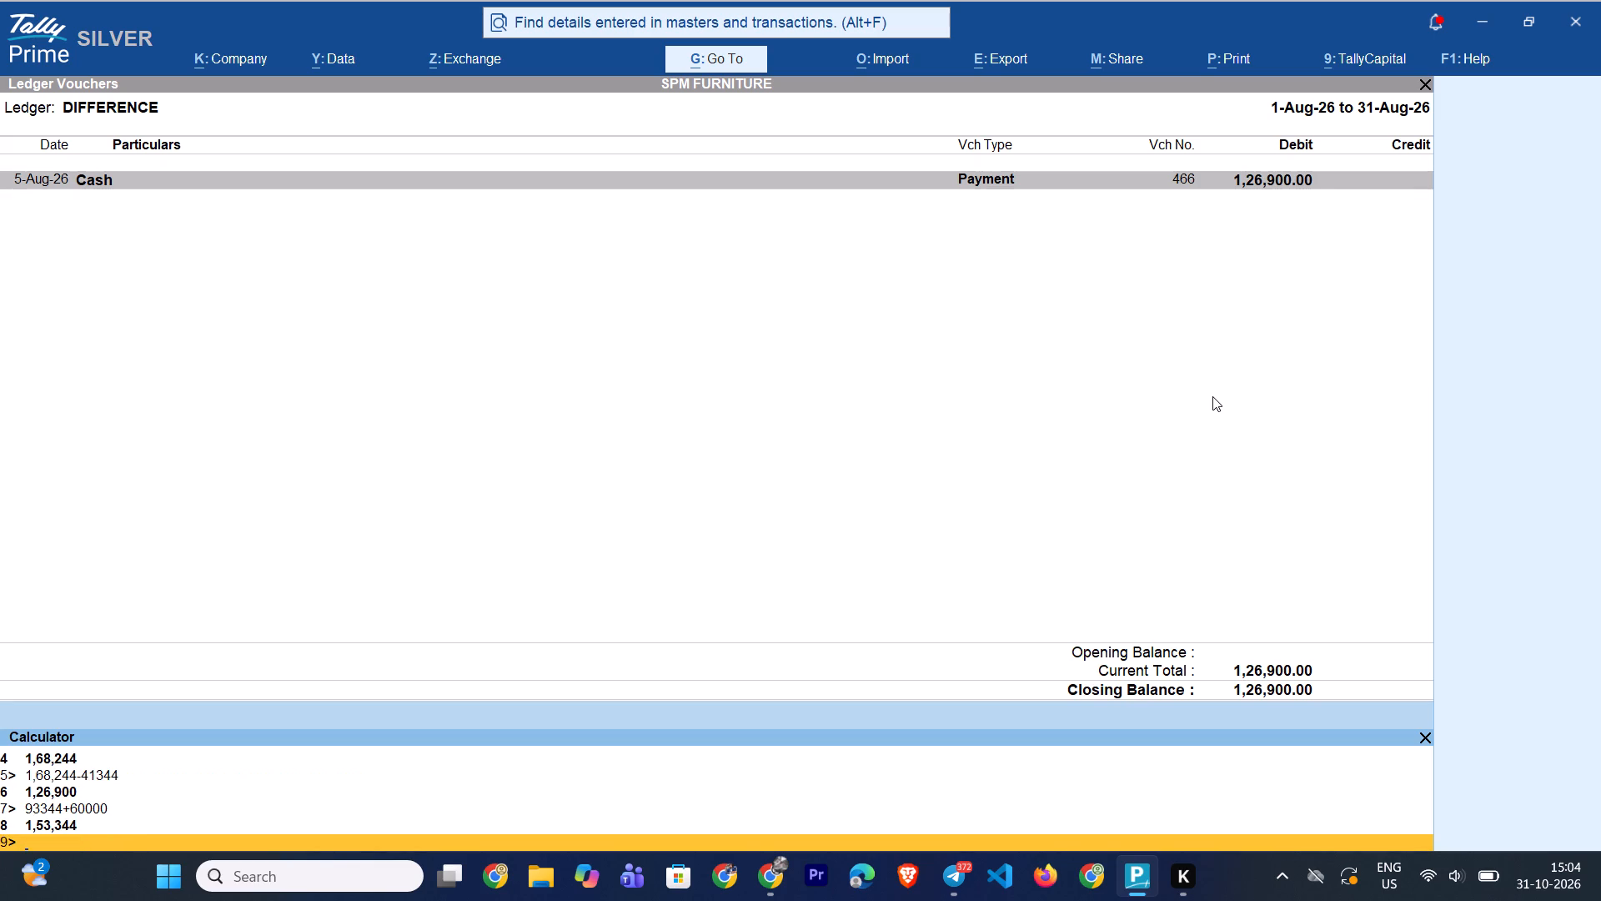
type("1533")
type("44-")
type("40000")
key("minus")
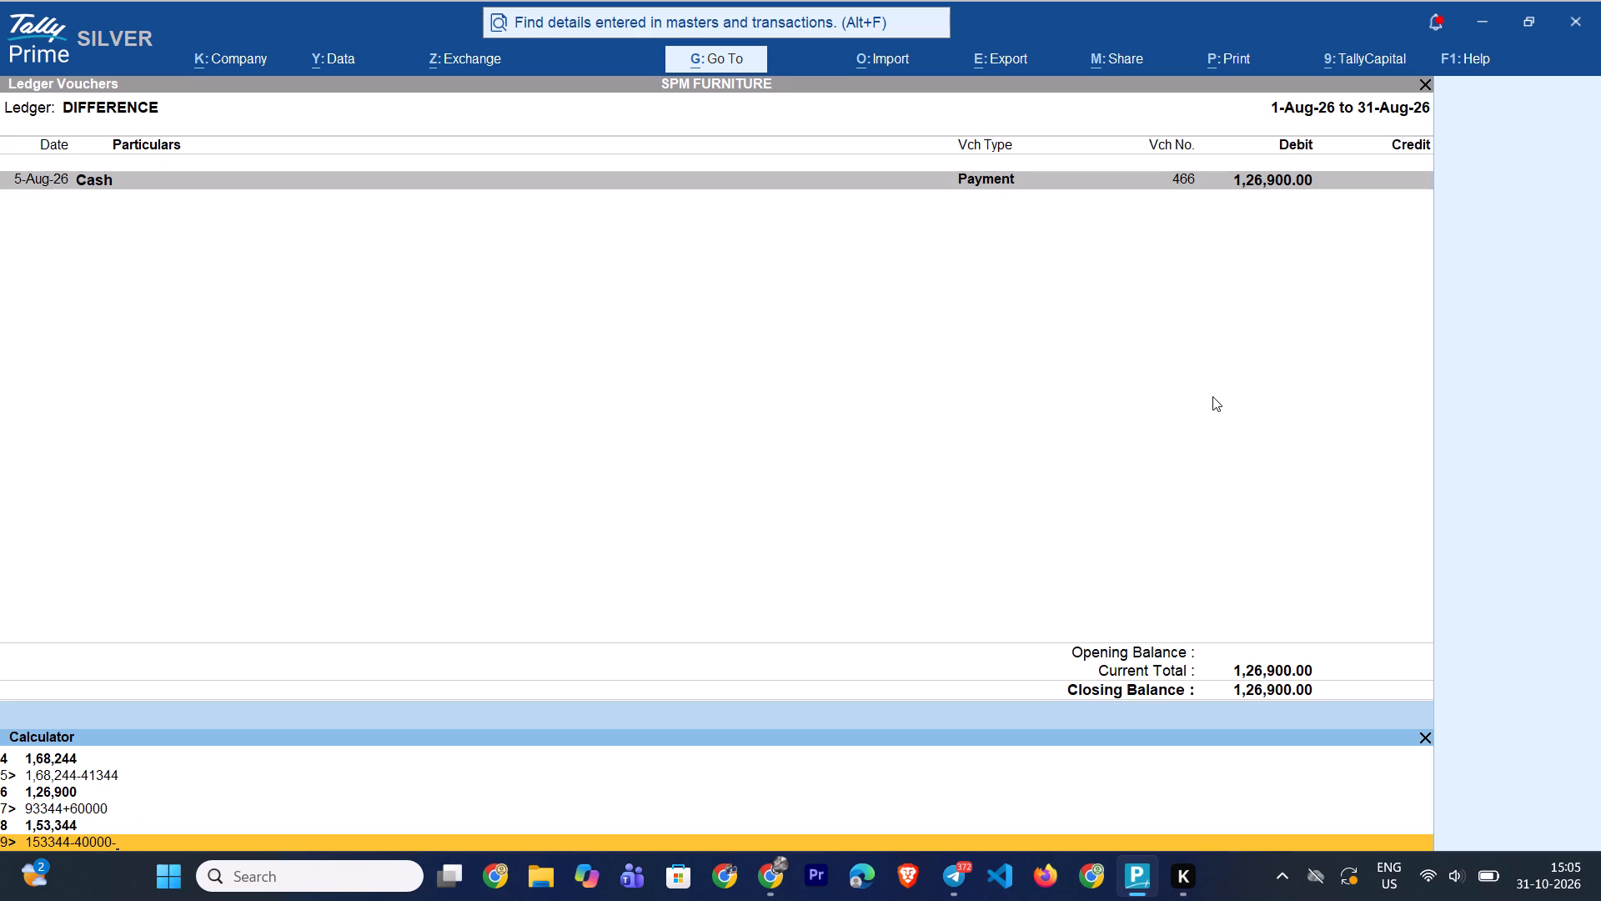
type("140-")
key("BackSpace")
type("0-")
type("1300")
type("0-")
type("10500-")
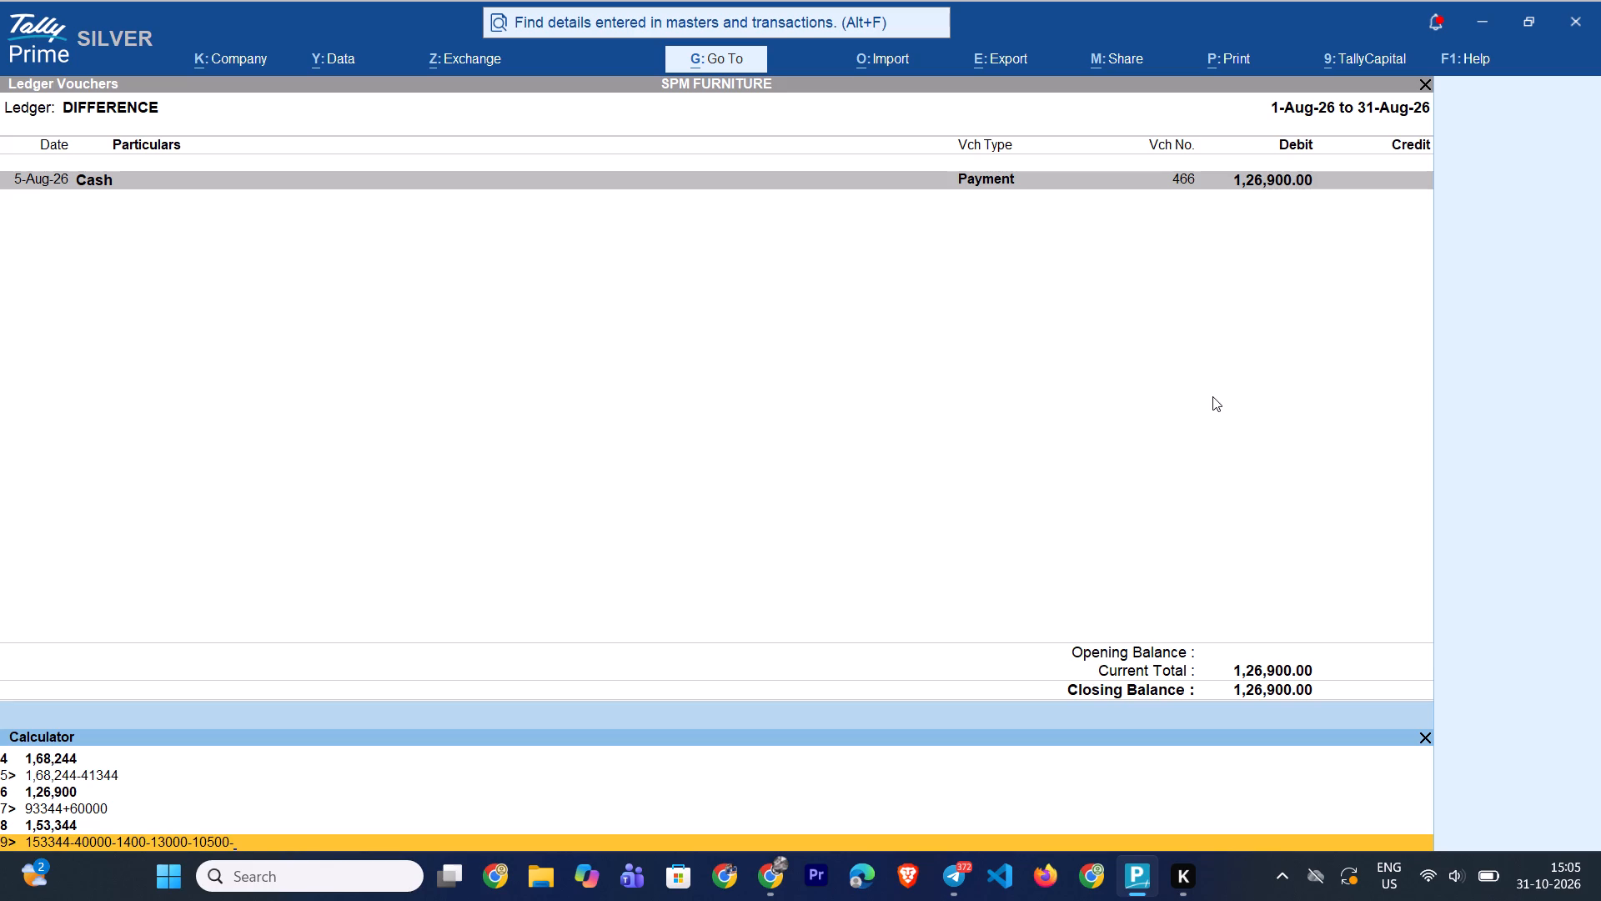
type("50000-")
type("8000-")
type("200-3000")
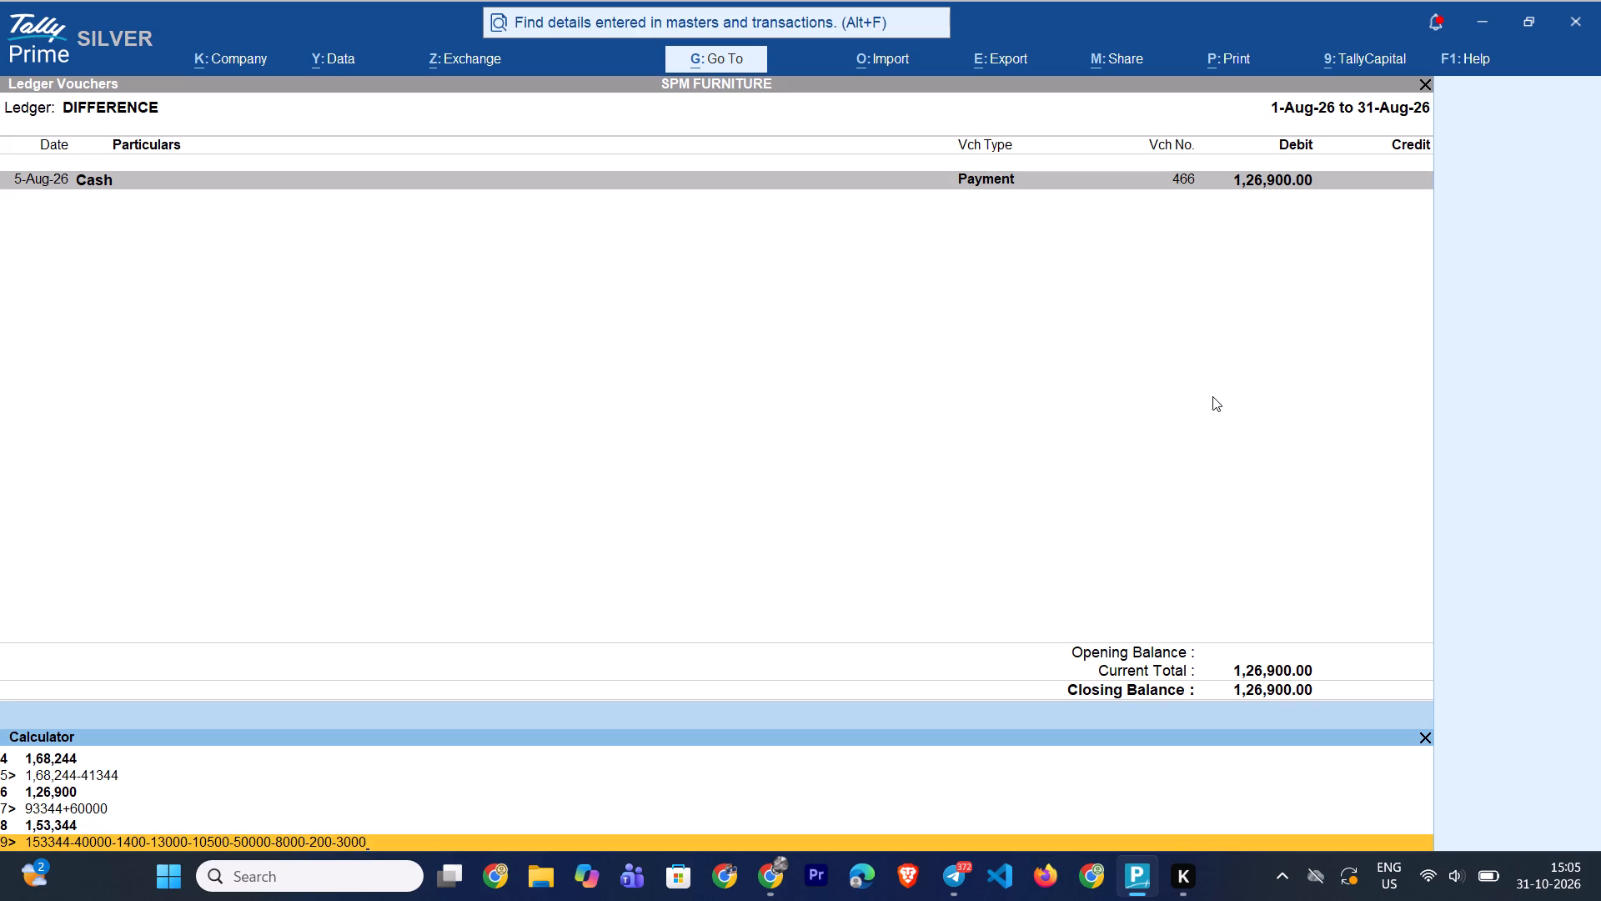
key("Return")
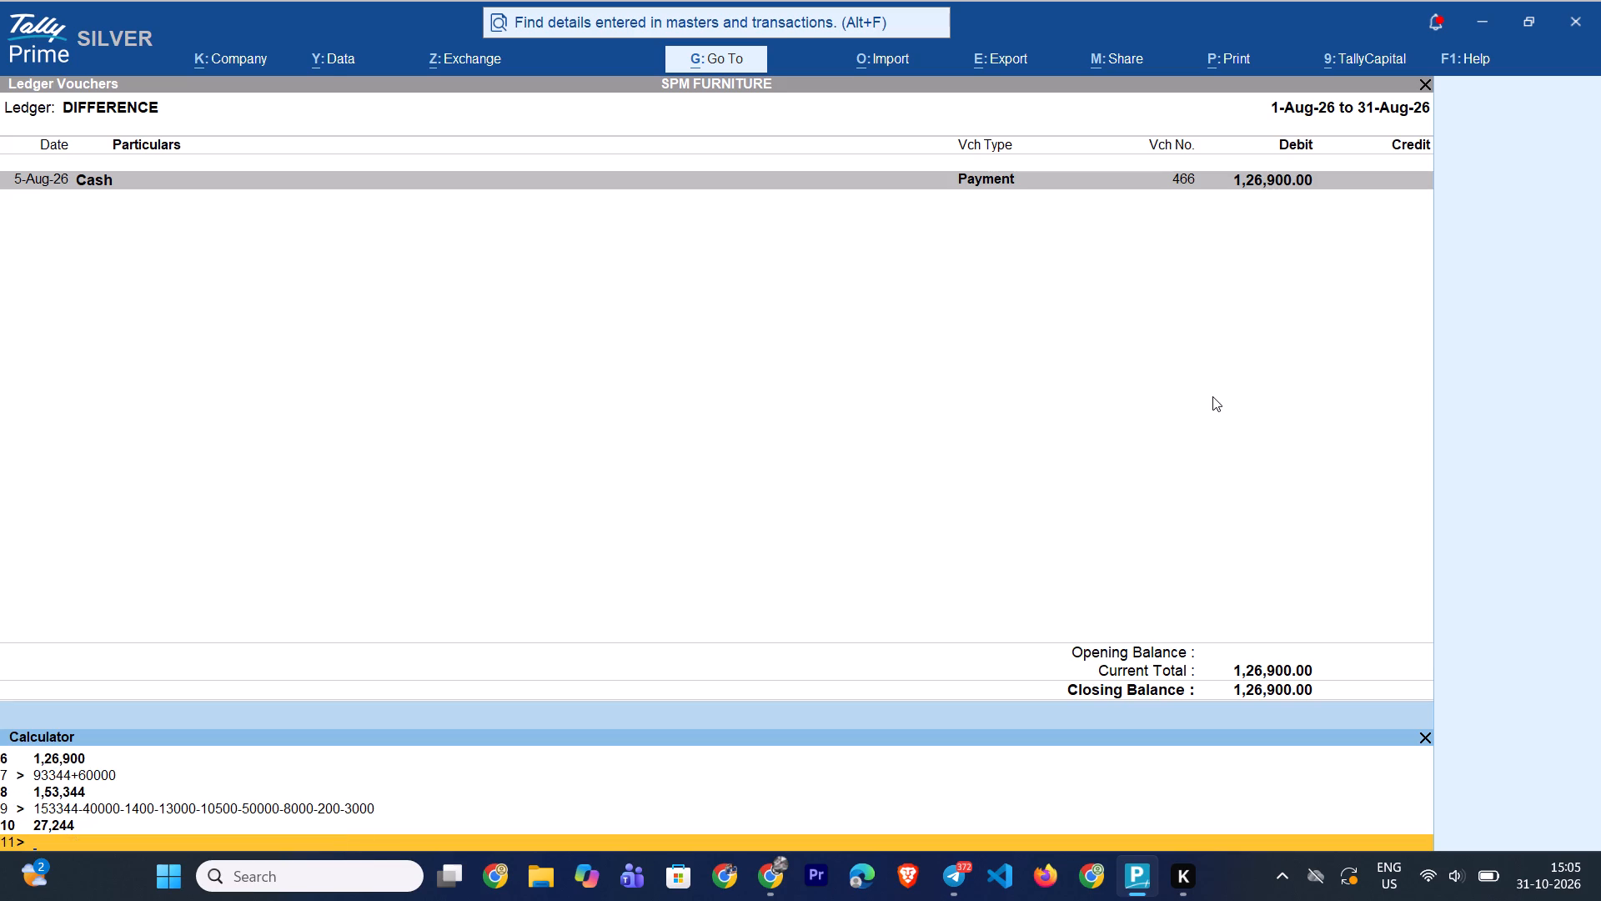
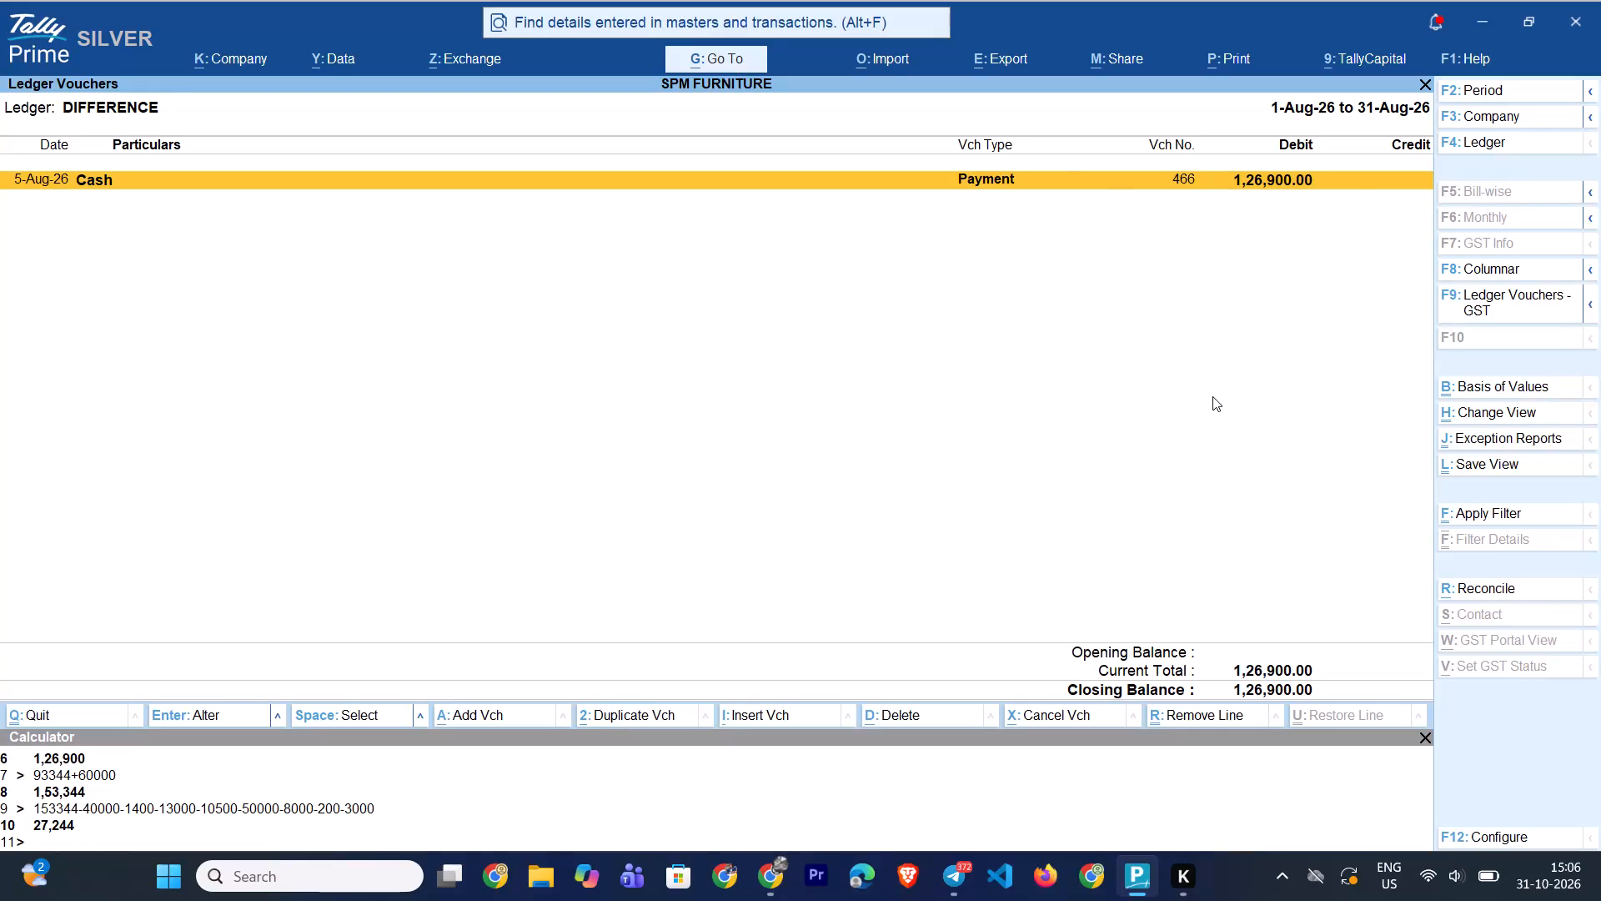
Review the September vouchers of the DIFFERENCE ledger, examining the entries of payment voucher 557 dated 21-Sep-26.
key("Escape")
key("Down")
key("Return")
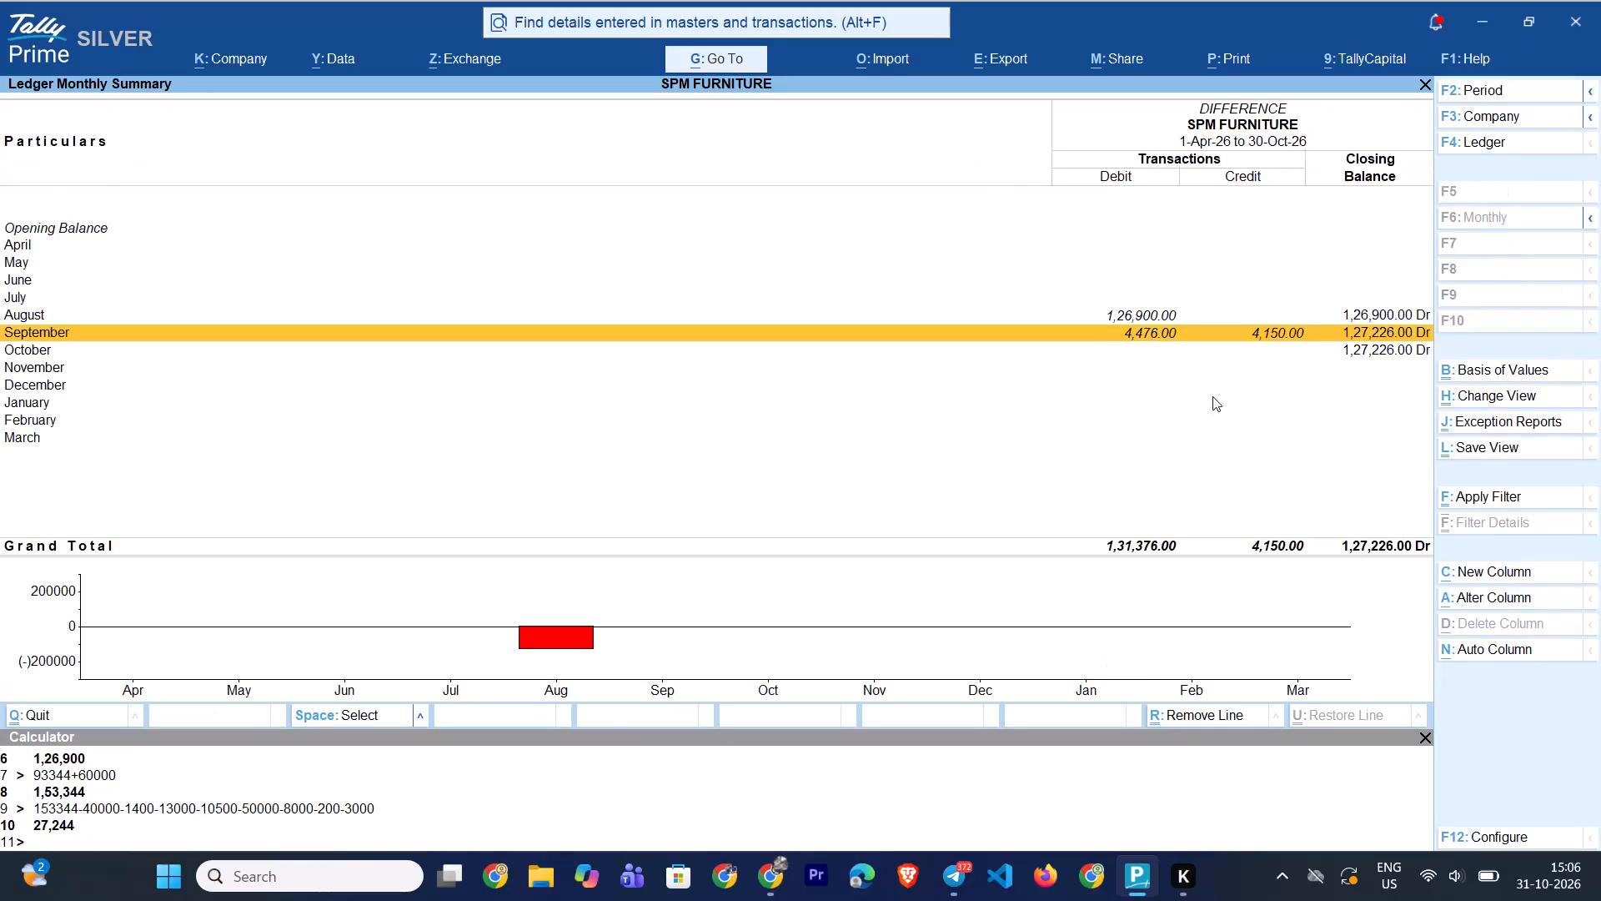
key("Down")
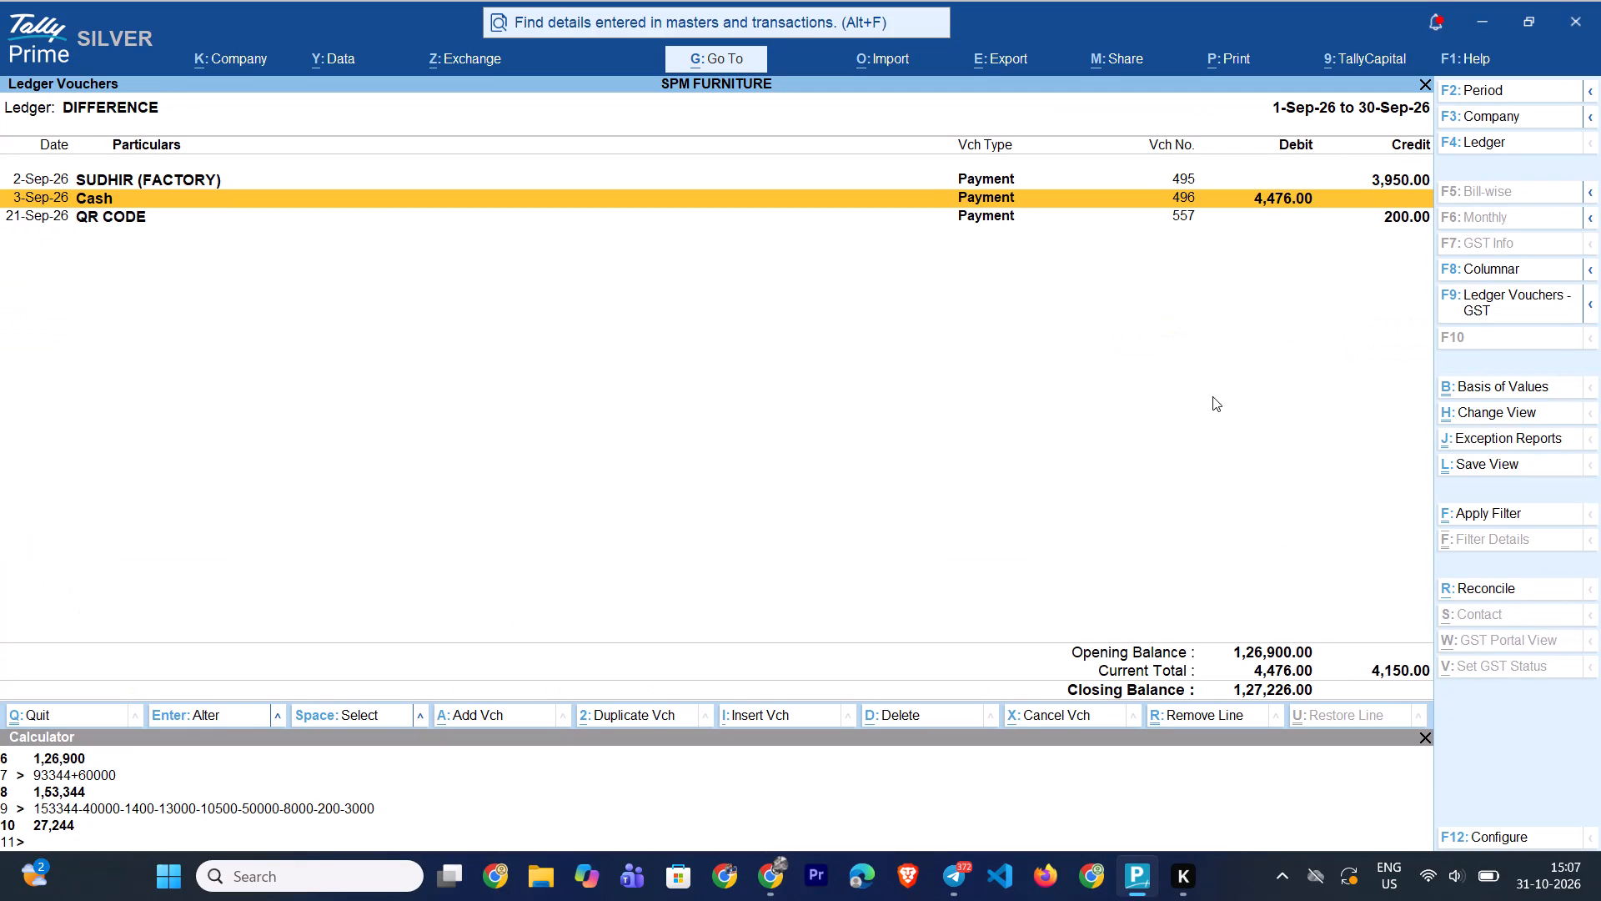
key("Down")
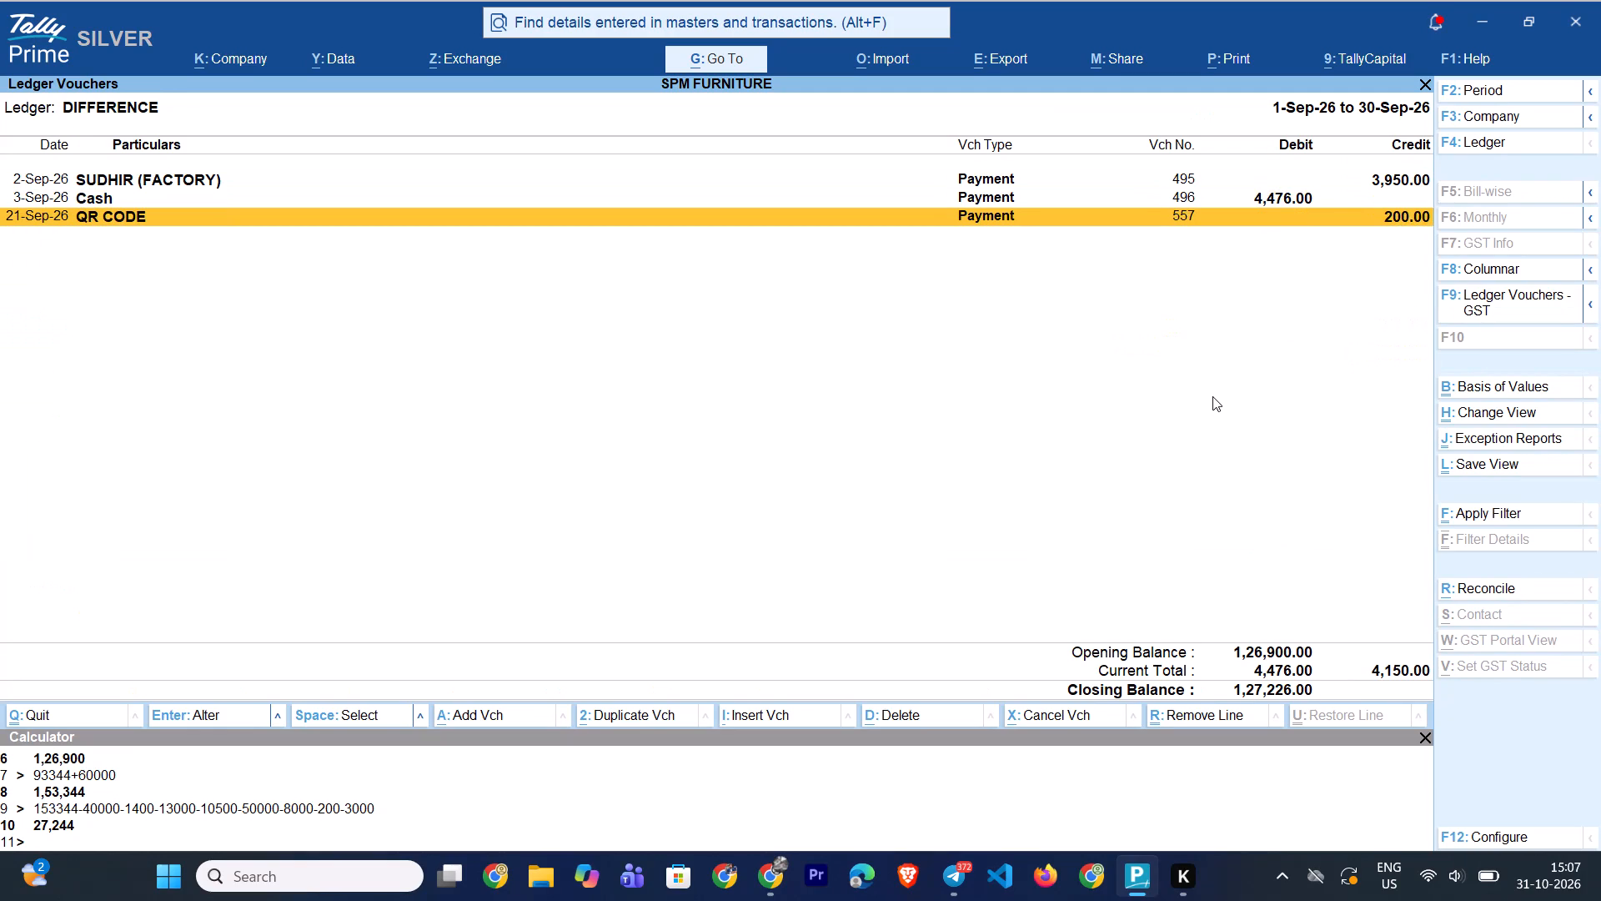
key("Return")
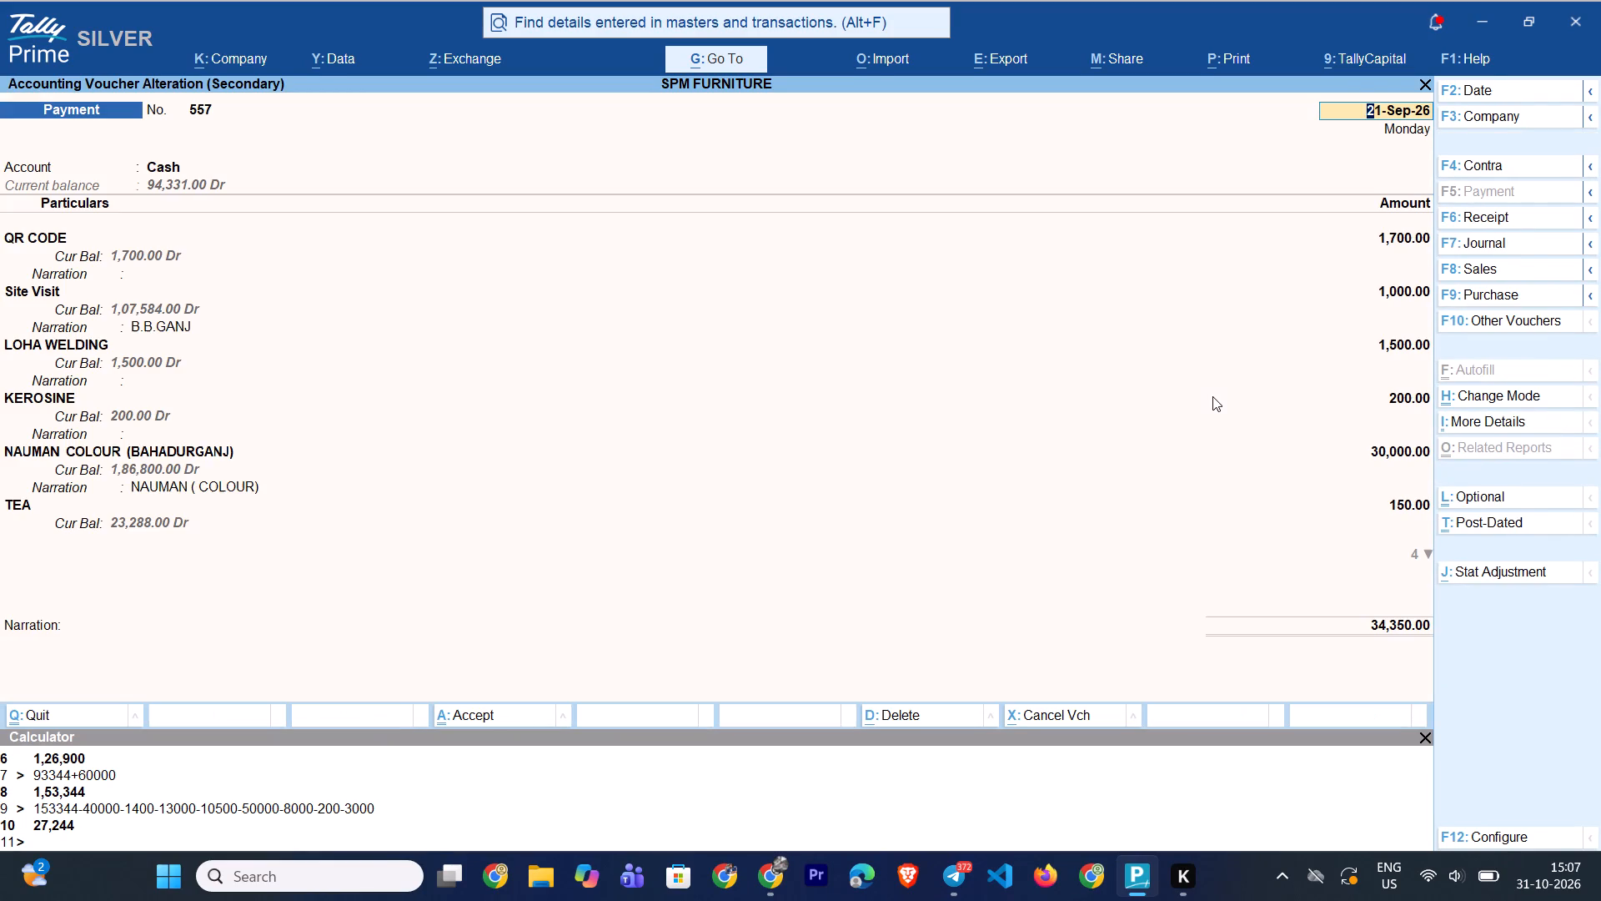
key("Escape")
key("Escape")
key("Escape")
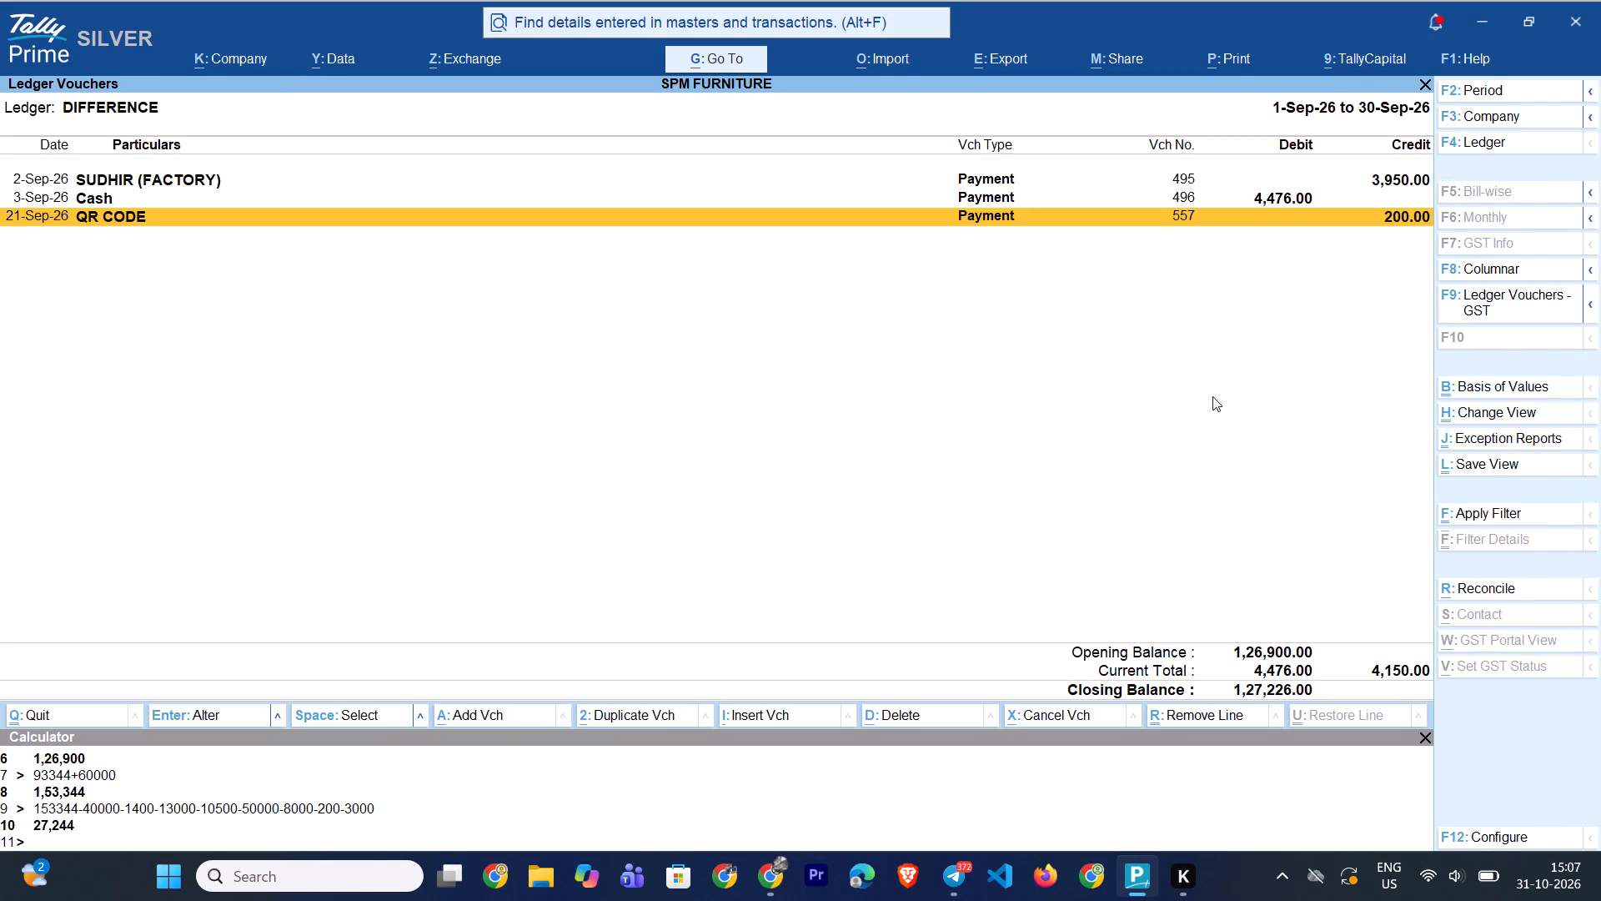
key("Escape")
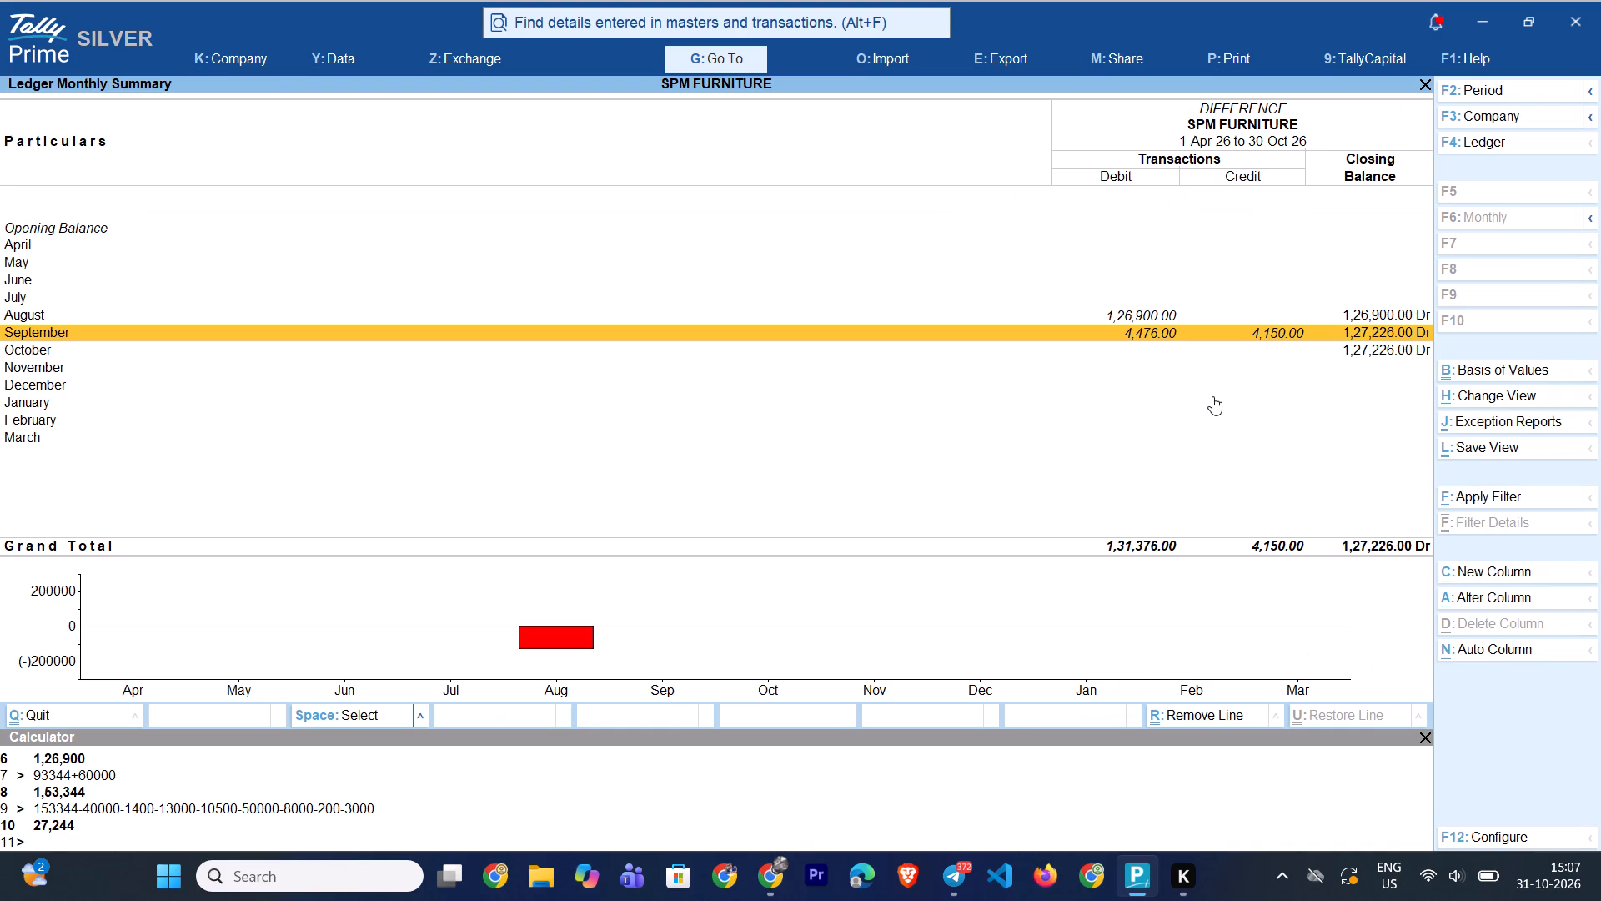
key("Return")
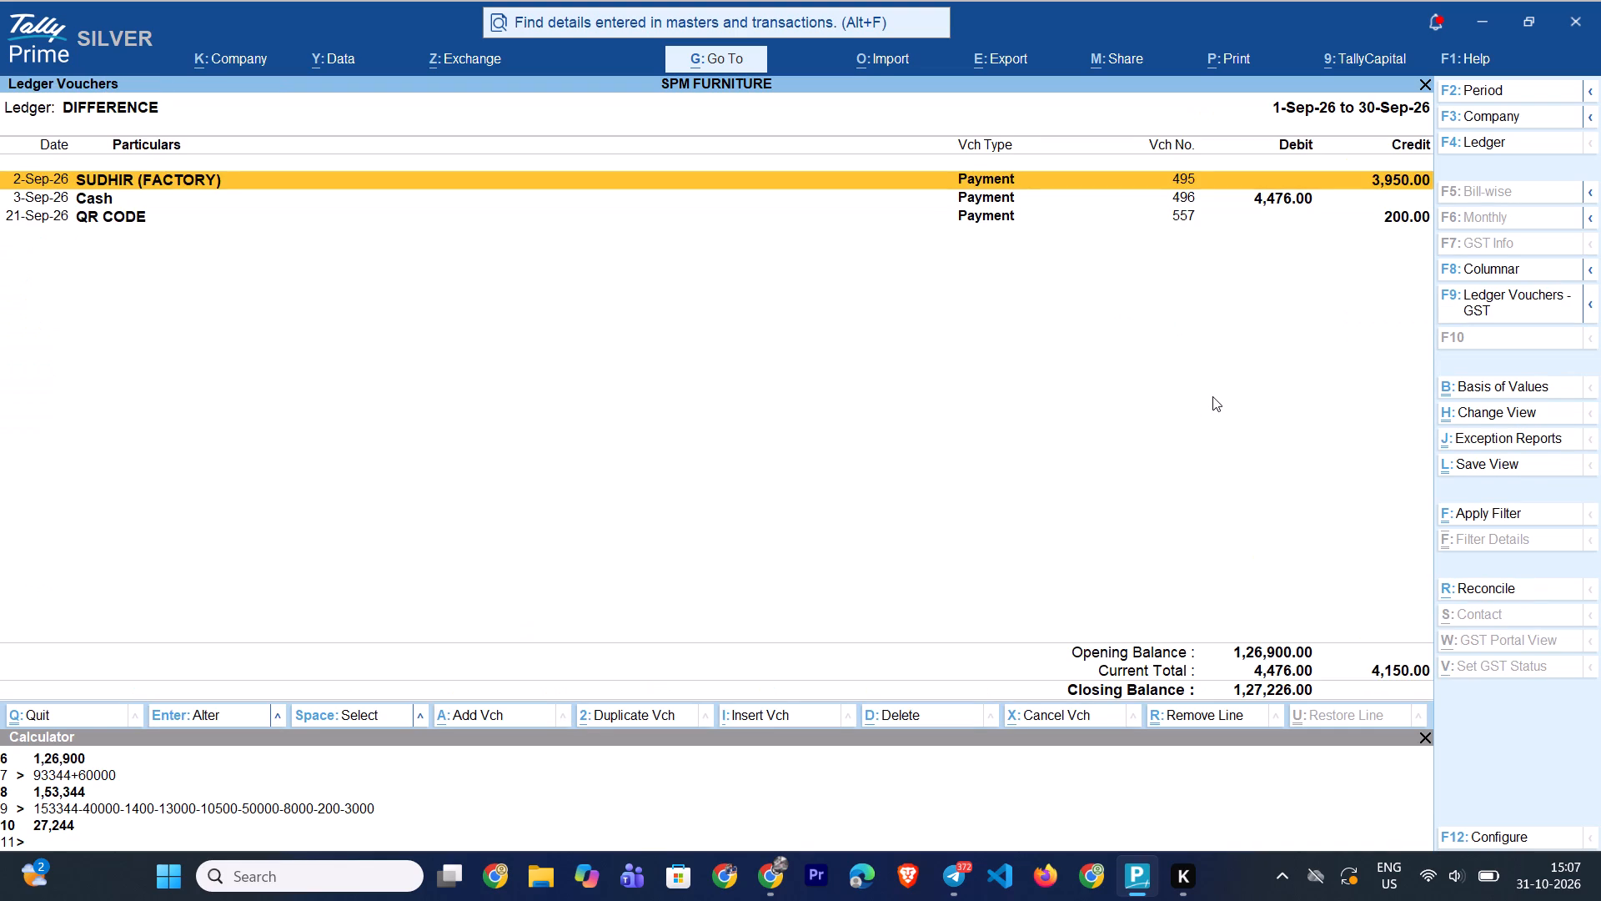
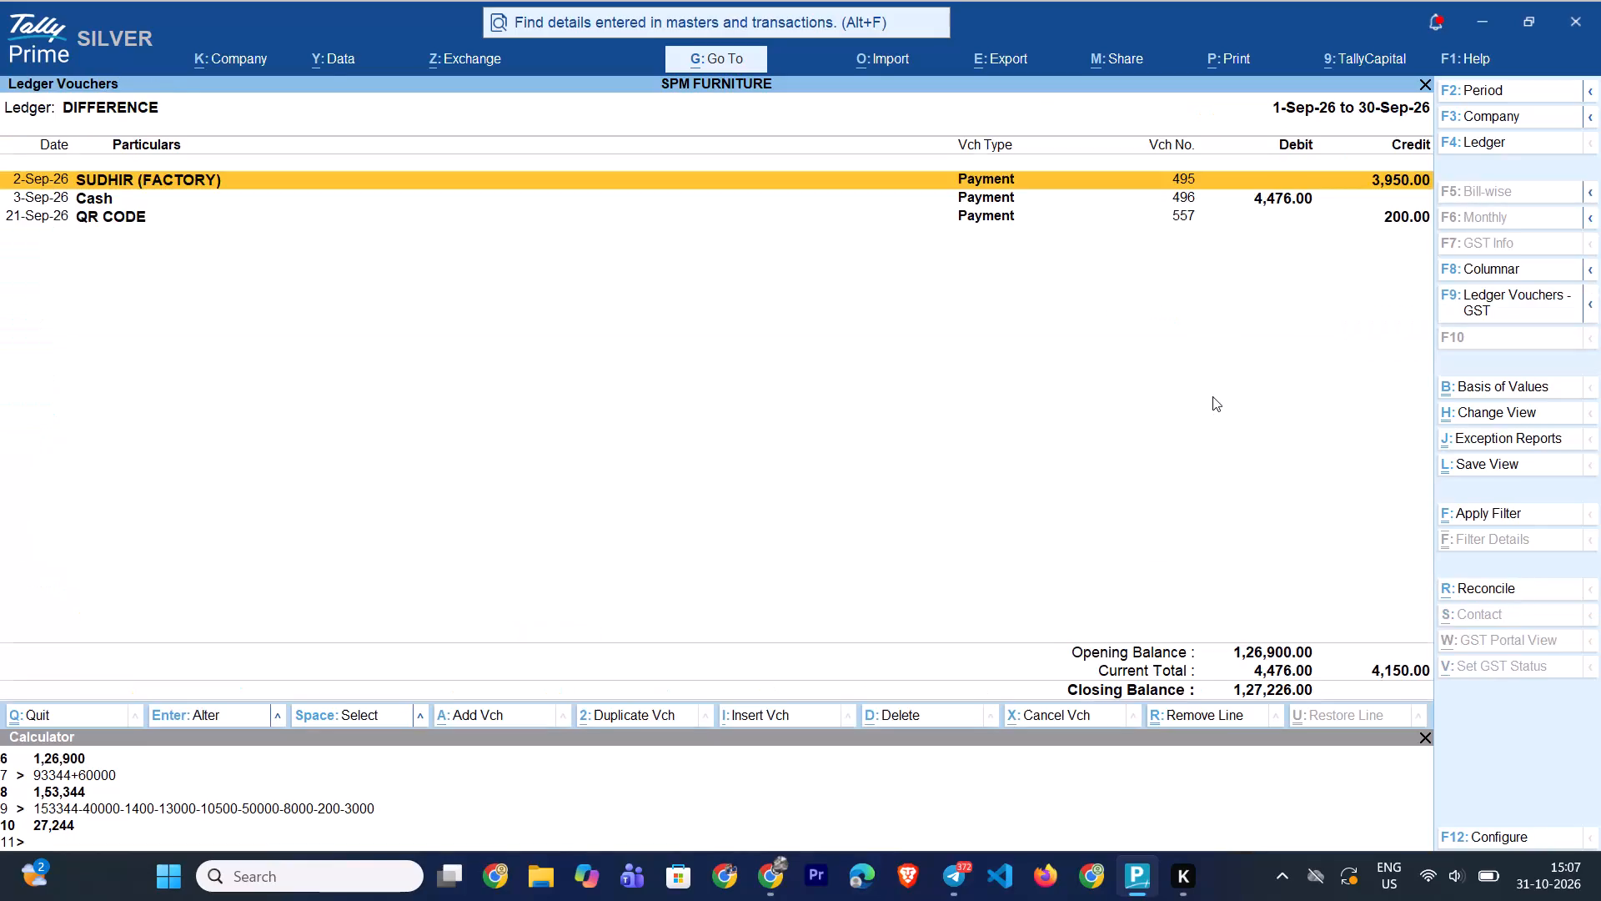
Display the August vouchers of the DIFFERENCE ledger.
key("Escape")
key("Up")
key("Return")
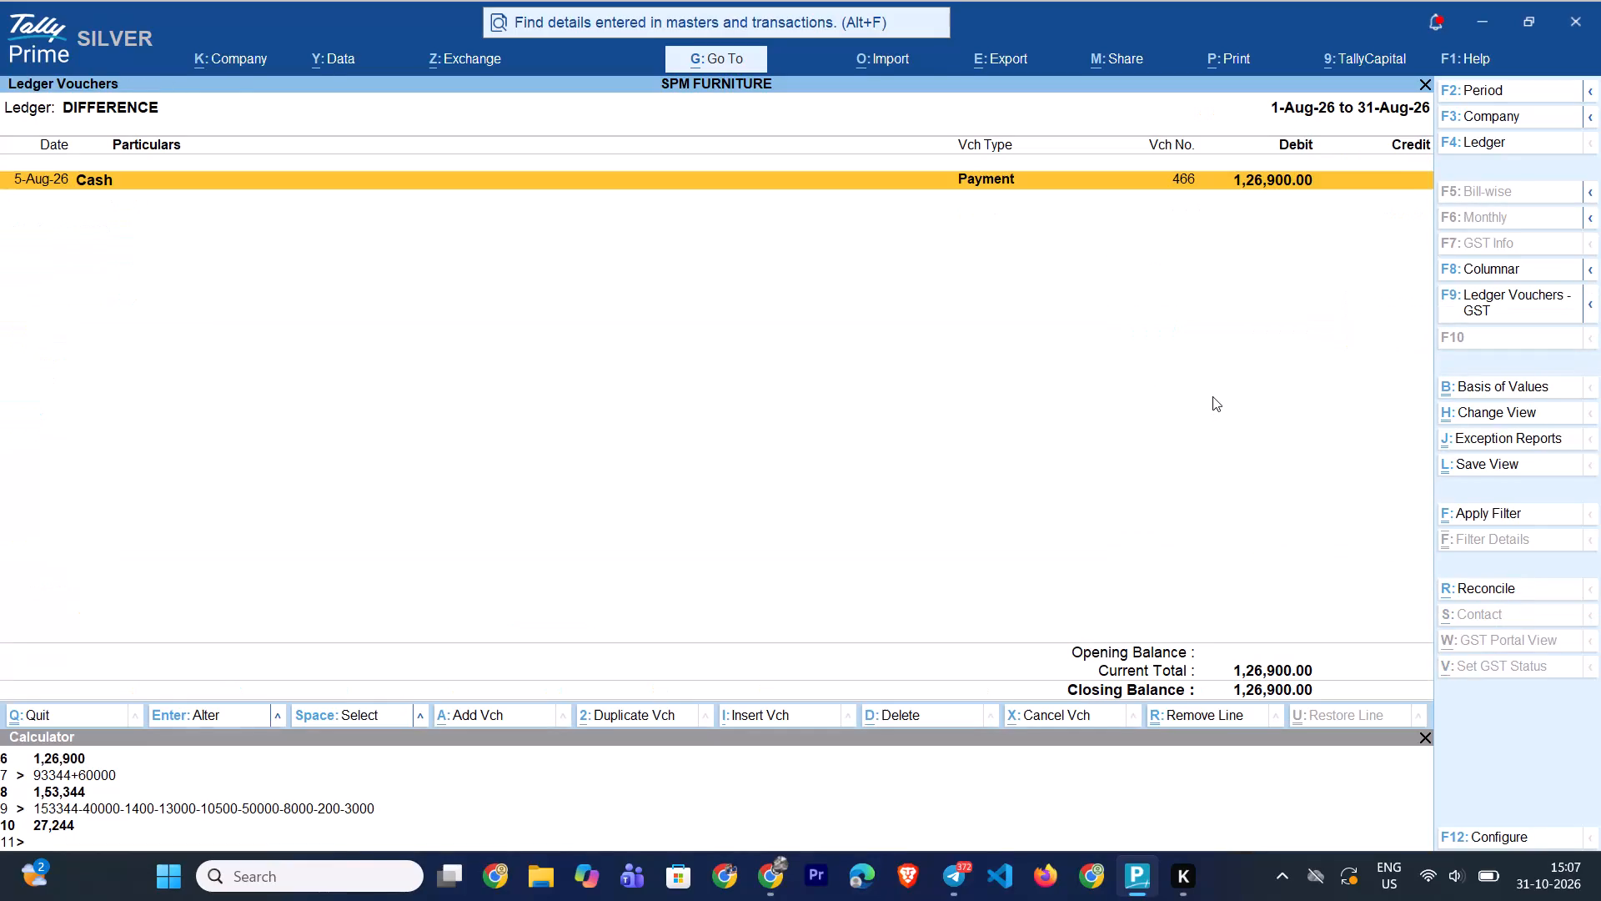
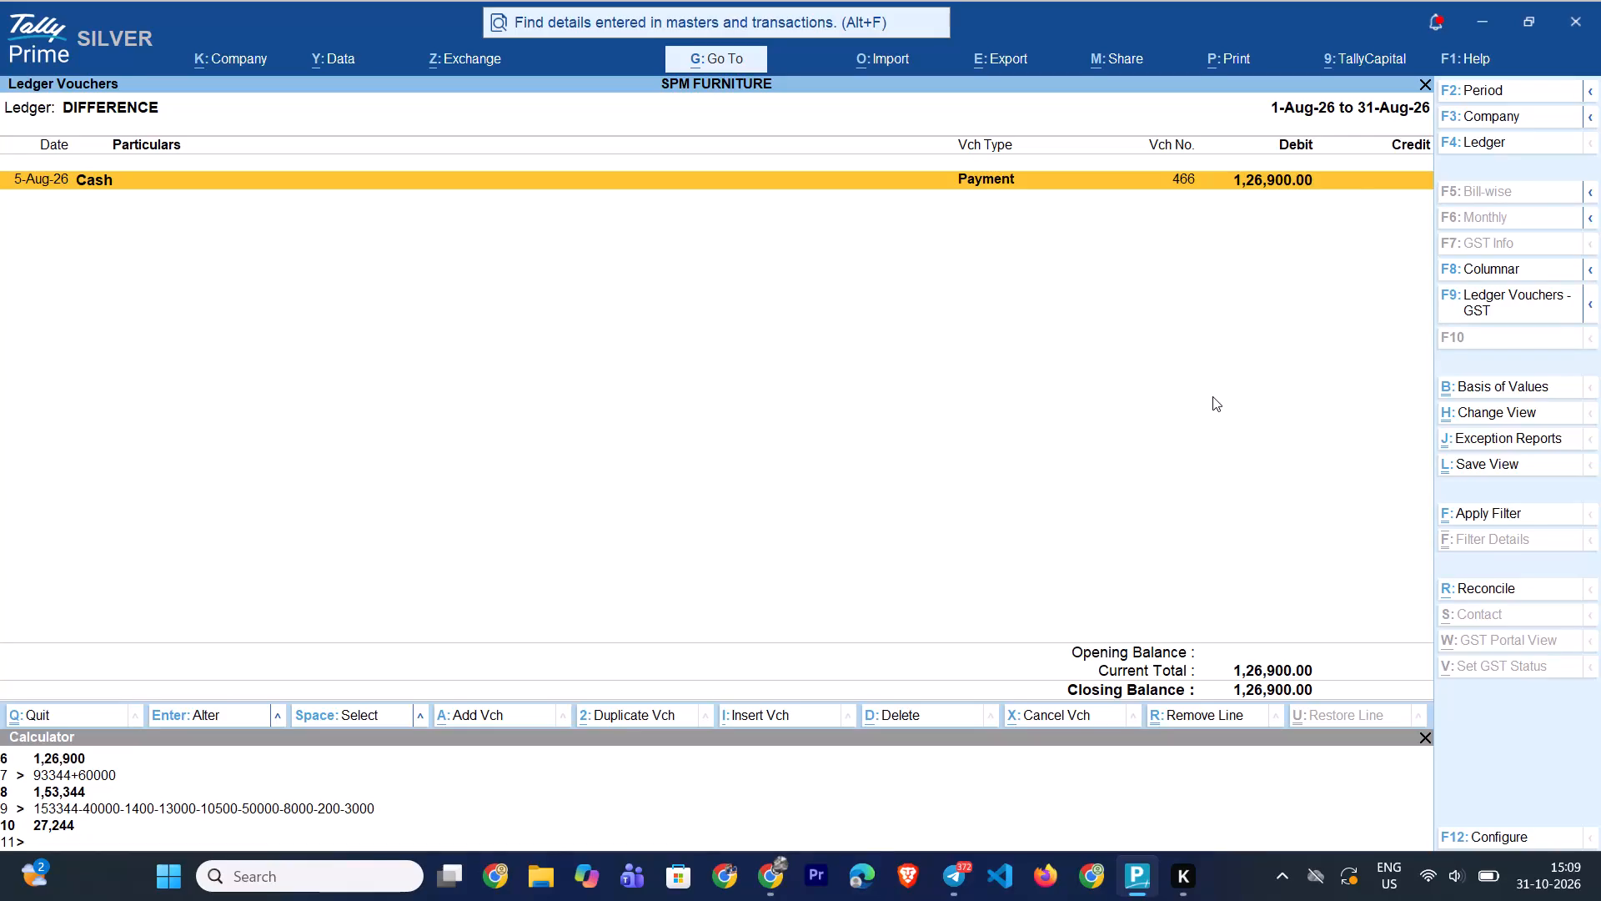
Return from the August vouchers to the monthly summary of the DIFFERENCE ledger.
key("Escape")
key("Down")
key("Up")
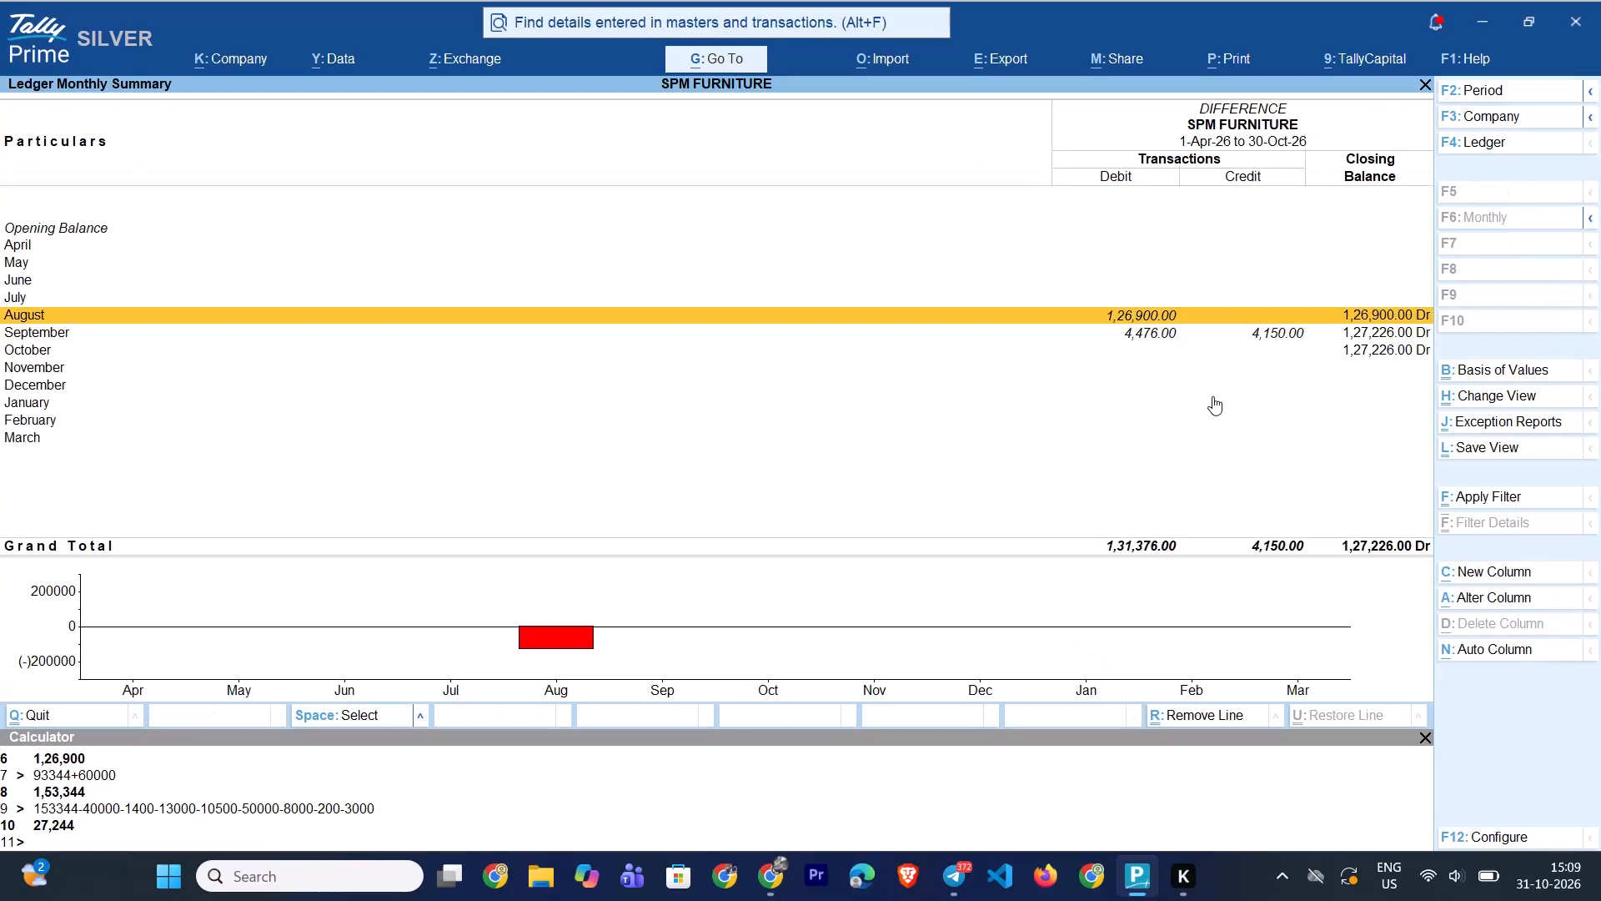
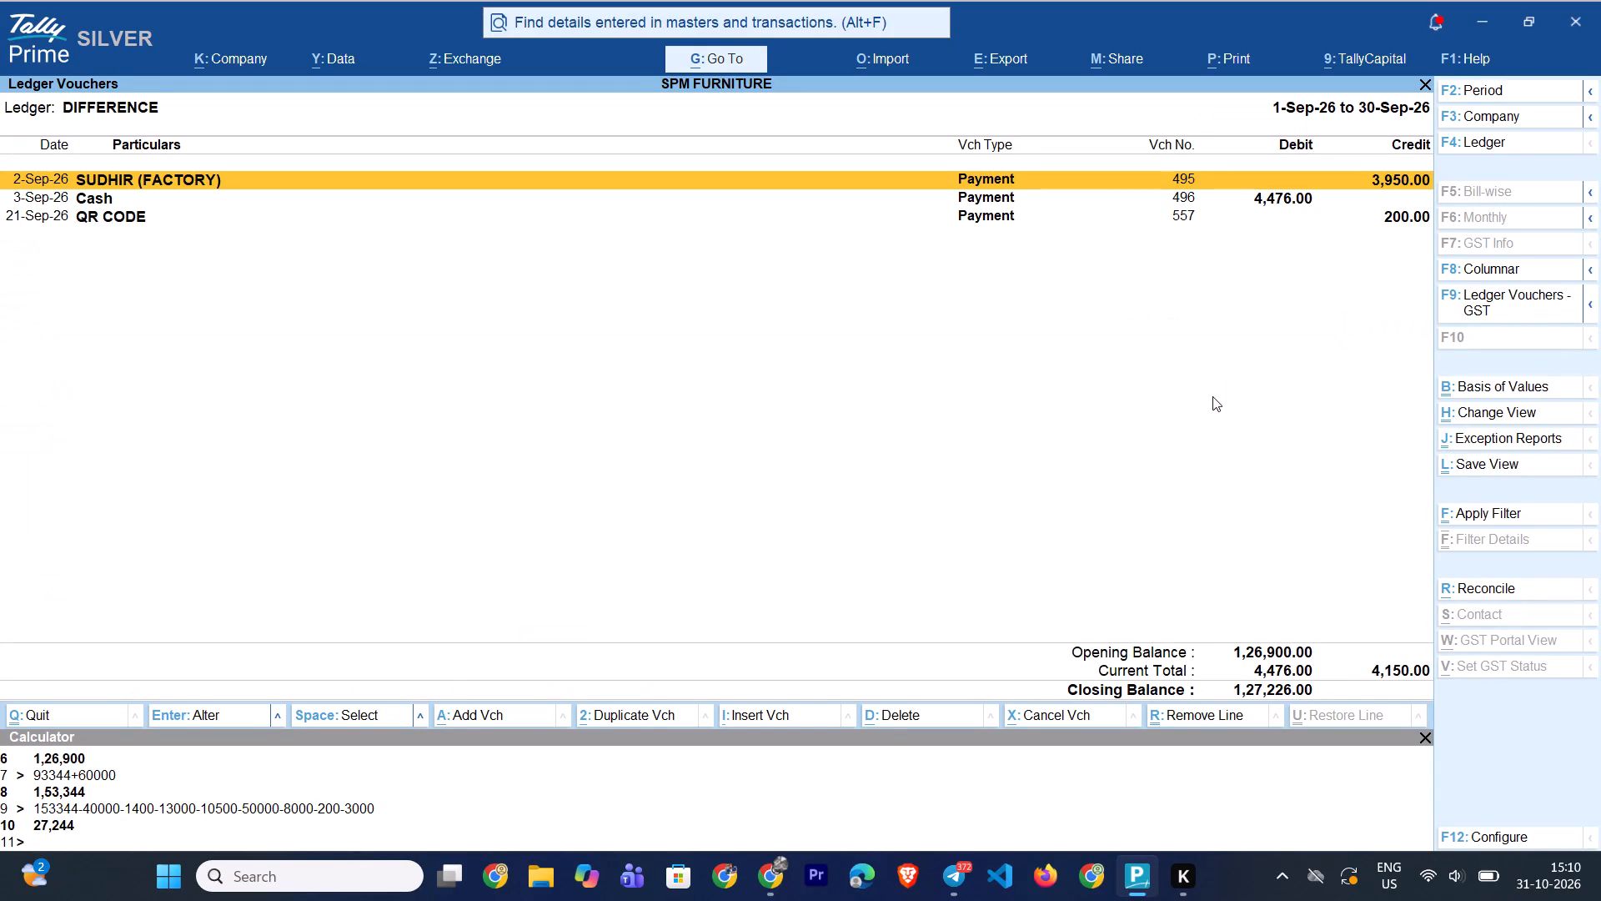
Leave the DIFFERENCE ledger's September vouchers and back out of the open reports to the Gateway of Tally.
key("Escape")
key("Escape")
key("Escape")
key("Escape")
key("Escape")
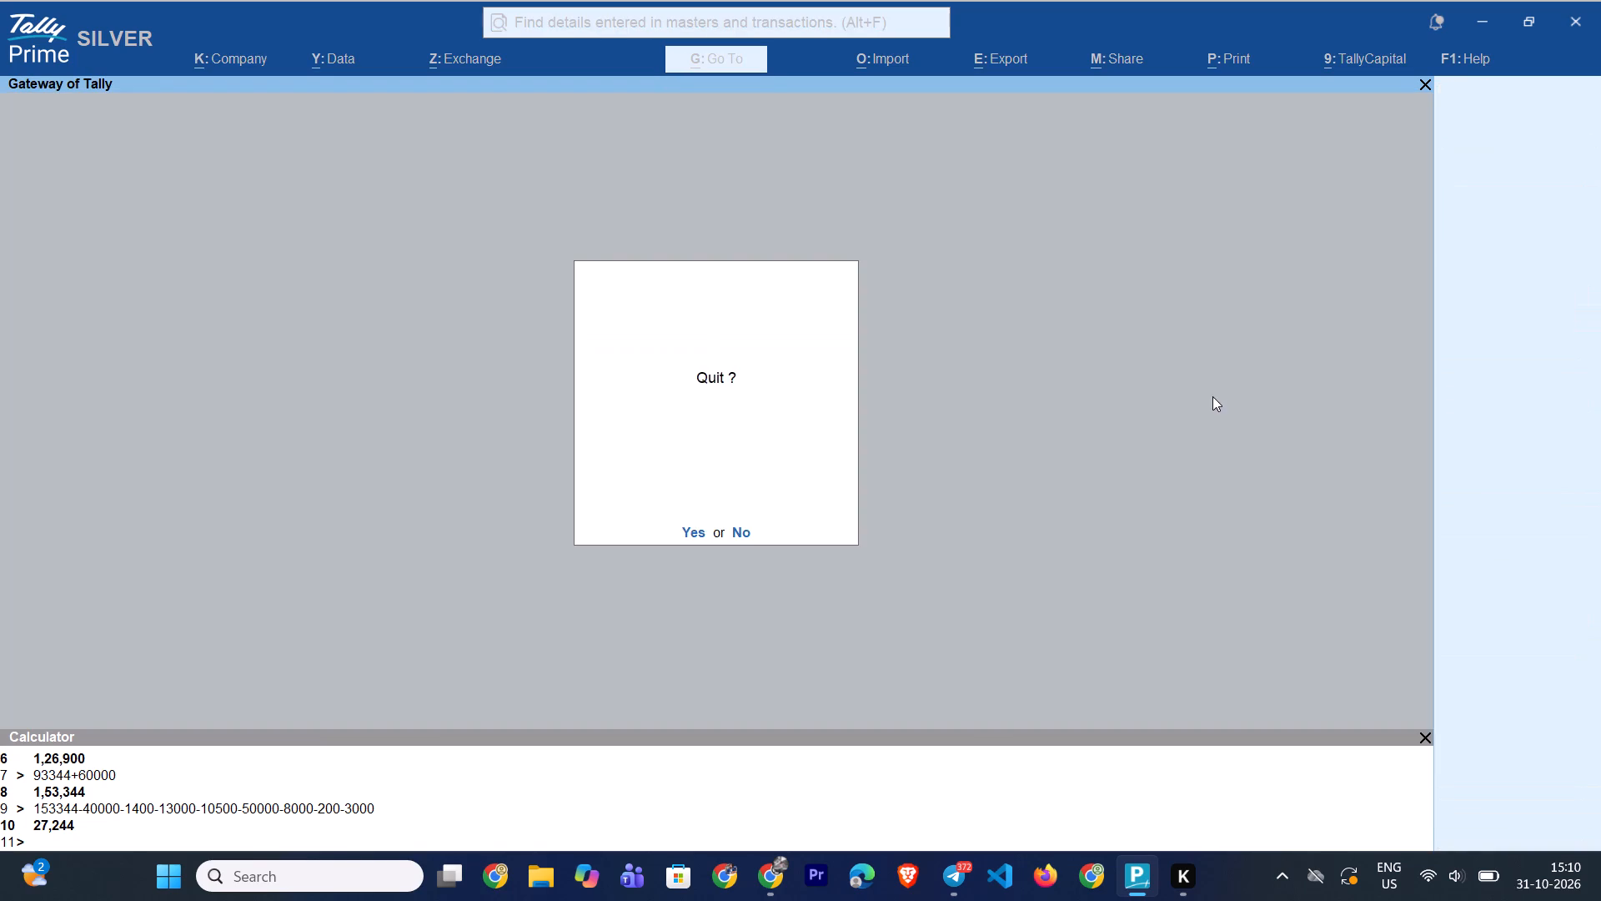
key("Escape")
key("Escape")
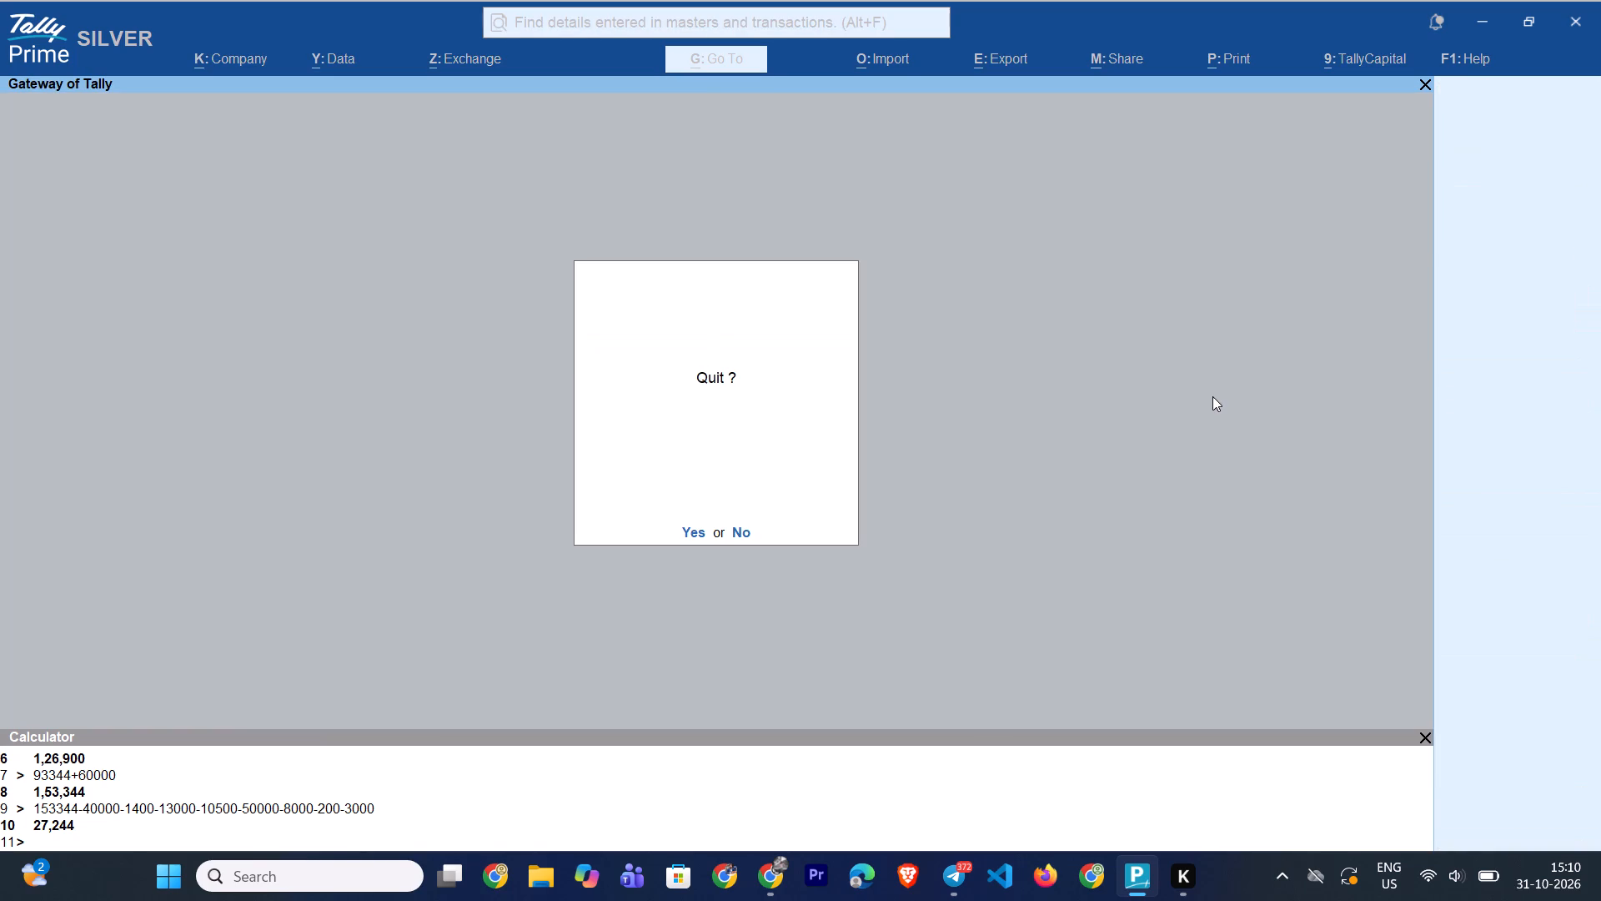